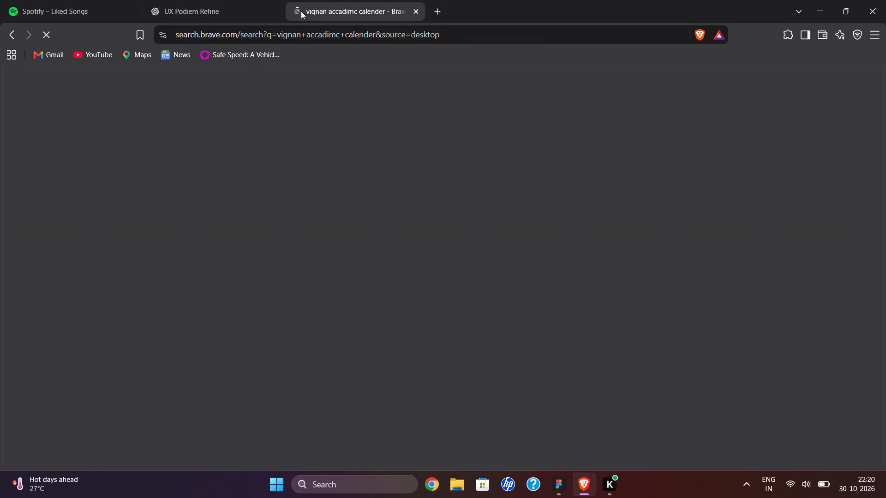
Look through the search results for the college's calendar and open the "Academic Calendars | VITS" page.
scroll(209, 234, "down", 2)
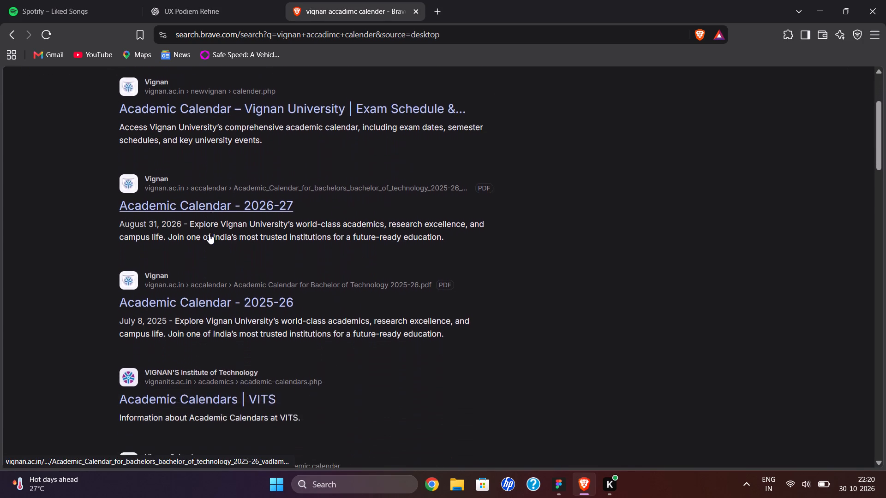
scroll(209, 234, "down", 4)
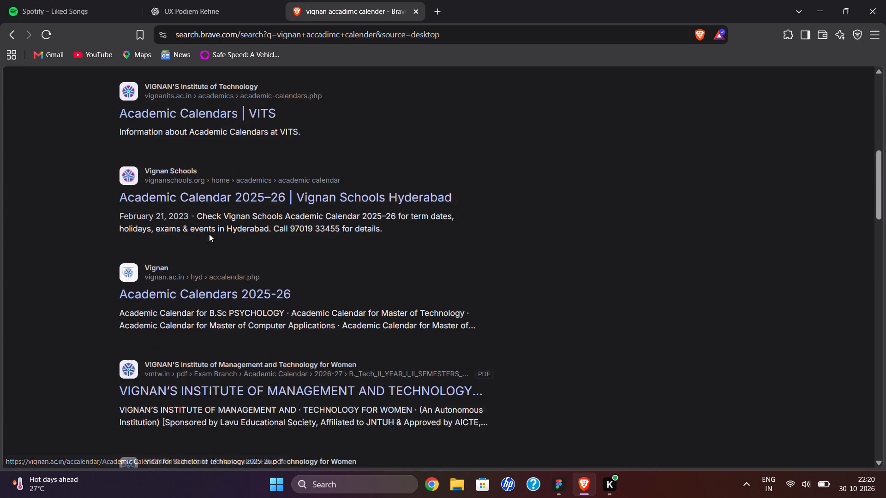
scroll(209, 234, "down", 4)
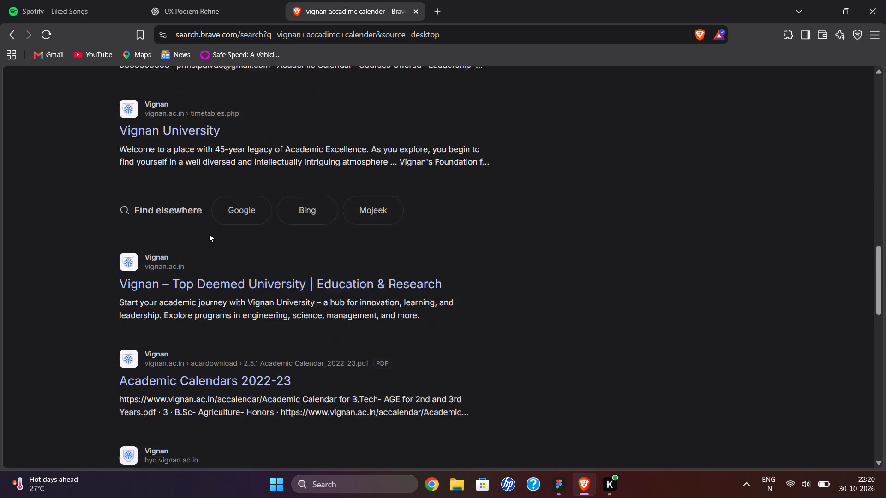
scroll(209, 234, "down", 4)
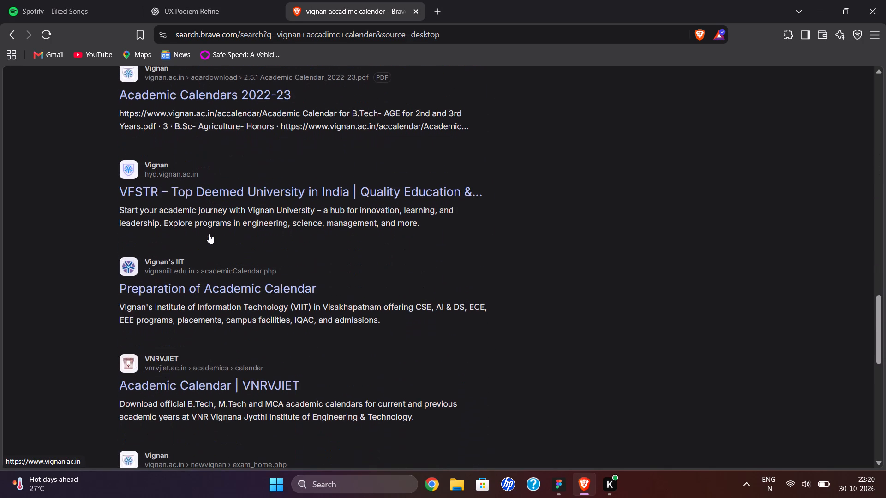
scroll(209, 234, "down", 1)
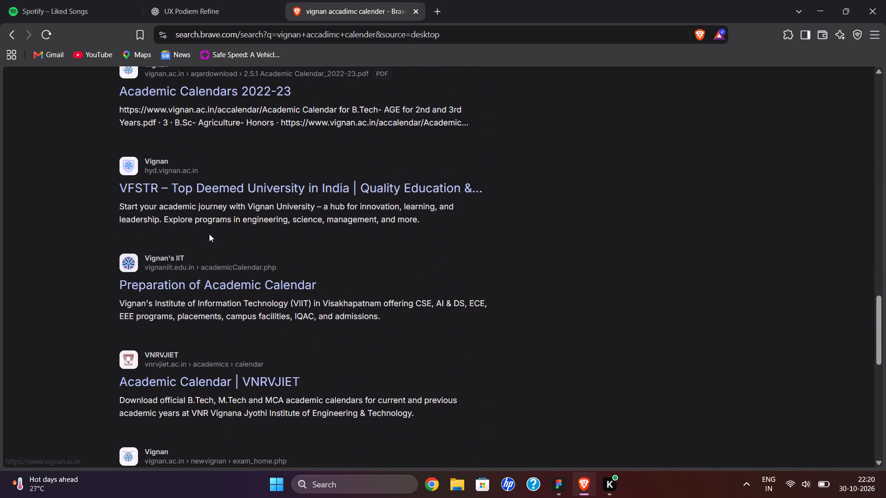
scroll(209, 234, "up", 6)
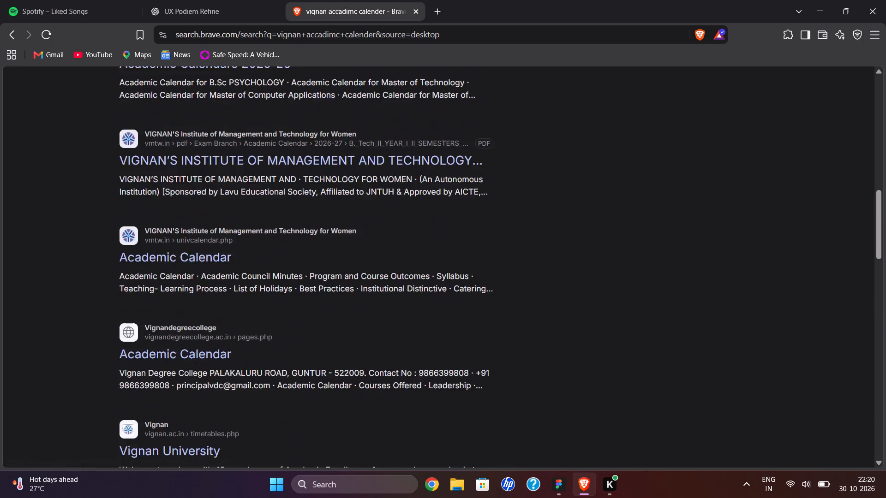
scroll(209, 234, "up", 2)
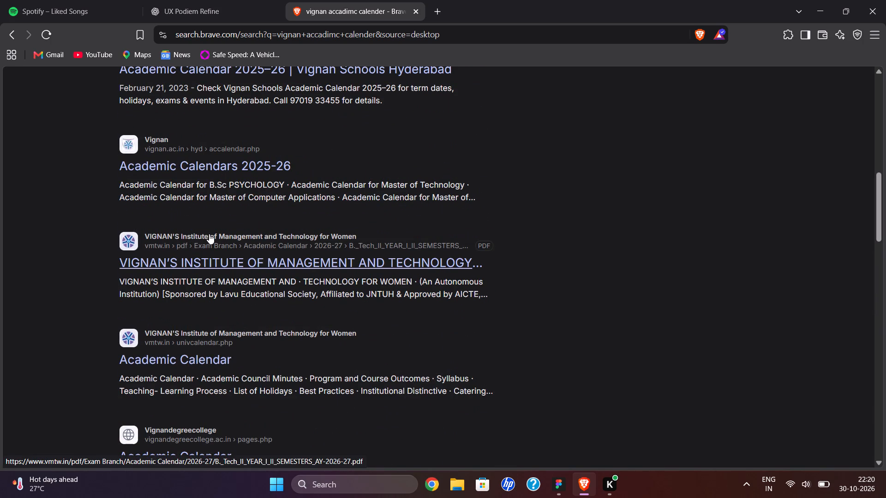
scroll(209, 234, "up", 2)
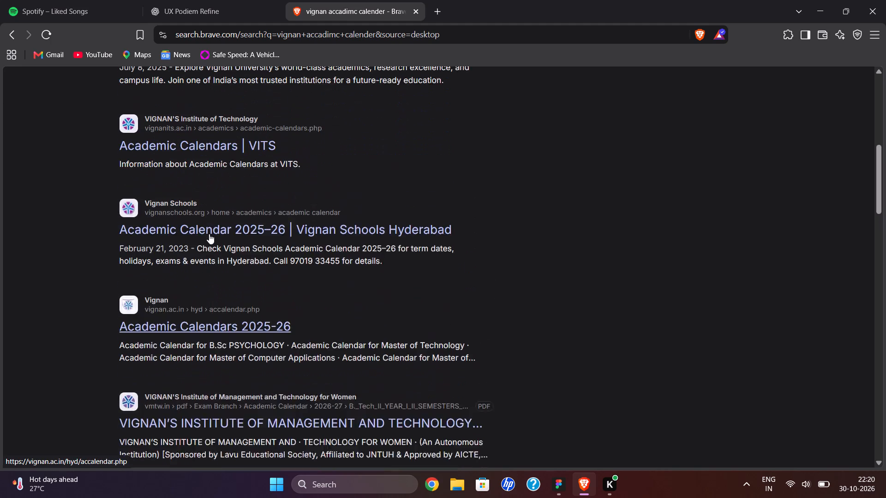
scroll(209, 234, "up", 2)
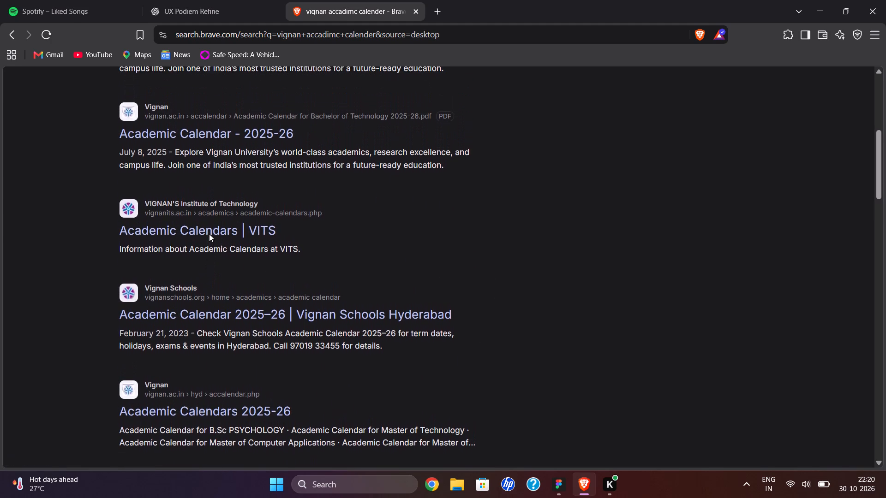
scroll(209, 234, "up", 1)
left_click(209, 234)
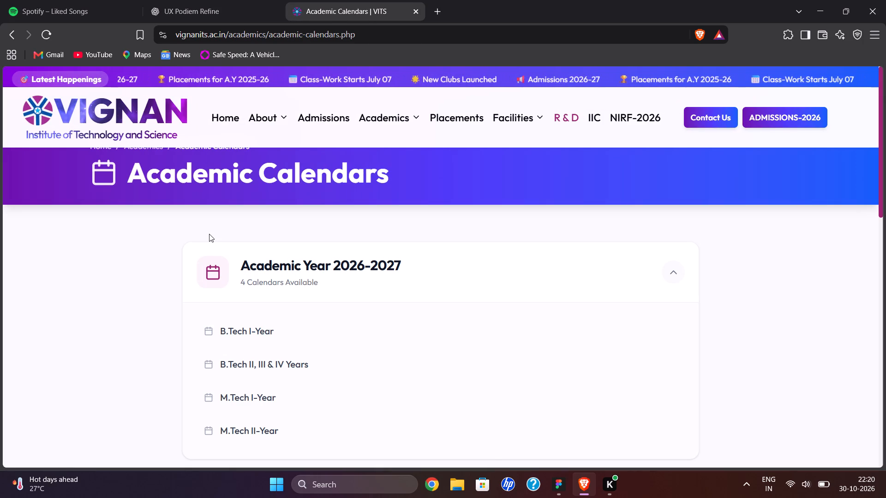
Open the Academic Year 2026-2027 calendar for B.Tech II, III & IV Years and review the schedules of both semesters.
scroll(209, 234, "down", 2)
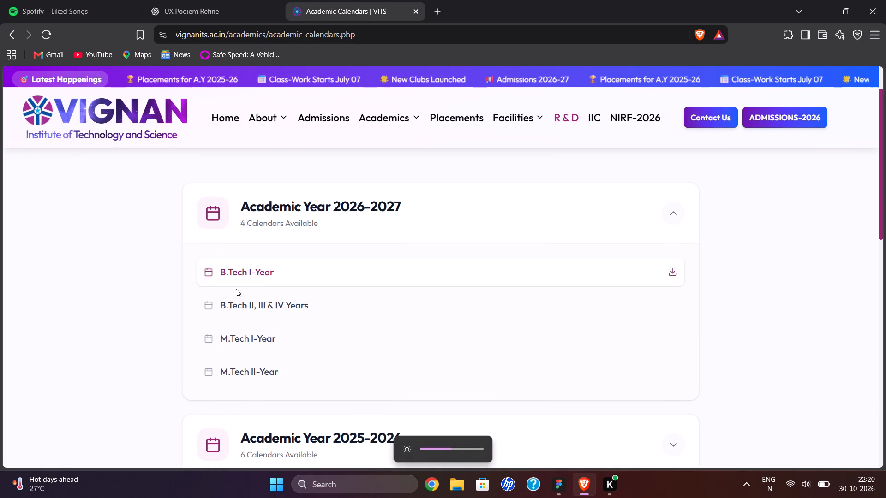
left_click(245, 311)
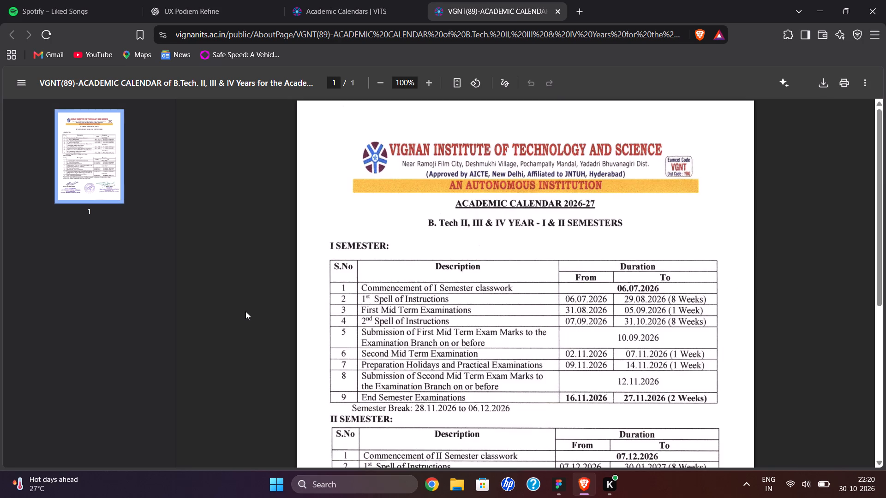
scroll(245, 311, "down", 1)
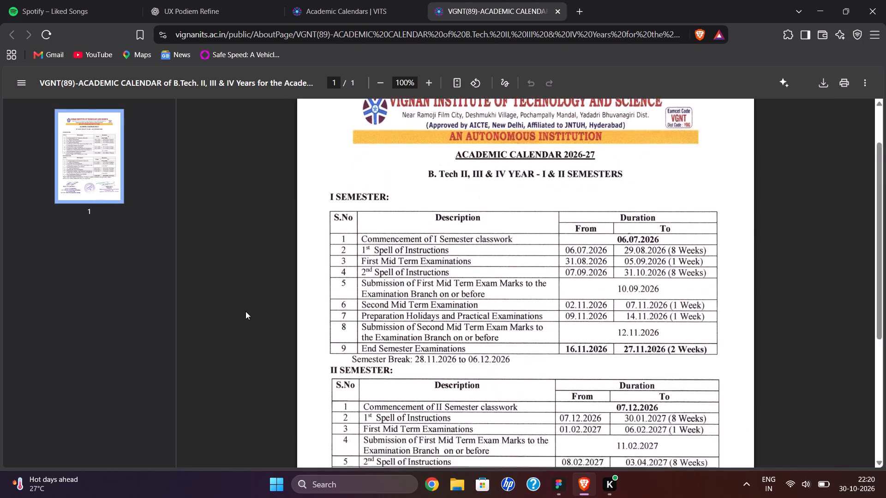
scroll(245, 311, "down", 3)
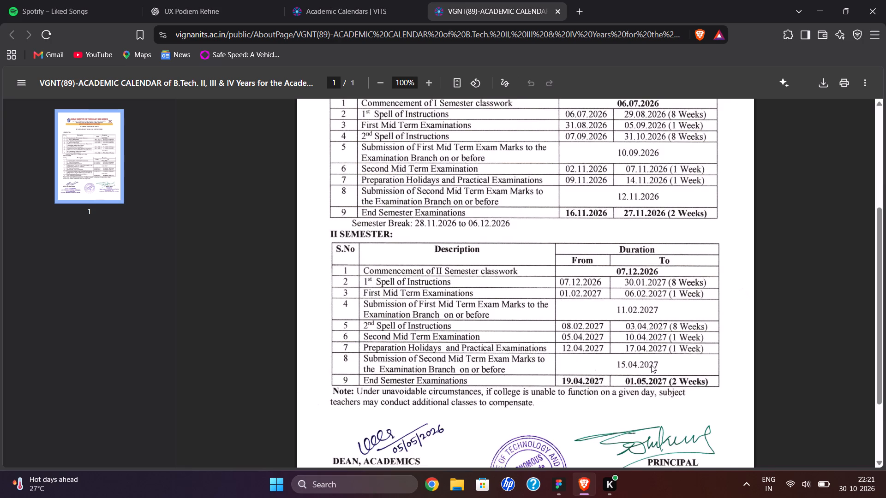
scroll(651, 365, "up", 1)
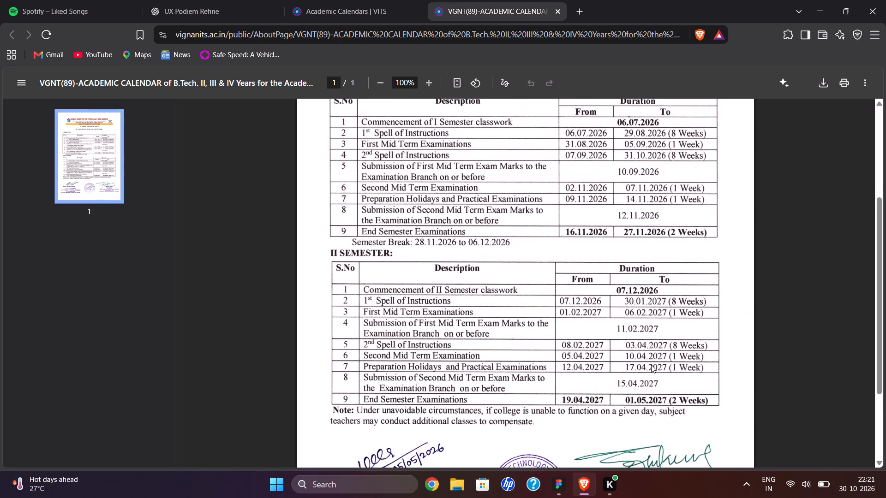
scroll(651, 365, "up", 1)
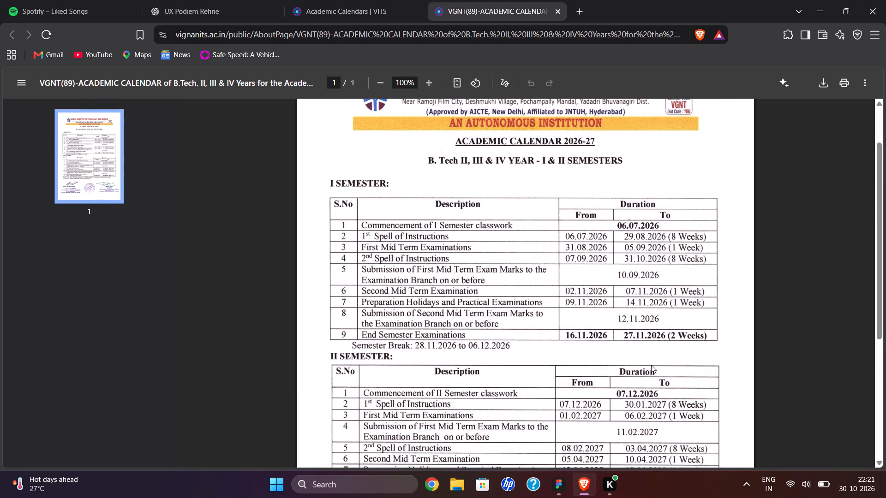
scroll(651, 365, "up", 1)
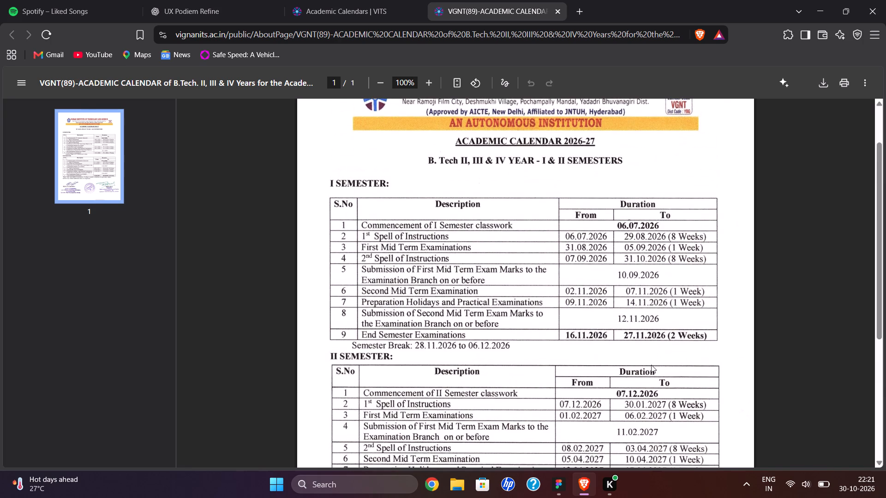
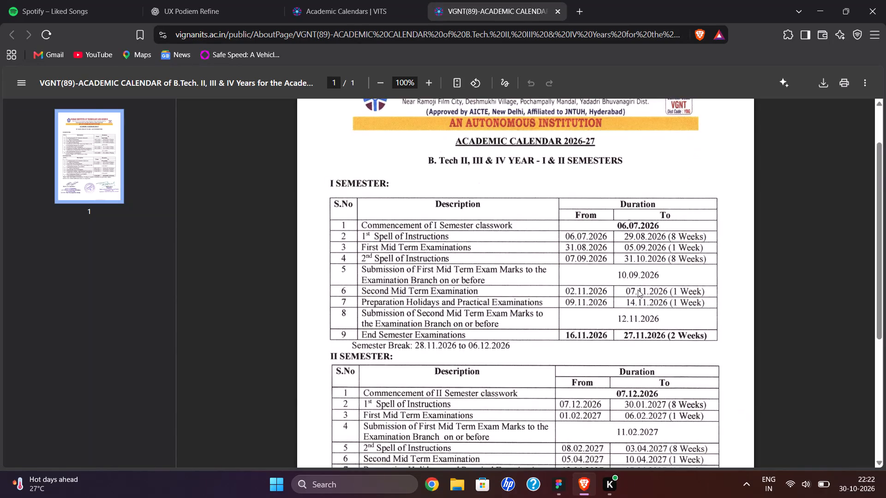
View the whole page of the B.Tech II, III & IV Years academic calendar and close that document.
left_click_drag(638, 290, 658, 198)
left_click(658, 198)
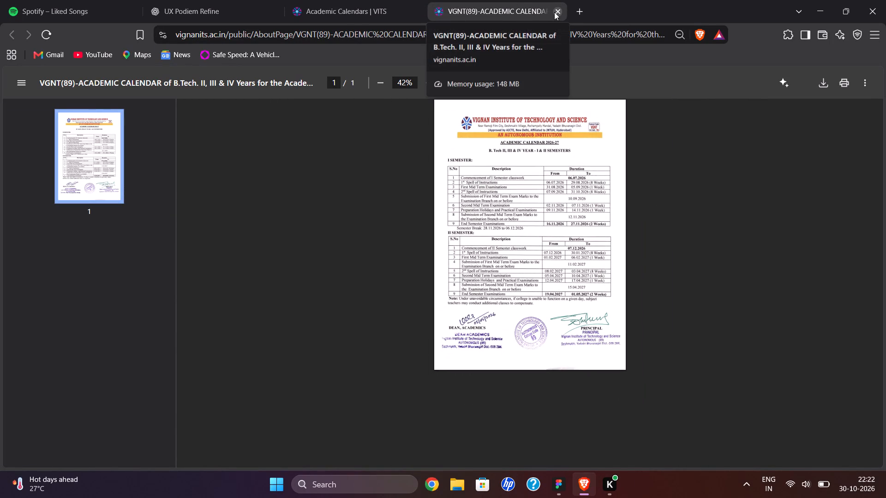
left_click(554, 12)
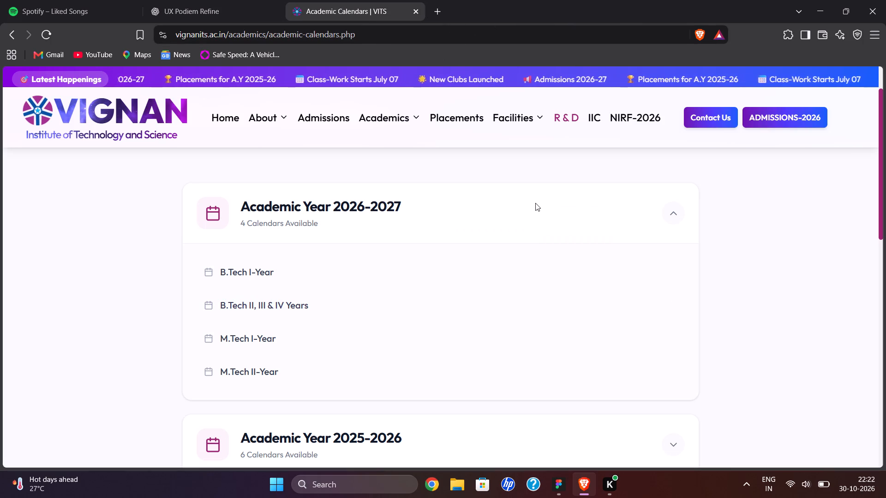
scroll(430, 134, "down", 4)
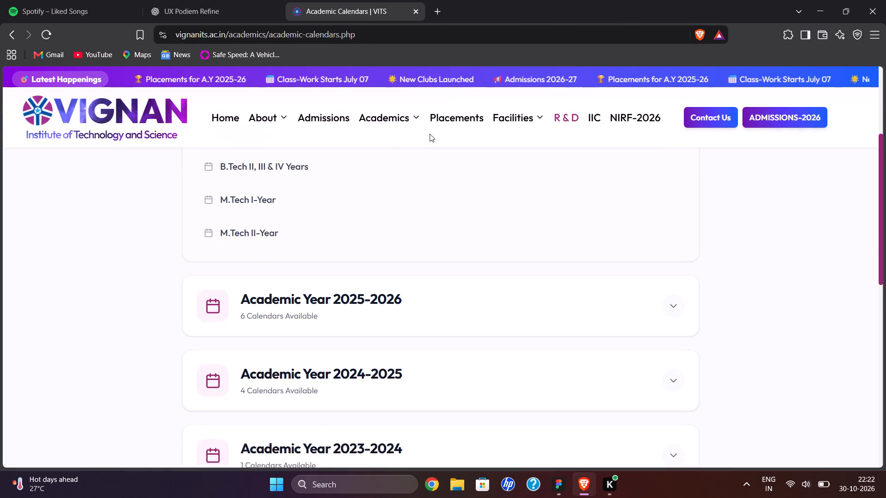
scroll(395, 65, "down", 8)
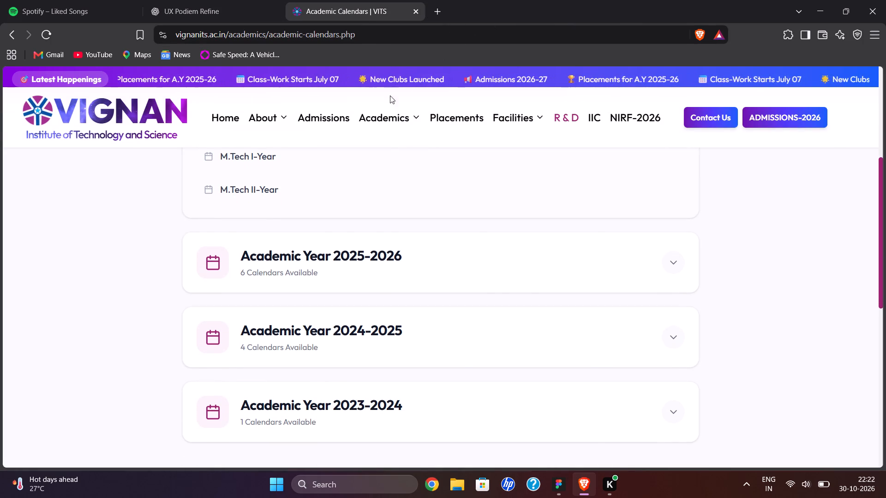
scroll(380, 174, "down", 2)
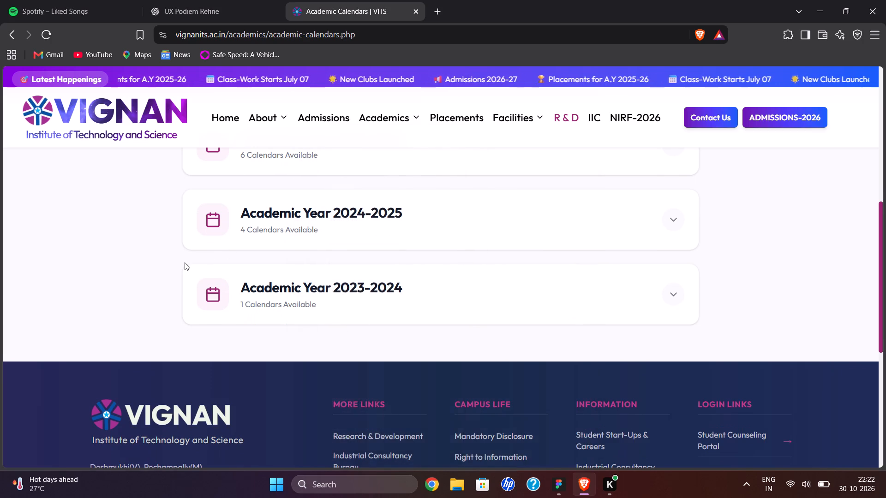
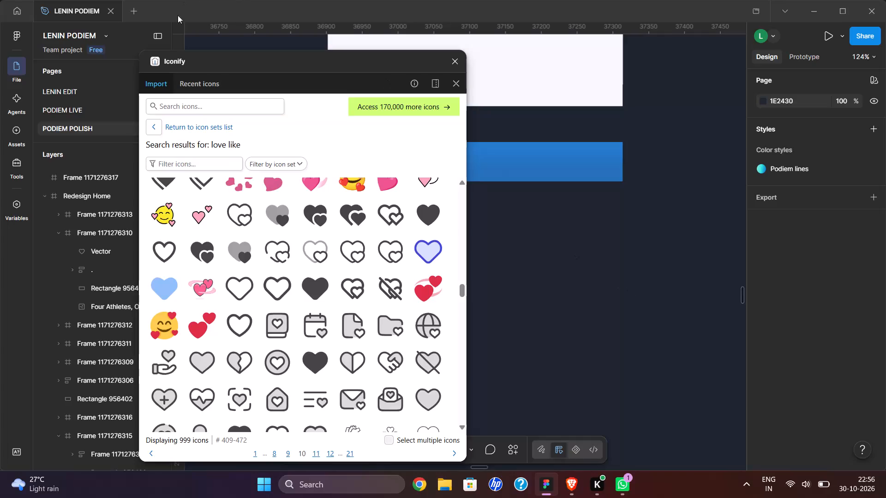
Search the Iconify library for "home" and import the akar-icons:home-alt1 icon onto the empty canvas below the blue bar.
left_click(203, 103)
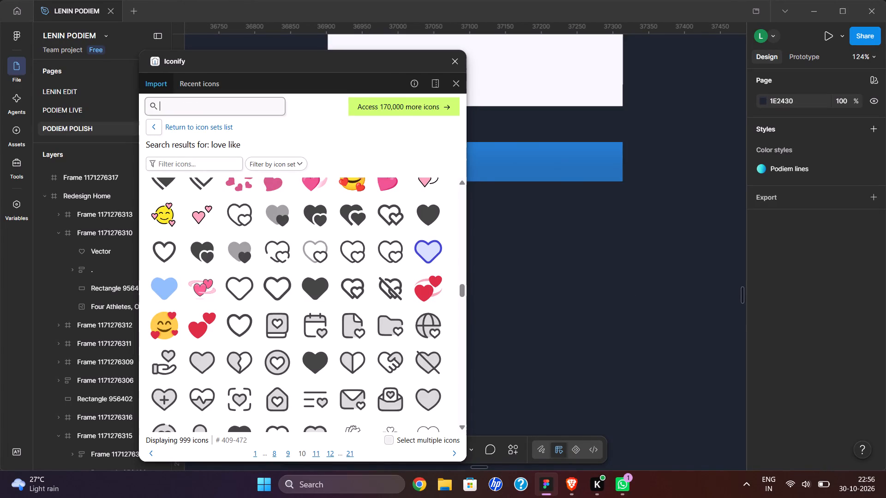
type("home")
key("Return")
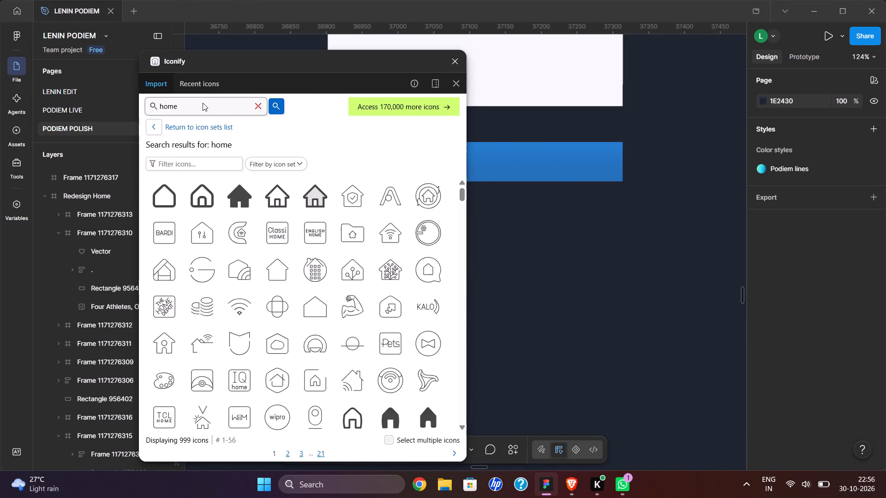
left_click_drag(193, 191, 515, 304)
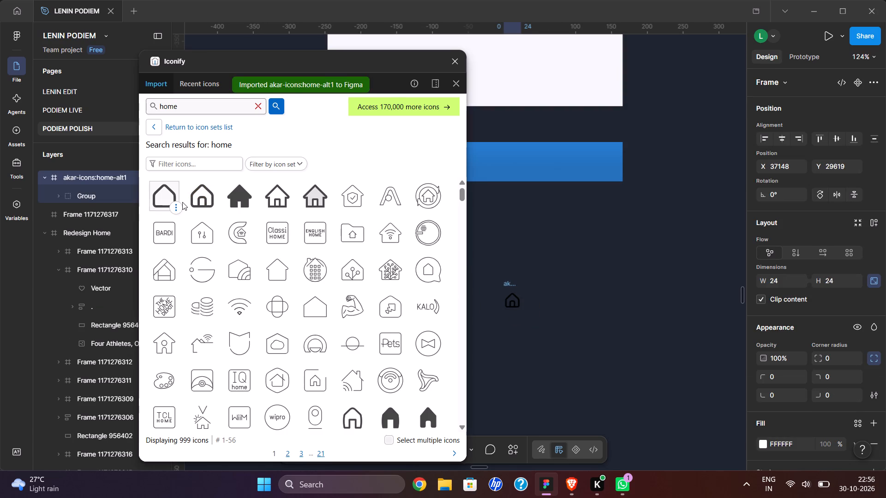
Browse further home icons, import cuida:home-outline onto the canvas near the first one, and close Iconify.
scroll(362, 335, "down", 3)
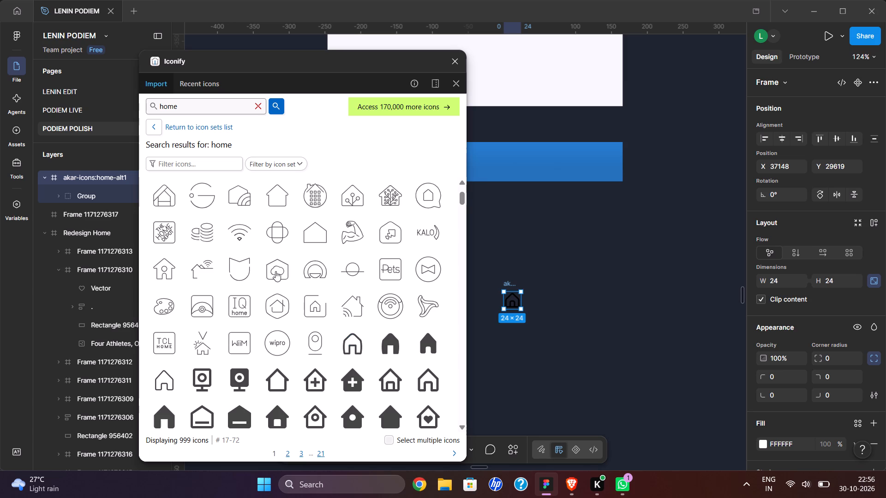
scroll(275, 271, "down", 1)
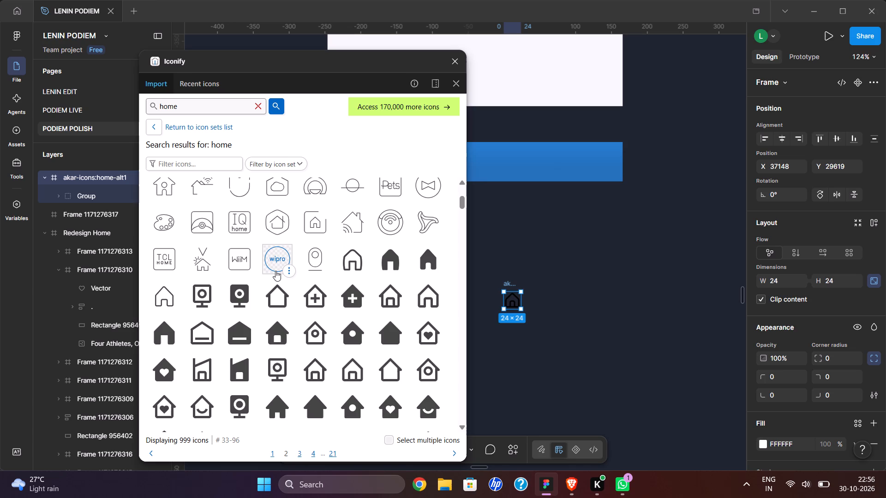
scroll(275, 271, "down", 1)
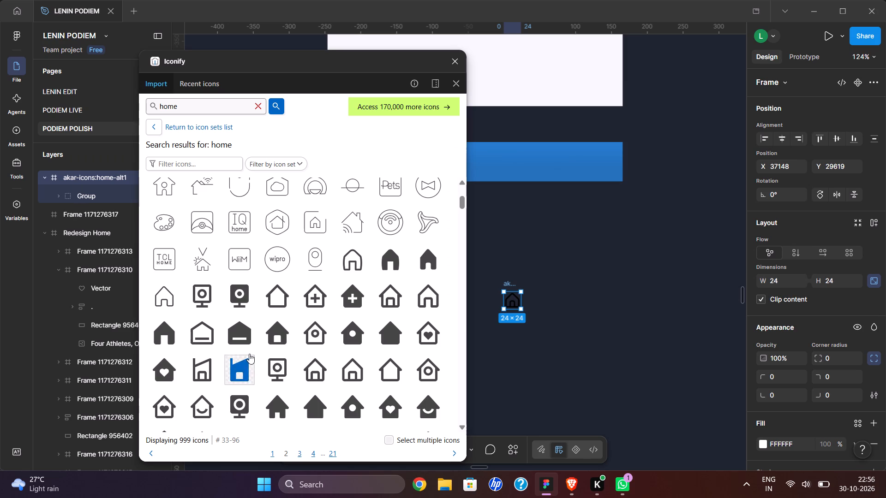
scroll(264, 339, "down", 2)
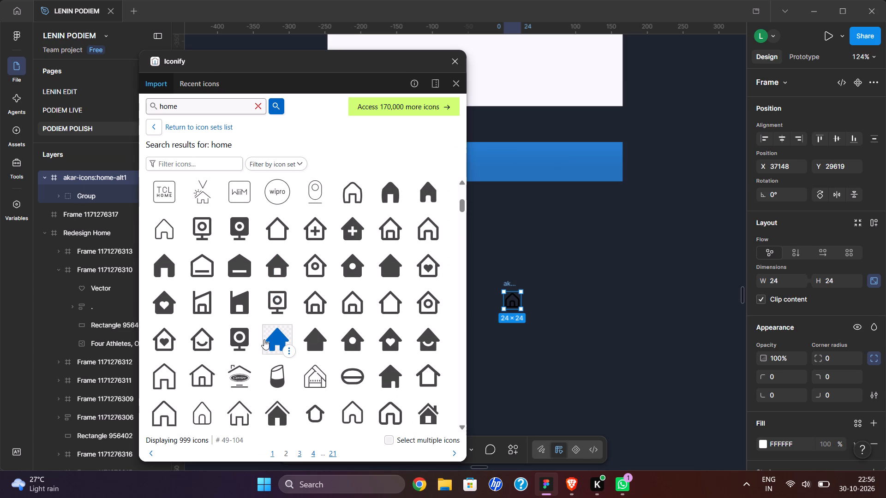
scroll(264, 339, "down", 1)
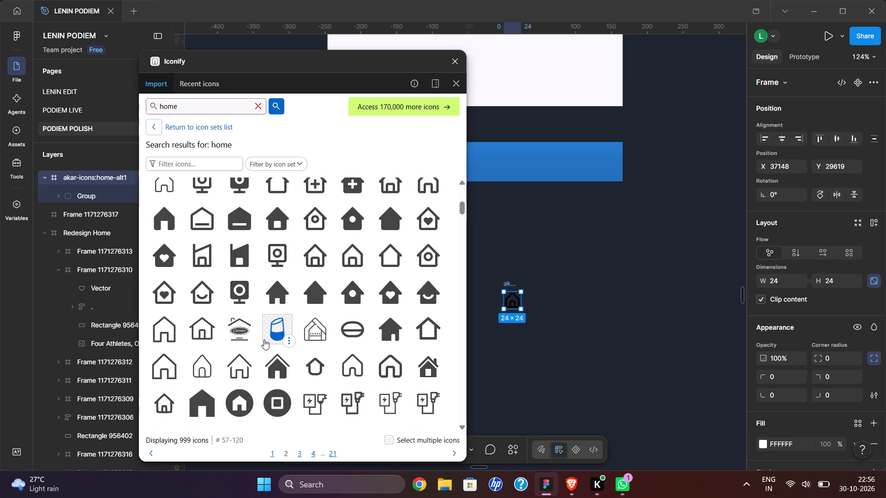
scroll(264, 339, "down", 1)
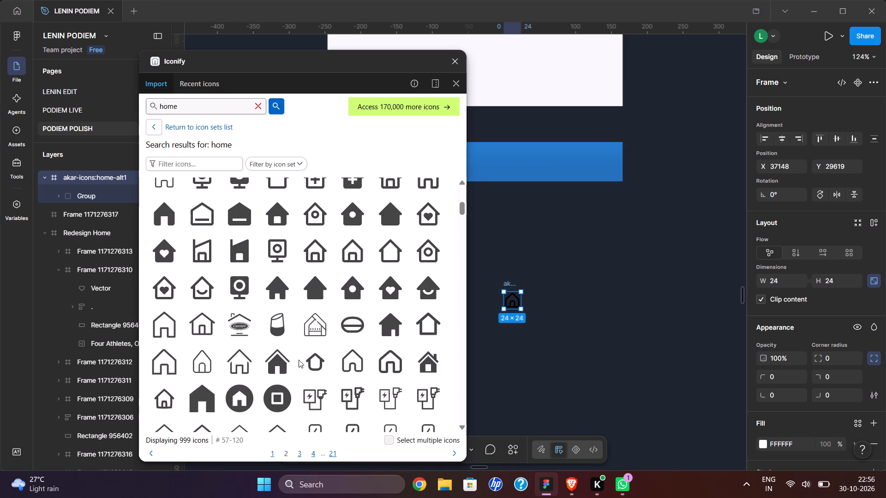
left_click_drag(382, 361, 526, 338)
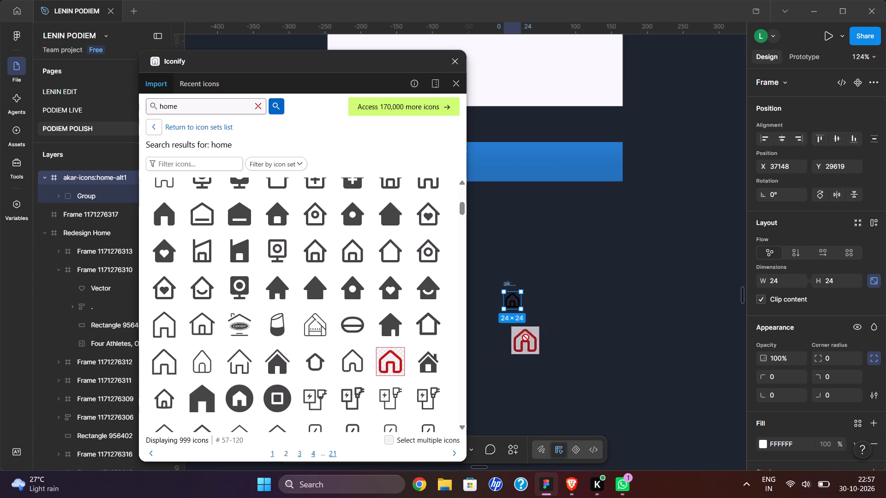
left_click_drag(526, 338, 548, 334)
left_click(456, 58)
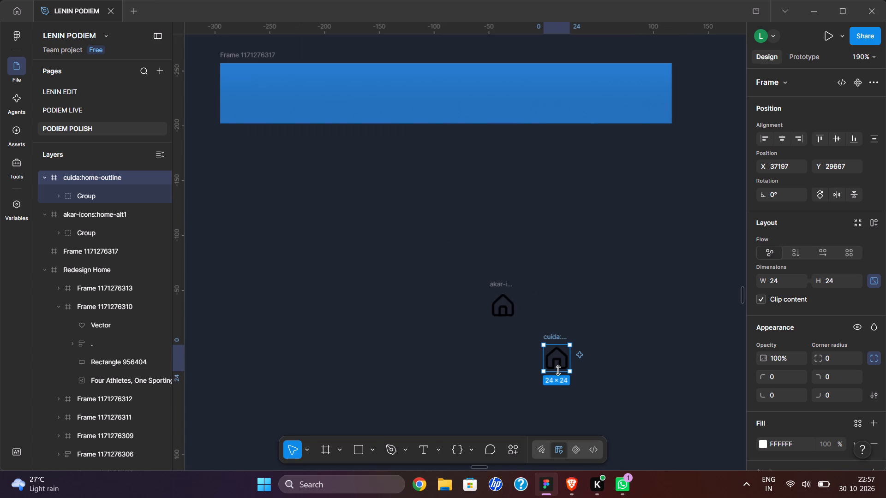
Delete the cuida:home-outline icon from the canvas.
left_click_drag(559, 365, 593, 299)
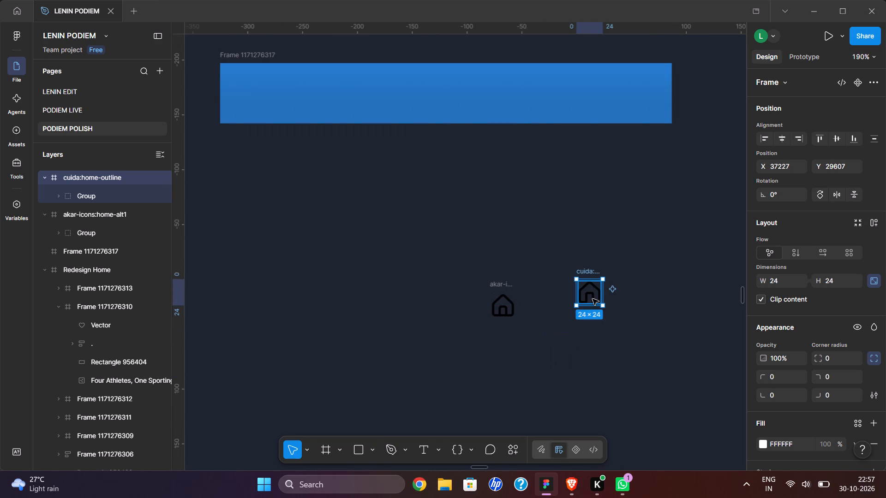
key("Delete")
Move the home icon group out of its akar-icons:home-alt1 frame onto the canvas and delete the emptied frame.
left_click(514, 308)
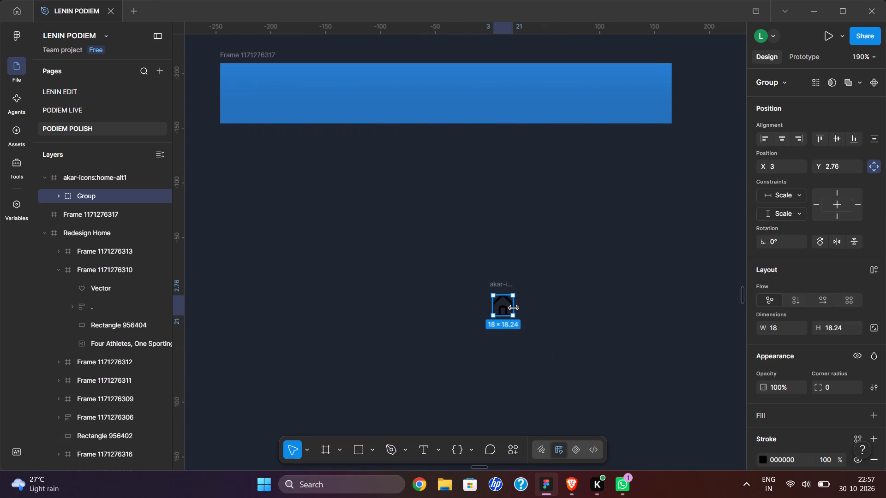
left_click_drag(501, 308, 562, 245)
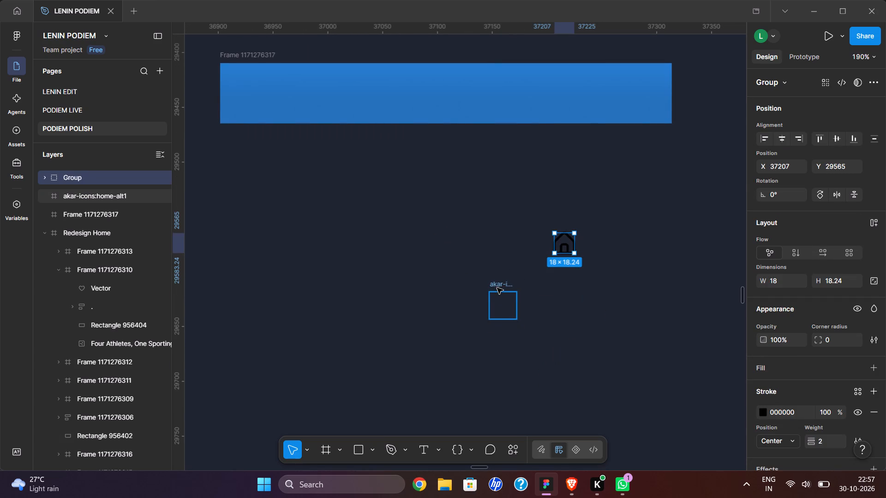
left_click(497, 288)
key("Delete")
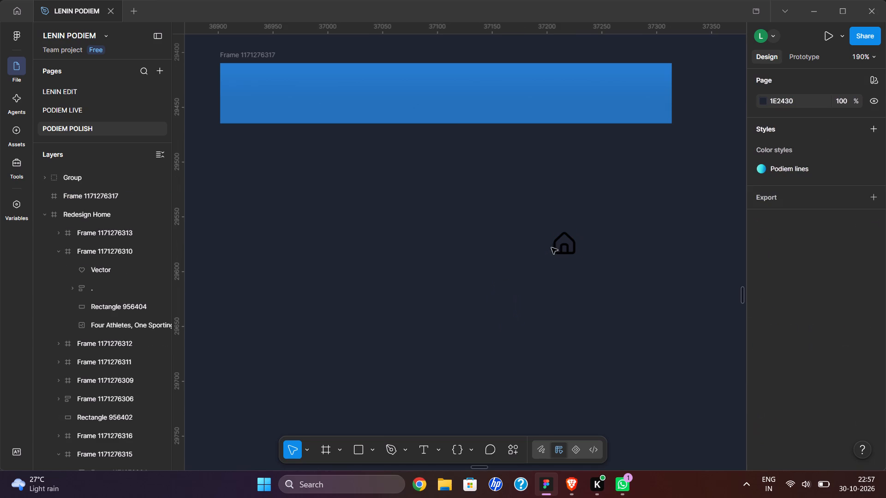
Resize the home icon to a width of 20 and a height of 20, with its aspect ratio unlocked.
left_click(556, 247)
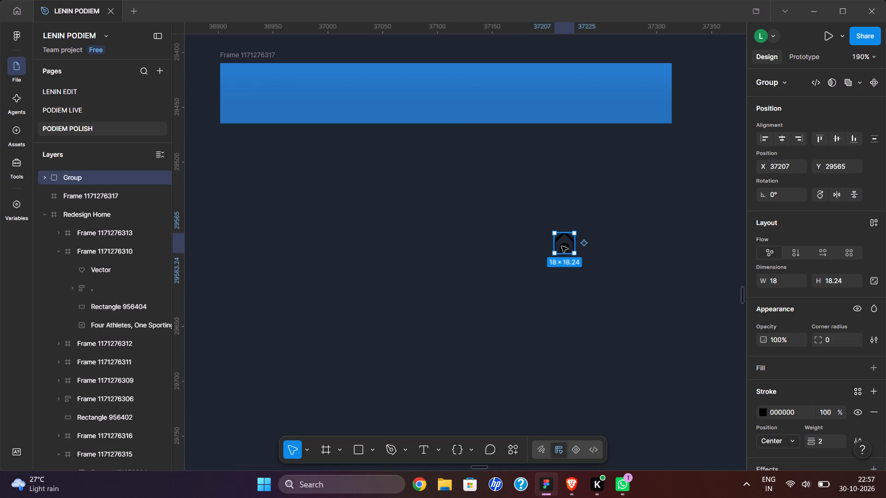
left_click_drag(872, 283, 777, 284)
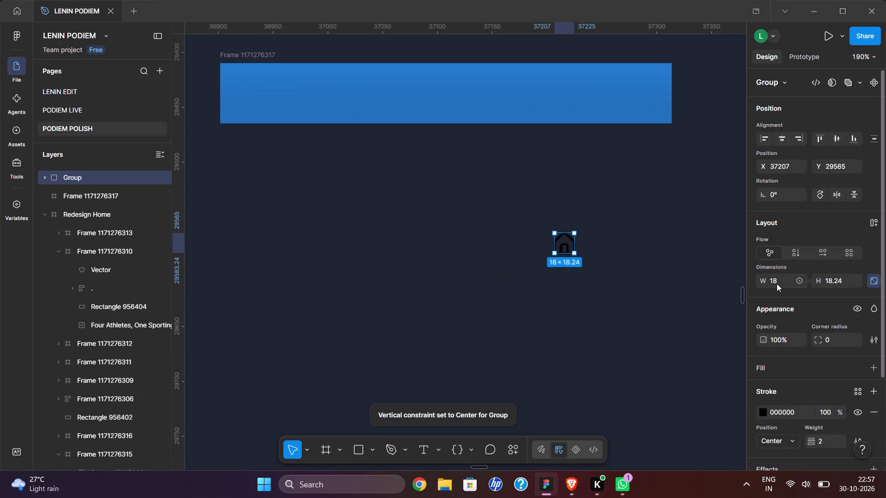
left_click(777, 284)
type("20")
left_click(658, 310)
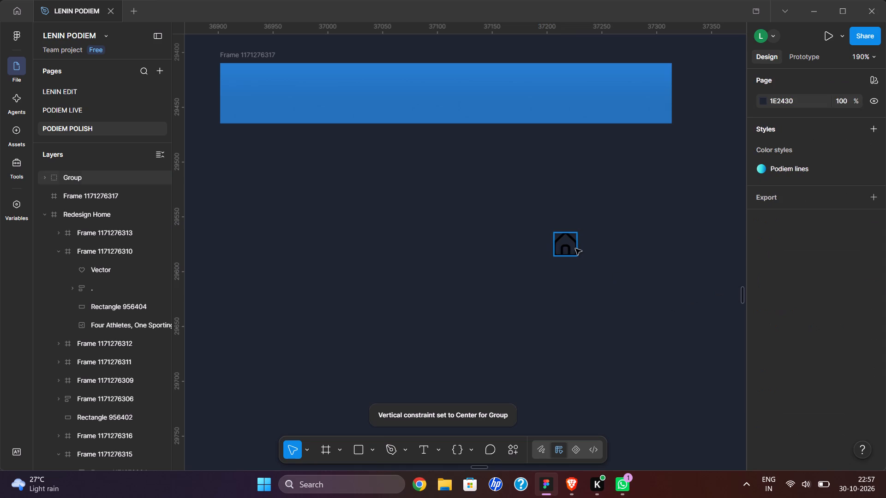
left_click(575, 249)
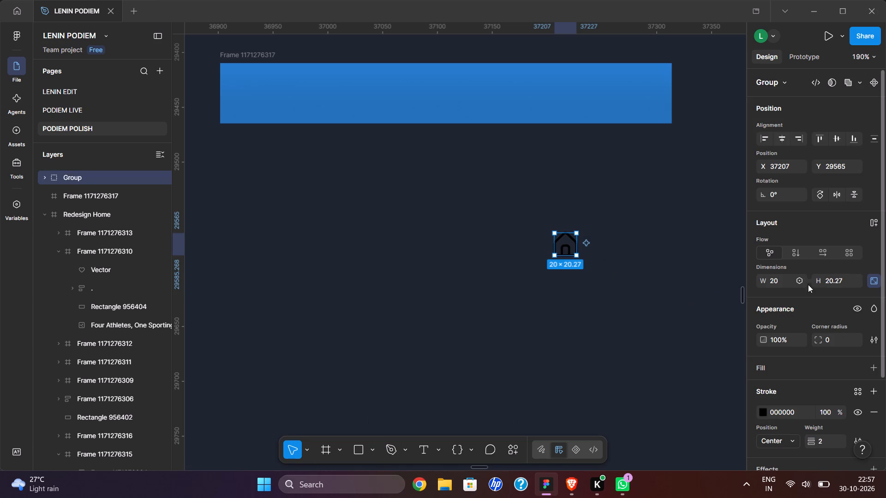
left_click(873, 275)
left_click(830, 280)
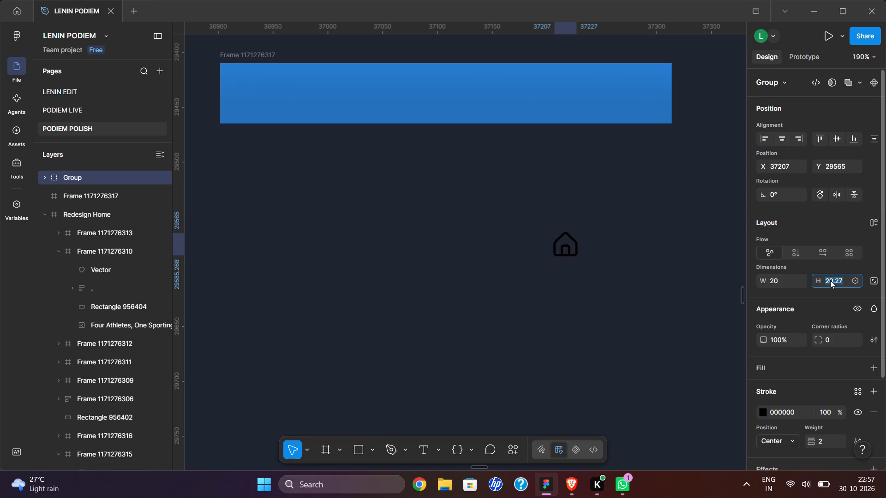
type("20")
left_click(529, 368)
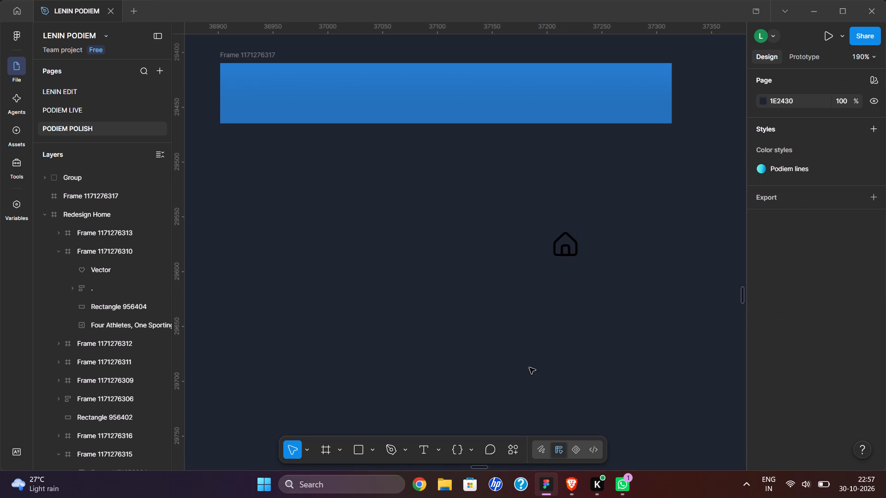
Try the home icon inside the blue bar's left end, and place it just below the bar at X 36951, Y 29493.
left_click(571, 252)
left_click_drag(571, 252, 258, 99)
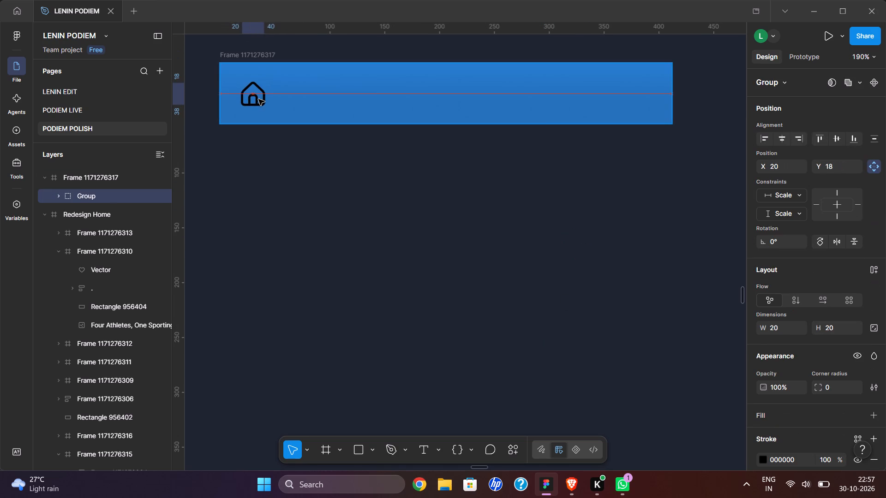
left_click_drag(258, 99, 291, 173)
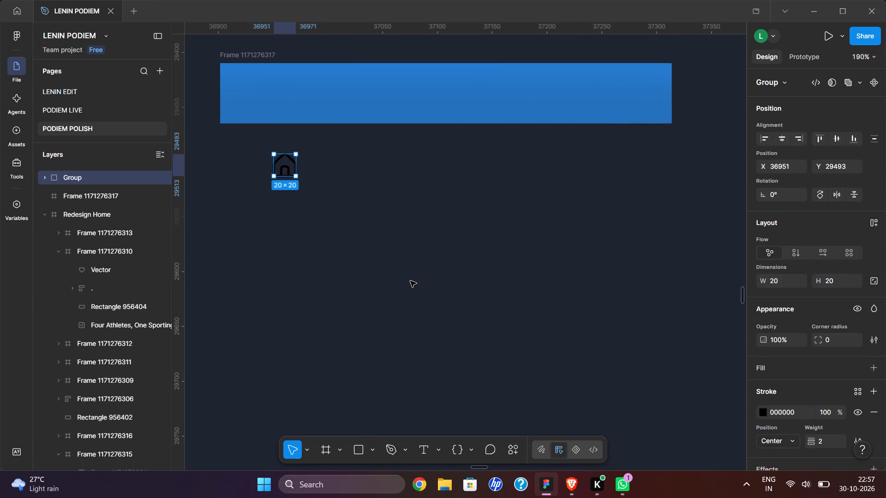
Search the plugins for "acc" and run Stark - Contrast & Accessibility AI Checker without signing in.
scroll(796, 372, "down", 4)
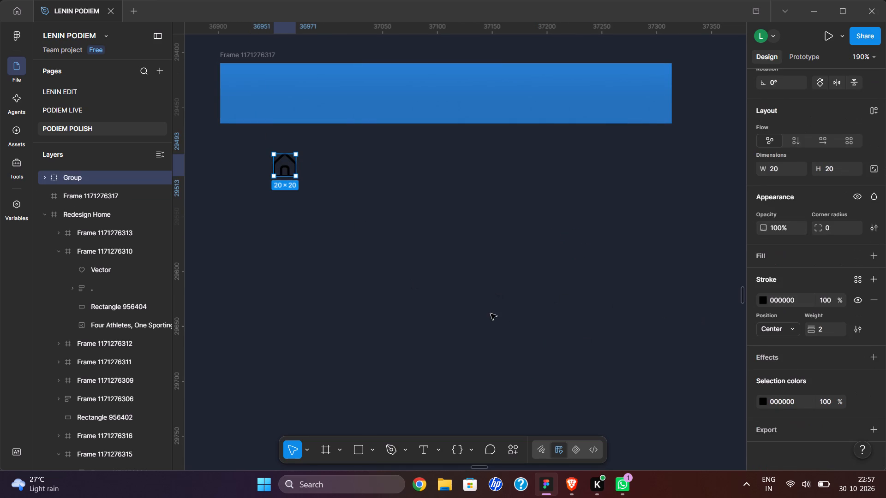
right_click(491, 314)
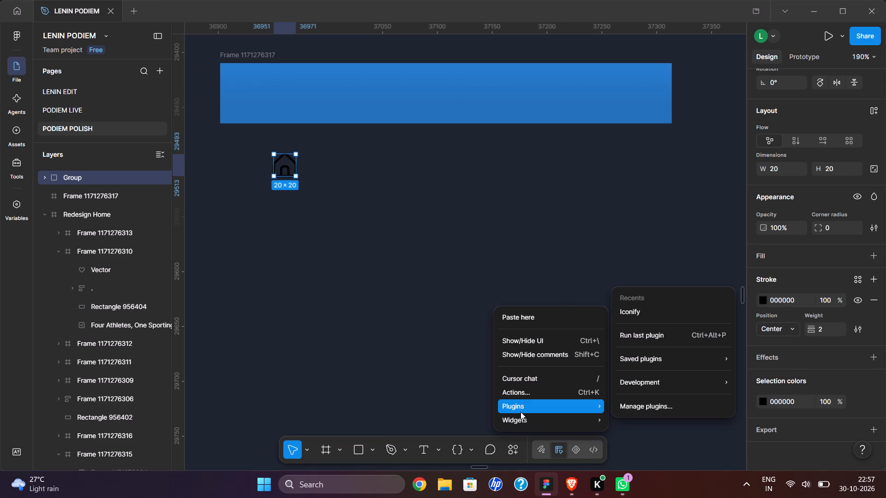
left_click(659, 403)
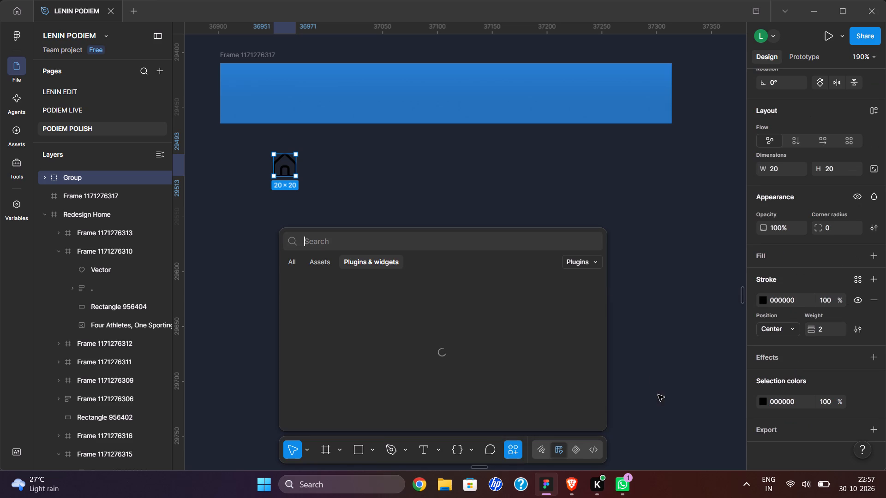
left_click(363, 242)
type("ac")
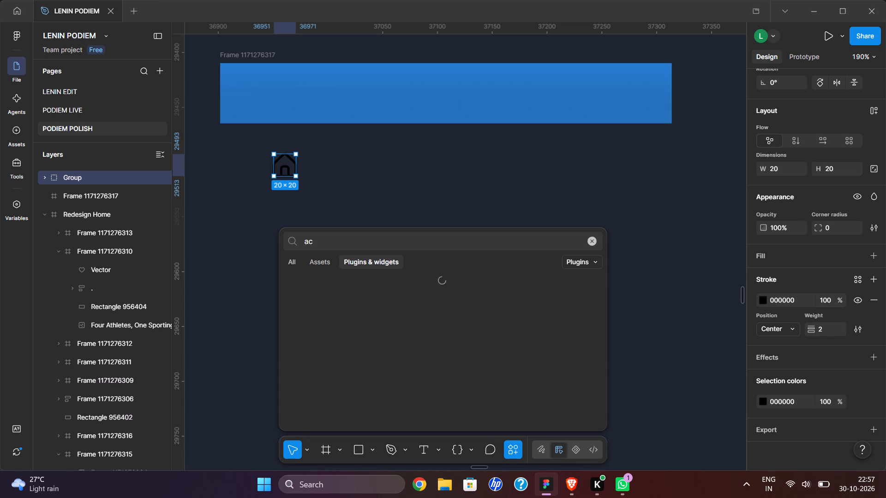
key("c")
left_click(378, 294)
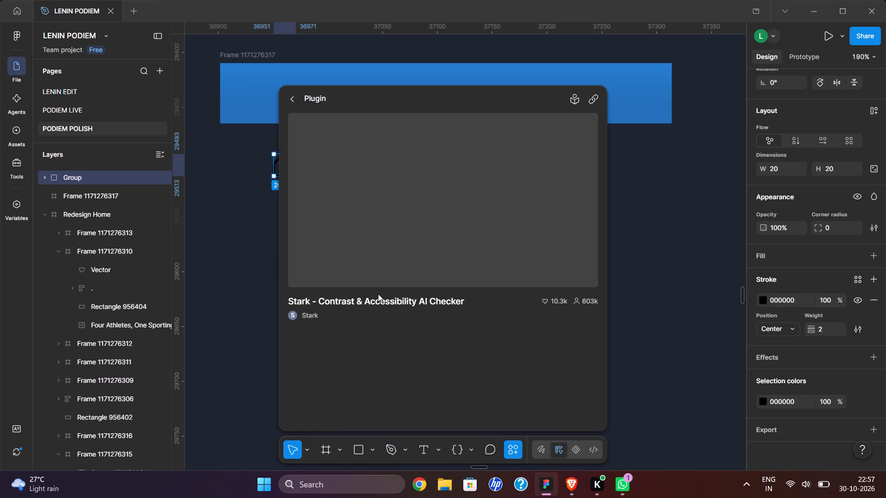
left_click(581, 416)
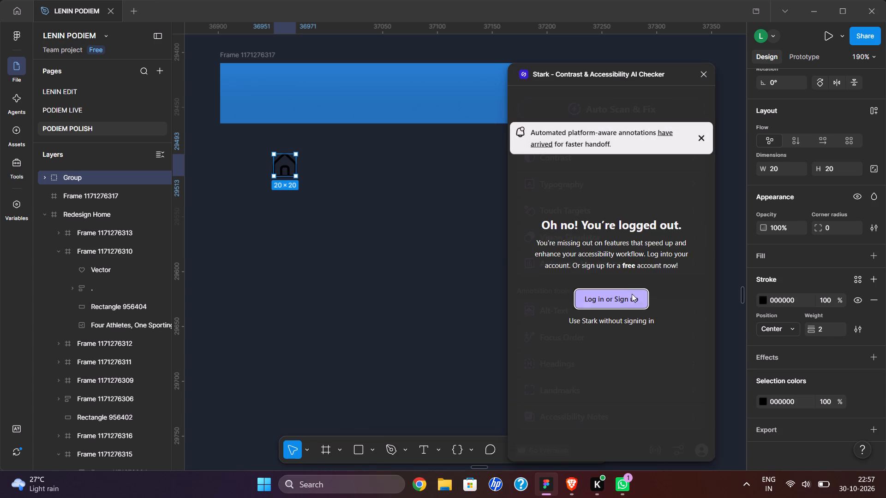
left_click(704, 136)
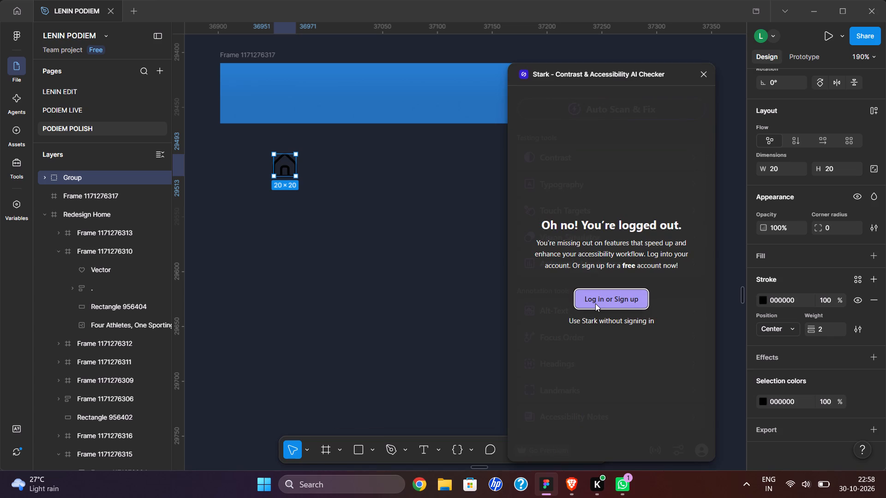
left_click(597, 320)
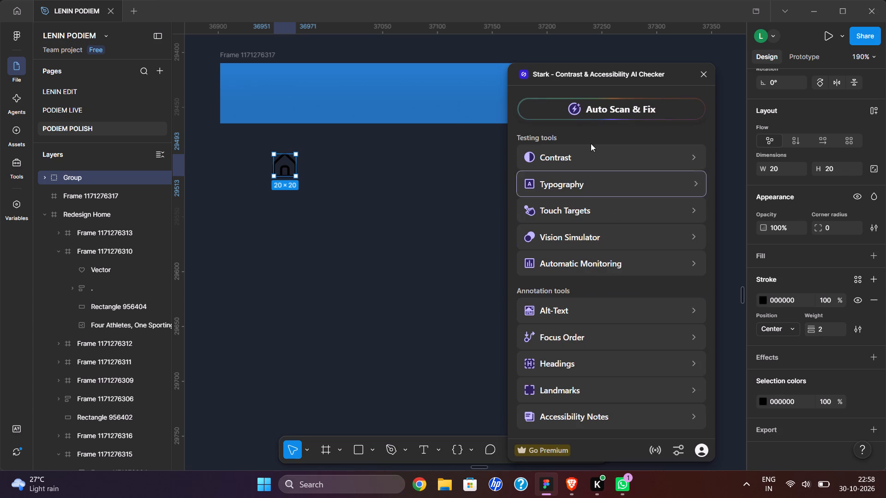
Open Stark's Contrast check and try to sample the blue bar's colour, leaving the bar frame selected for comparison.
left_click(590, 159)
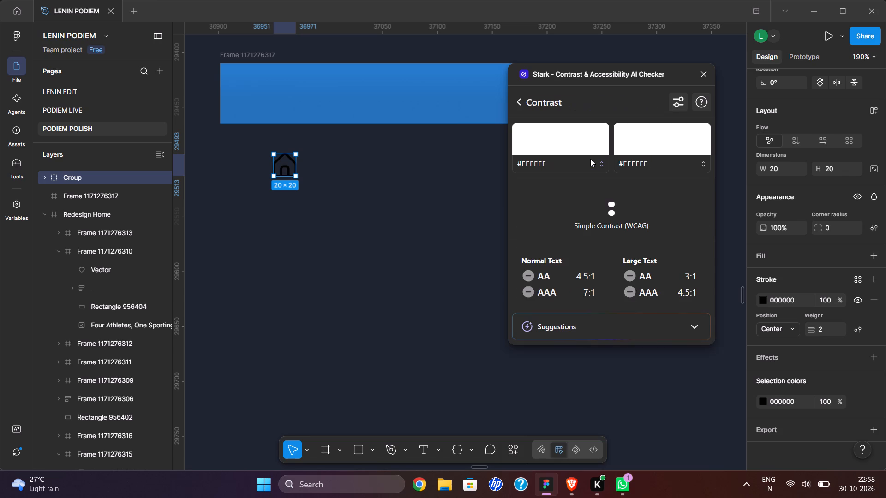
left_click(558, 141)
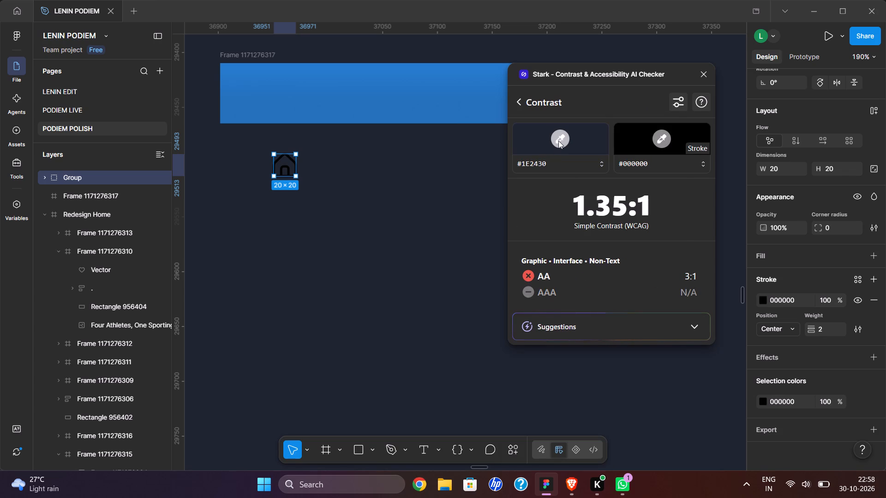
left_click_drag(563, 240, 436, 100)
left_click(436, 100)
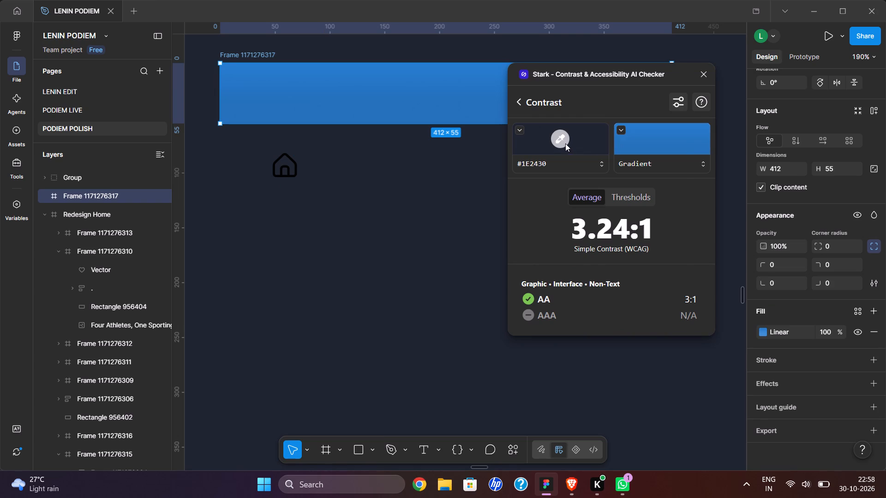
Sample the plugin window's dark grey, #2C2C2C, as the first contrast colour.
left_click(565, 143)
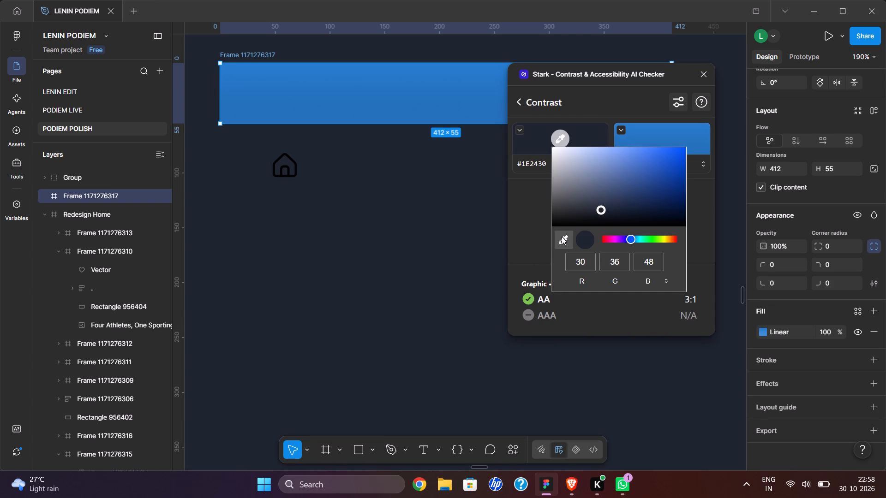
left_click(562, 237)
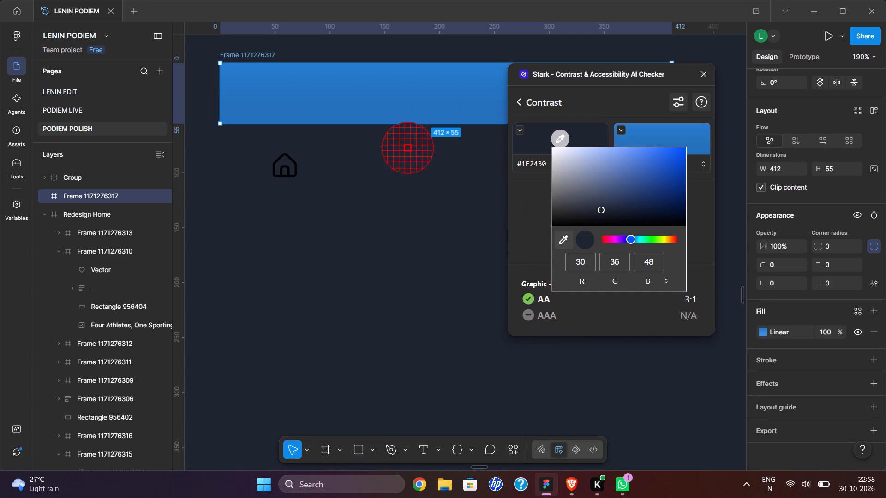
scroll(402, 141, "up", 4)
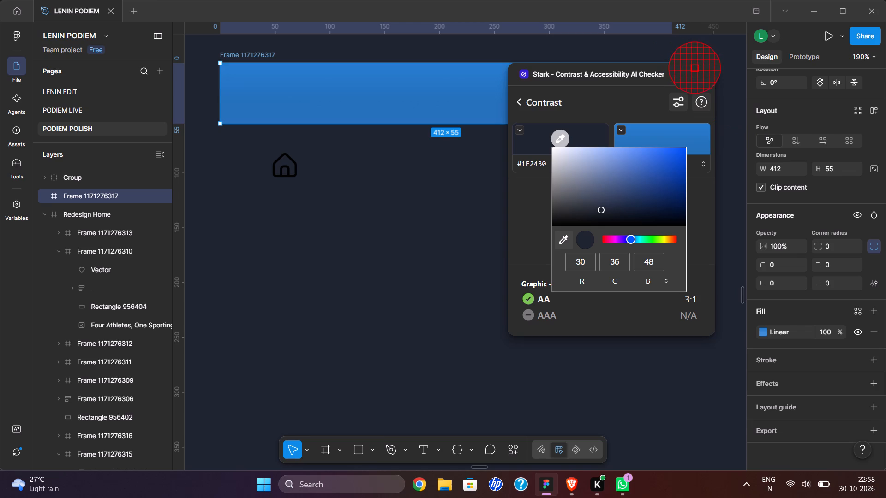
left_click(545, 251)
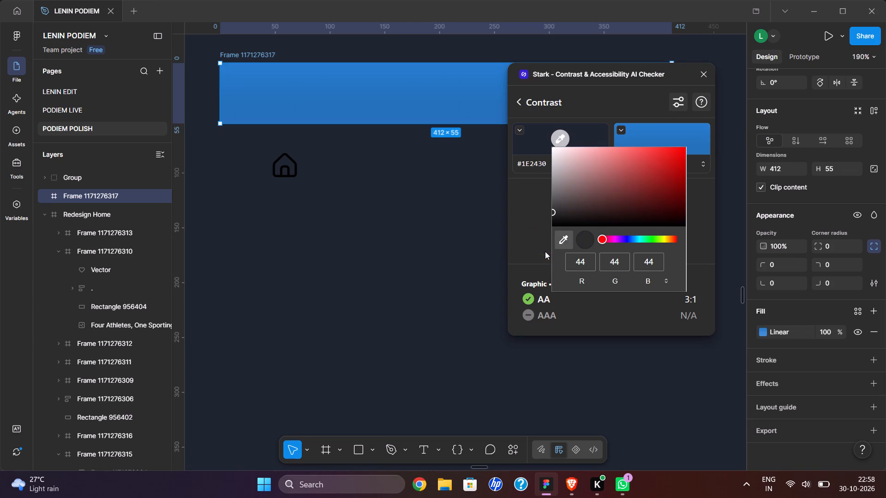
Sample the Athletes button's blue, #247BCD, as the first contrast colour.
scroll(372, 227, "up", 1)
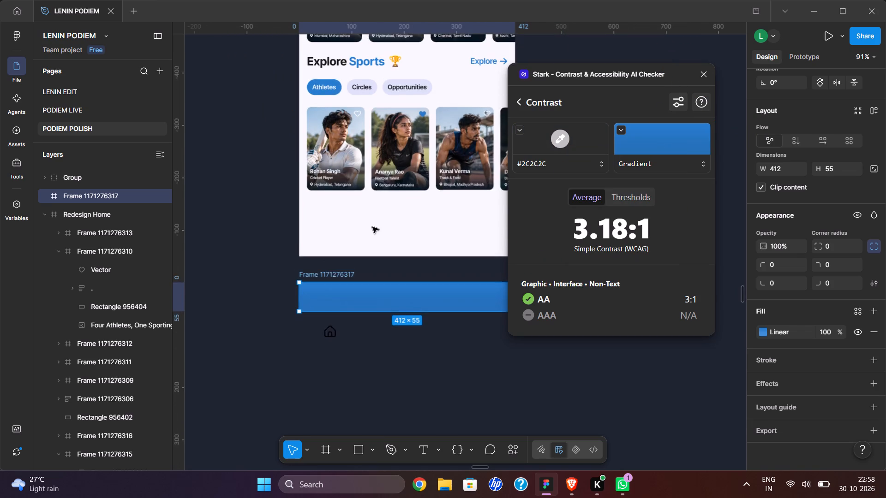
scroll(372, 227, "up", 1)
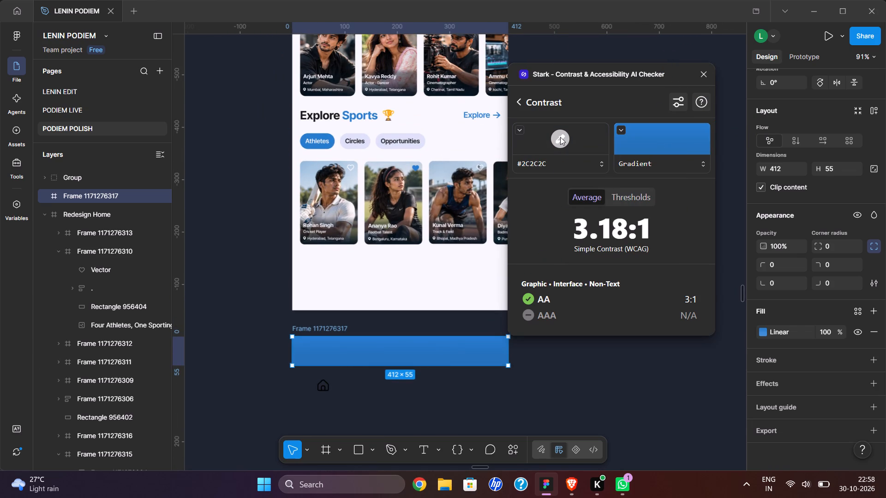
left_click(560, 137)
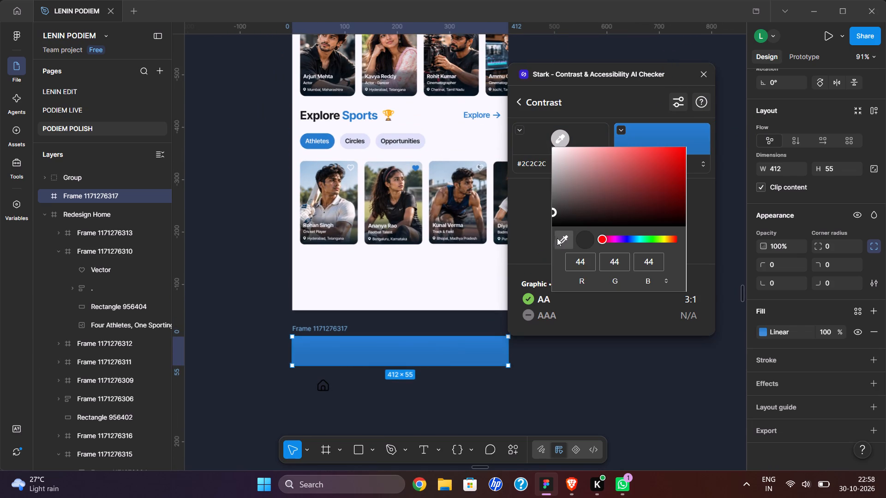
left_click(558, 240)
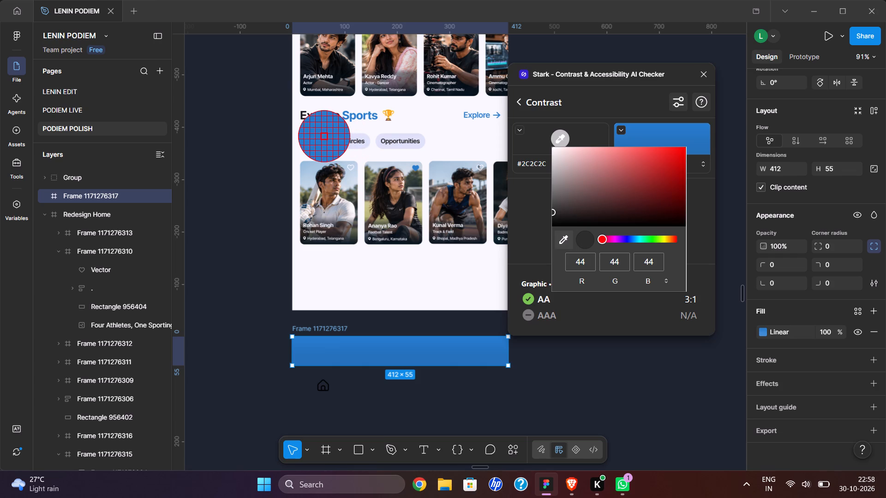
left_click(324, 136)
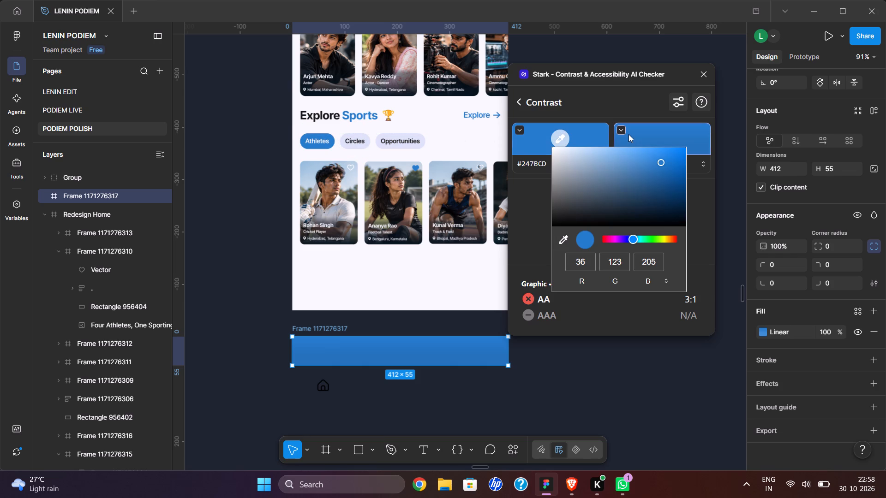
Check the variable and scheme colour swatches offered for the second contrast colour.
left_click(628, 134)
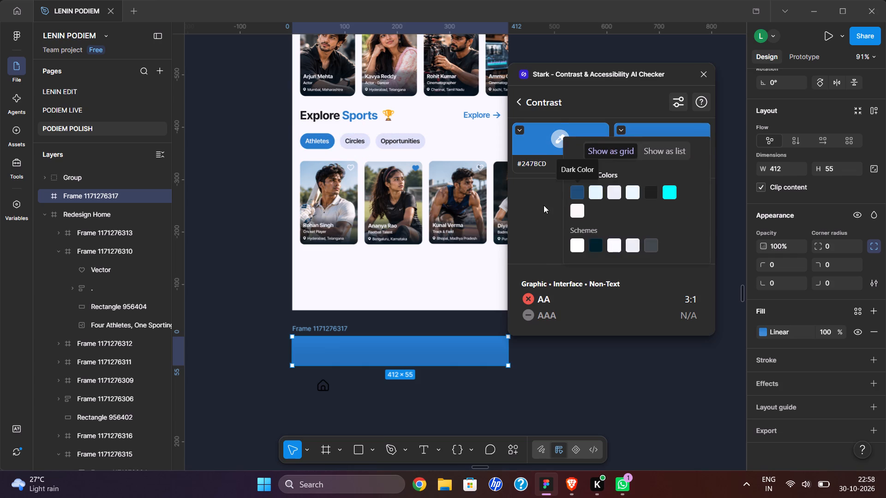
left_click(544, 205)
left_click(664, 136)
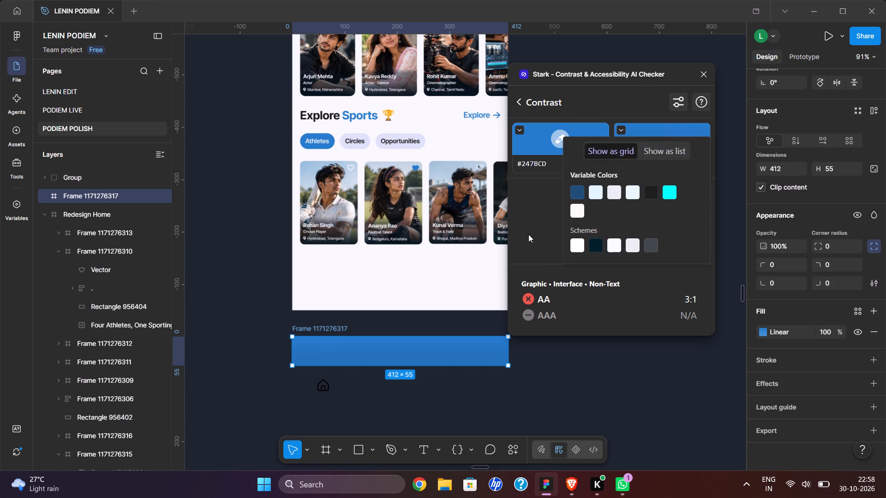
left_click(527, 233)
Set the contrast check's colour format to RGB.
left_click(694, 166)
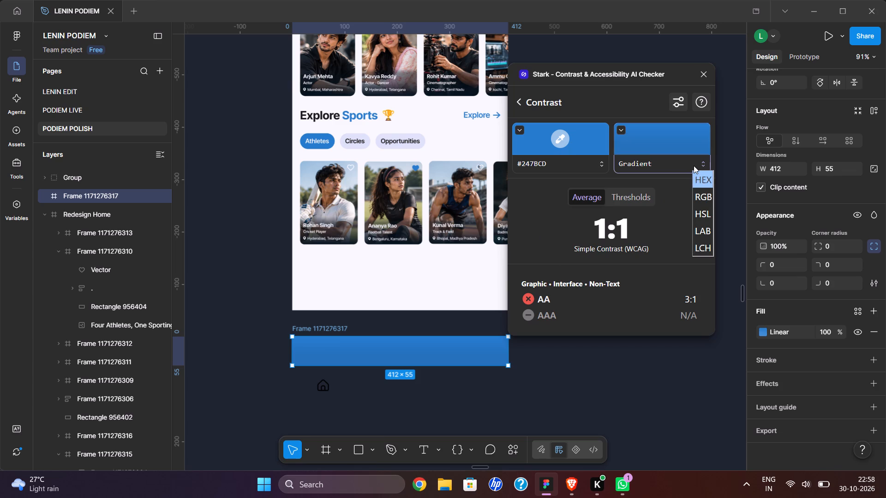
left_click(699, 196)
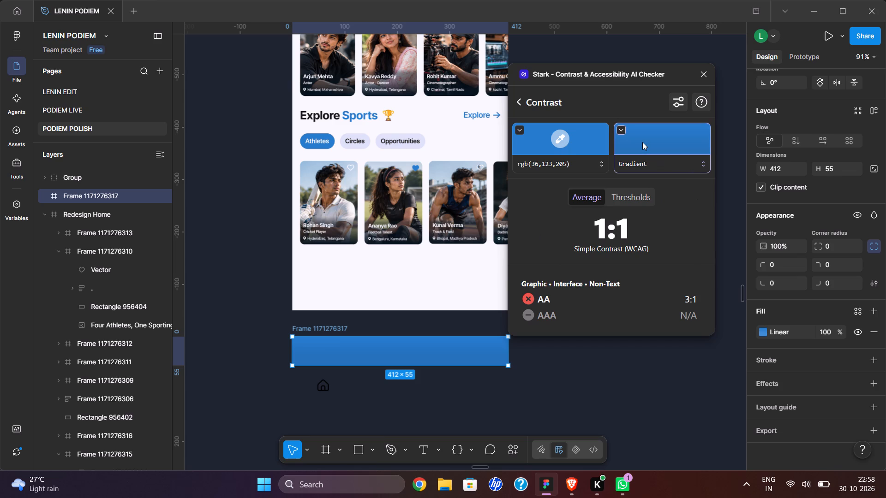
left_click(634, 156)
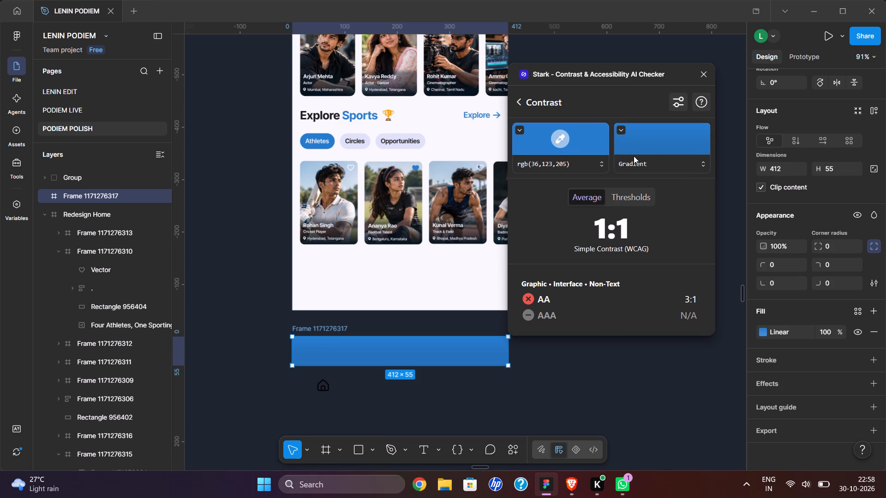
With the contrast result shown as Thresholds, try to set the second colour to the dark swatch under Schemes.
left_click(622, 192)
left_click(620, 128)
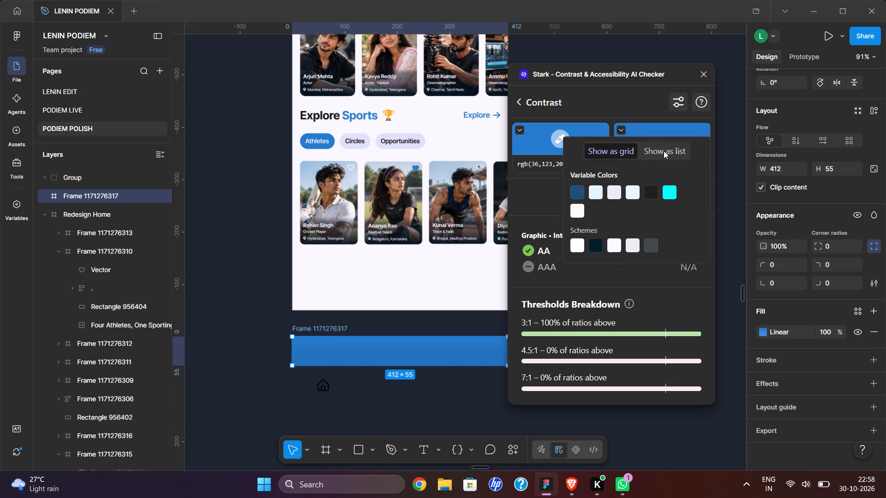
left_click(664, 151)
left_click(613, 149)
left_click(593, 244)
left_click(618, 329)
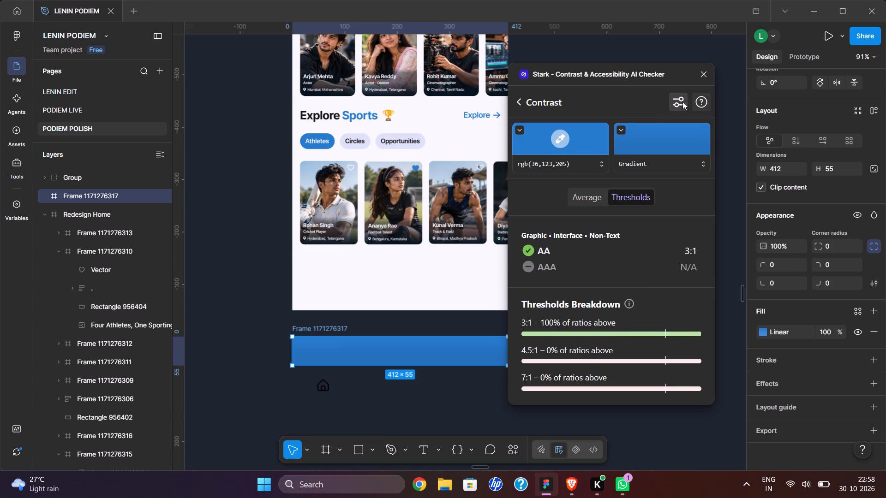
Reload the Contrast check and set its colour format to HSL.
left_click(519, 101)
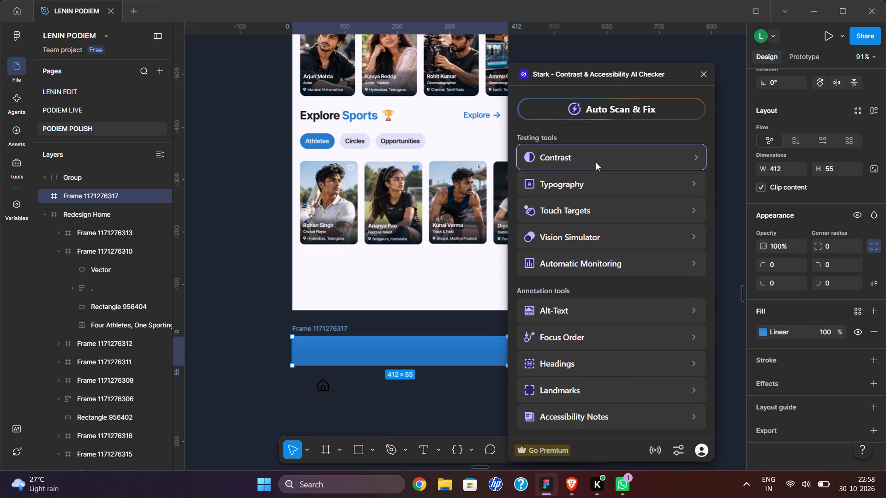
left_click(596, 162)
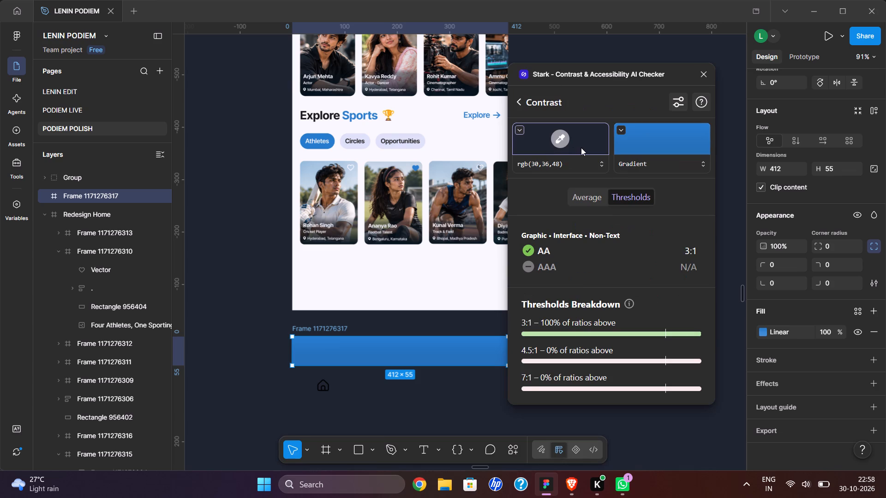
left_click(706, 166)
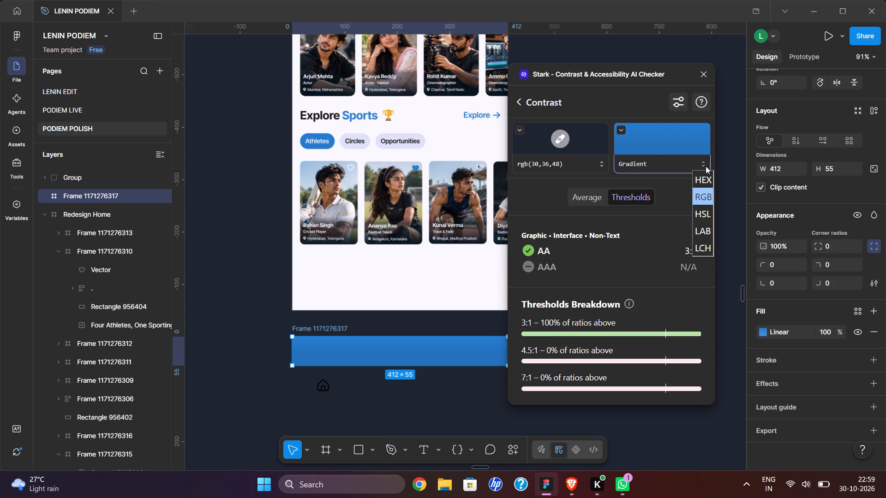
left_click(705, 216)
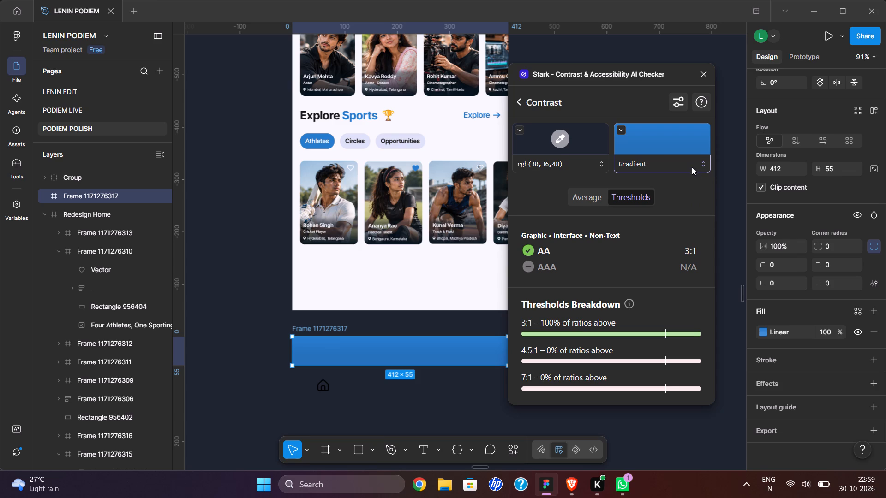
Look over the contrast settings and briefly open the contrast checker's help page in the browser, closing both.
scroll(680, 214, "down", 3)
left_click(684, 106)
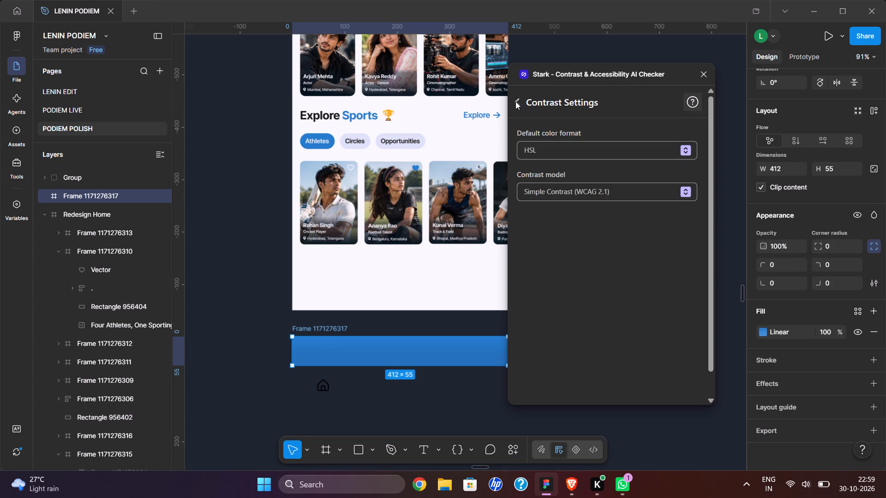
left_click(515, 101)
left_click(697, 106)
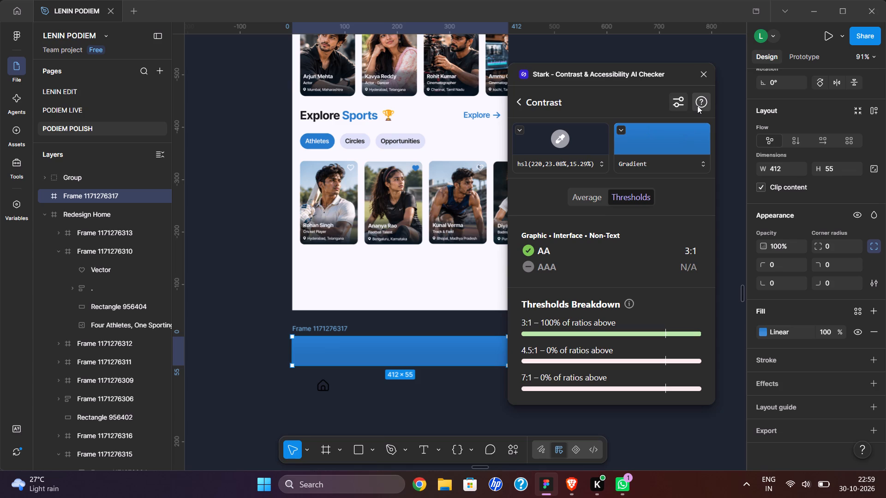
left_click(697, 106)
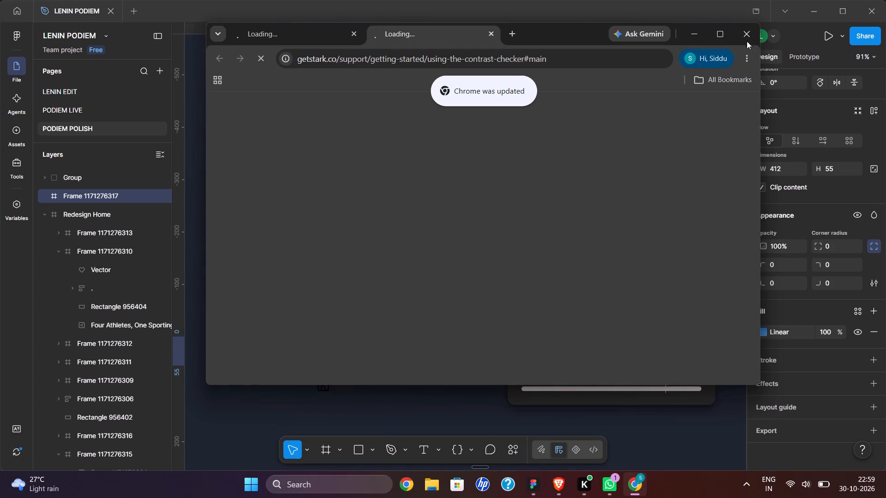
left_click(748, 38)
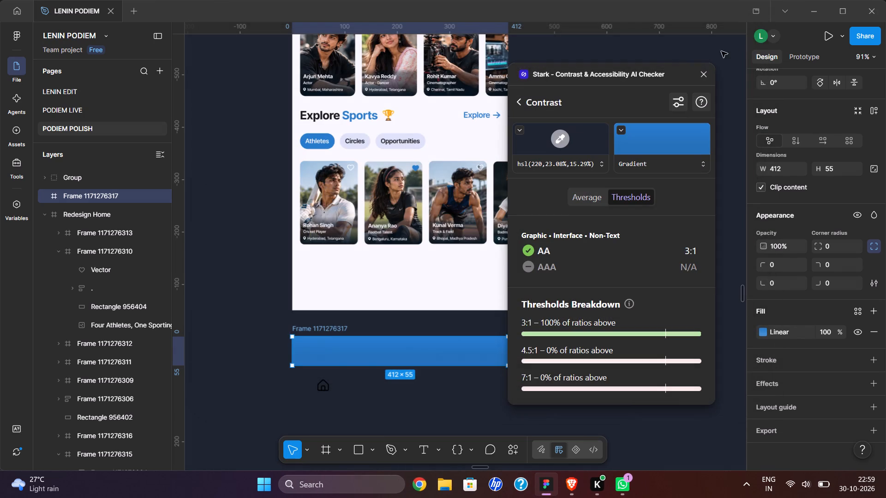
Restart Stark without signing in and show the Average contrast result for the selected blue bar.
left_click(706, 72)
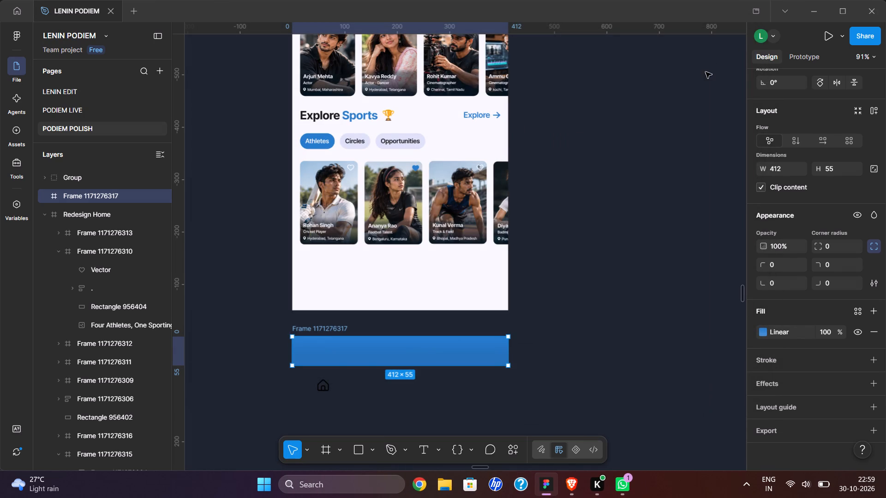
key("ctrl+alt+p")
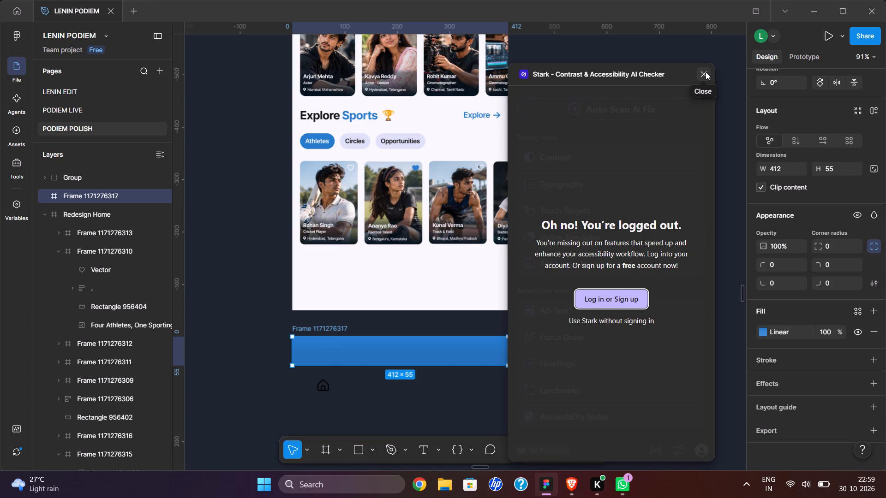
left_click(597, 324)
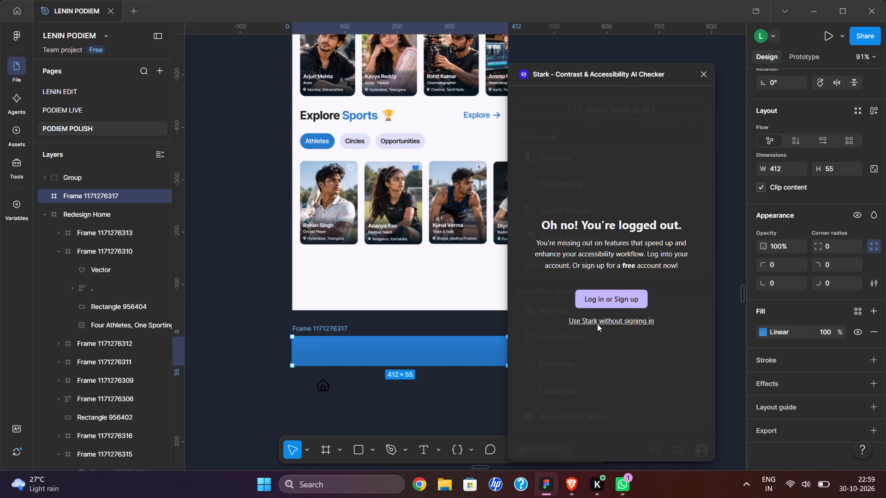
left_click(581, 159)
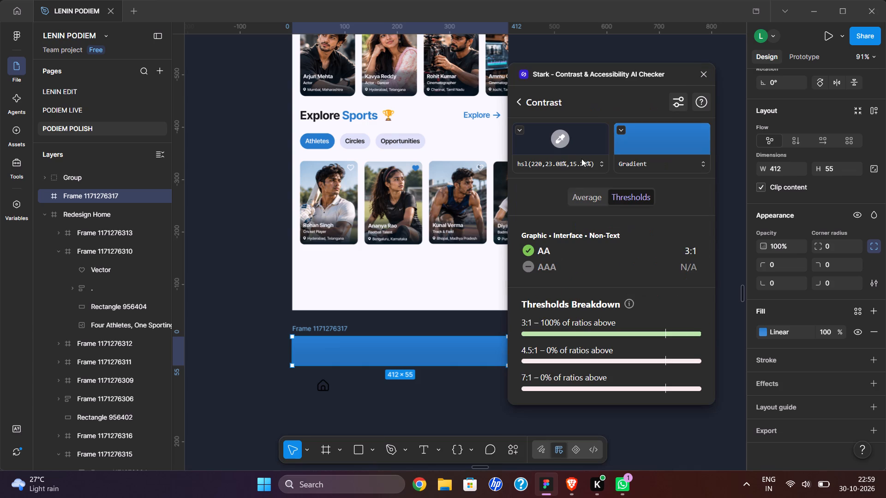
left_click(589, 190)
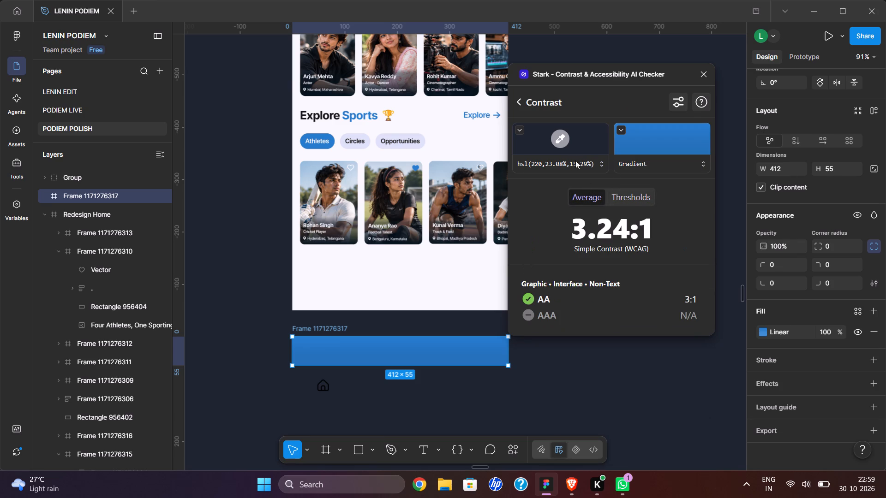
Set the first contrast colour to near-white RGB 246, 247, 251 by sampling the page background beside the Opportunities chip.
left_click(568, 141)
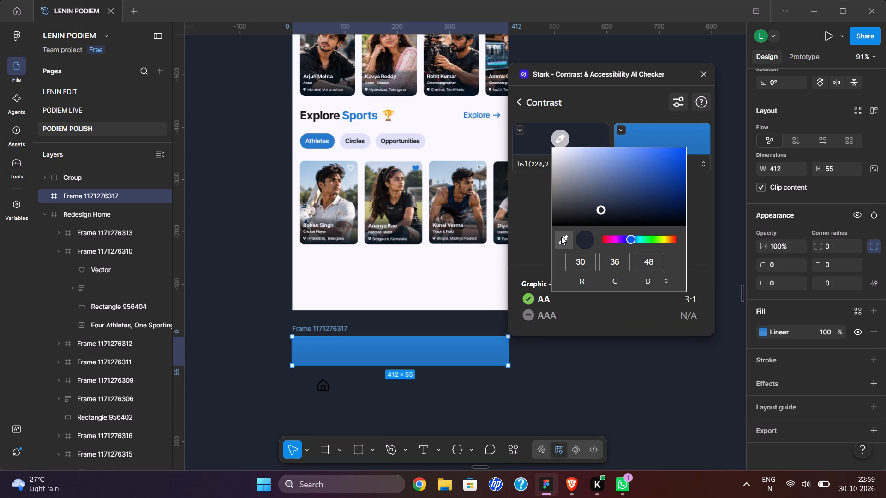
left_click(561, 237)
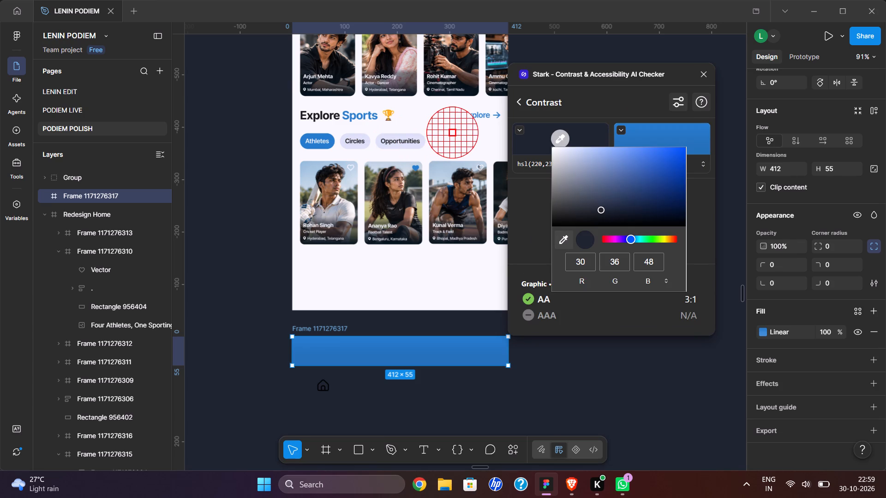
left_click(453, 132)
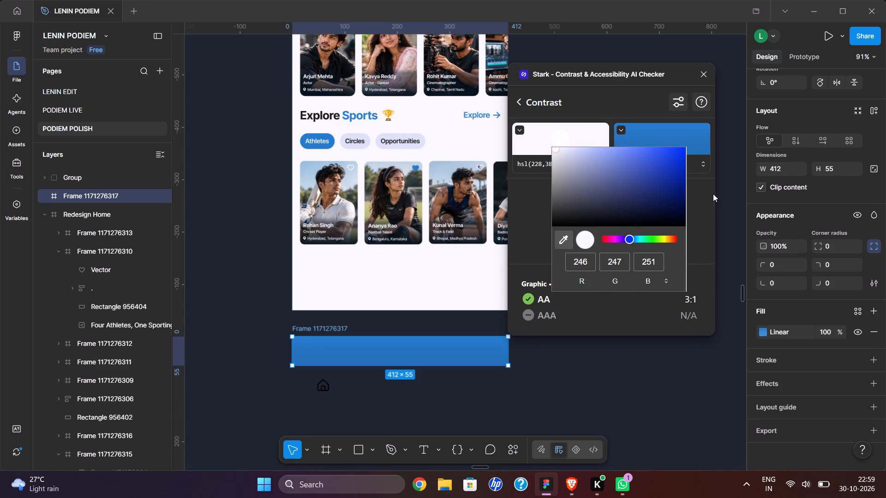
left_click(705, 196)
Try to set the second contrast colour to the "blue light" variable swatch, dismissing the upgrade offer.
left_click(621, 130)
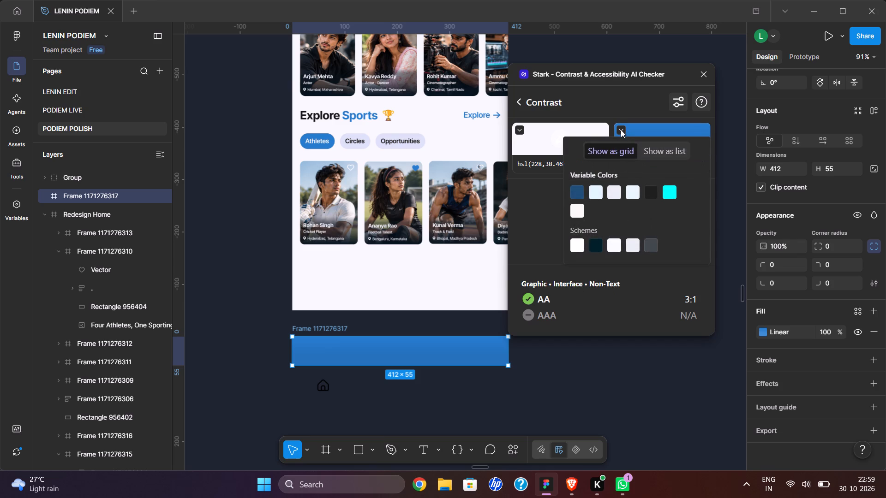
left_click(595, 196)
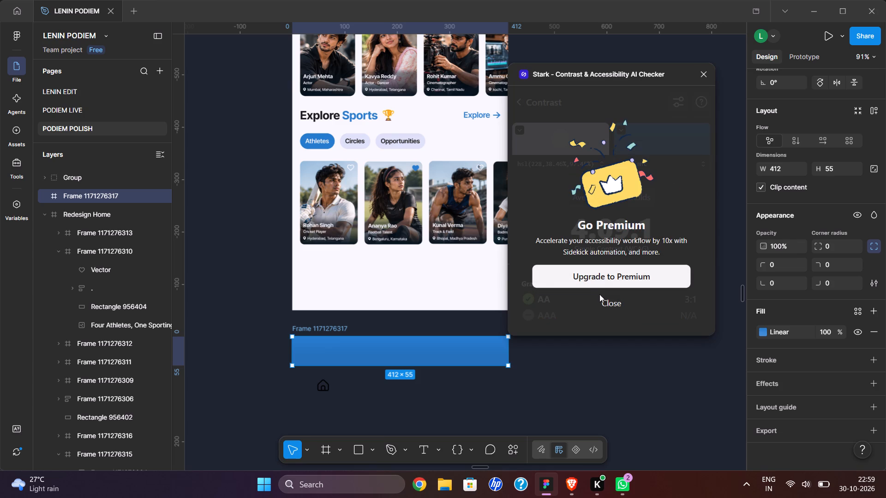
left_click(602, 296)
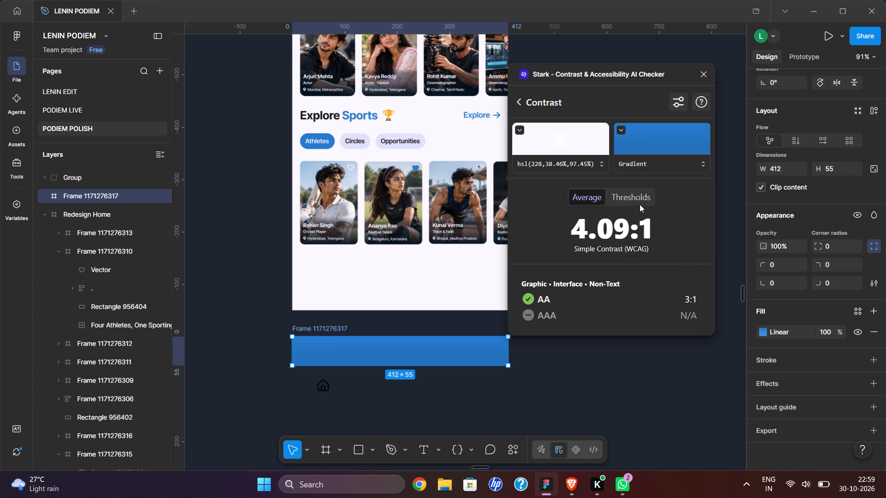
Show the contrast result for the near-white colour against the blue gradient as Thresholds.
left_click(640, 204)
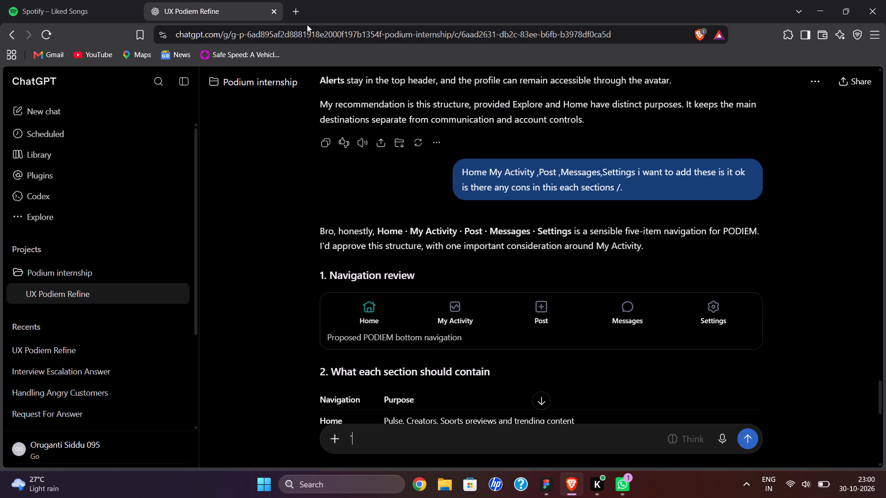
Switch to the Brave browser and enter "git" as the search text in a new tab.
left_click(295, 8)
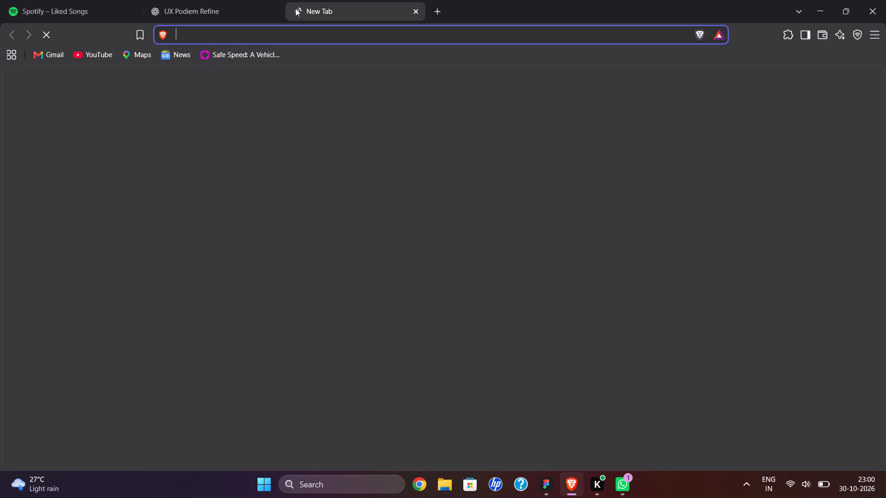
type("git")
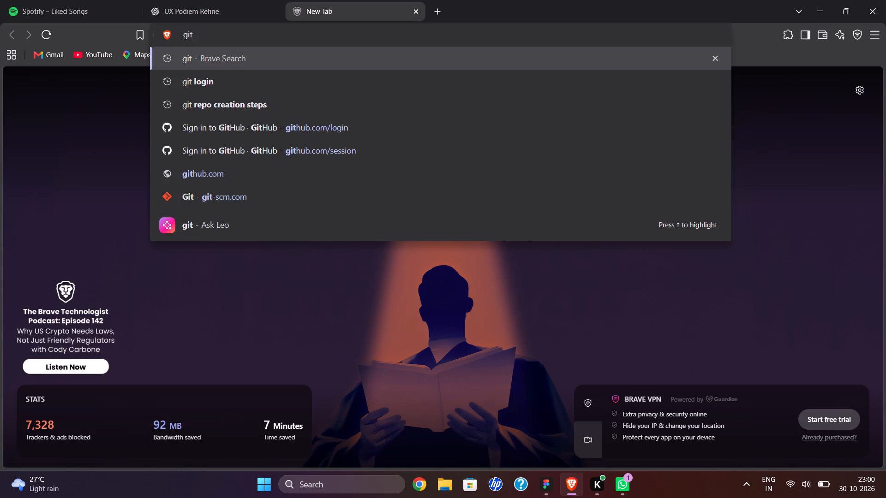
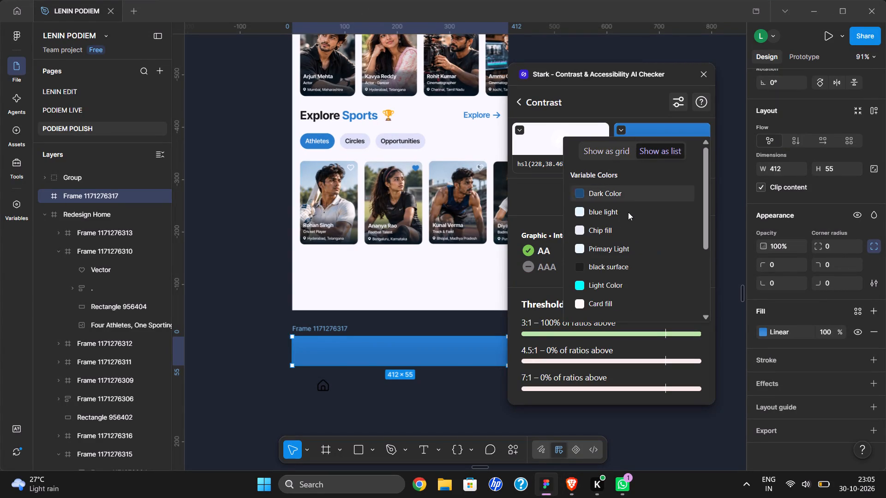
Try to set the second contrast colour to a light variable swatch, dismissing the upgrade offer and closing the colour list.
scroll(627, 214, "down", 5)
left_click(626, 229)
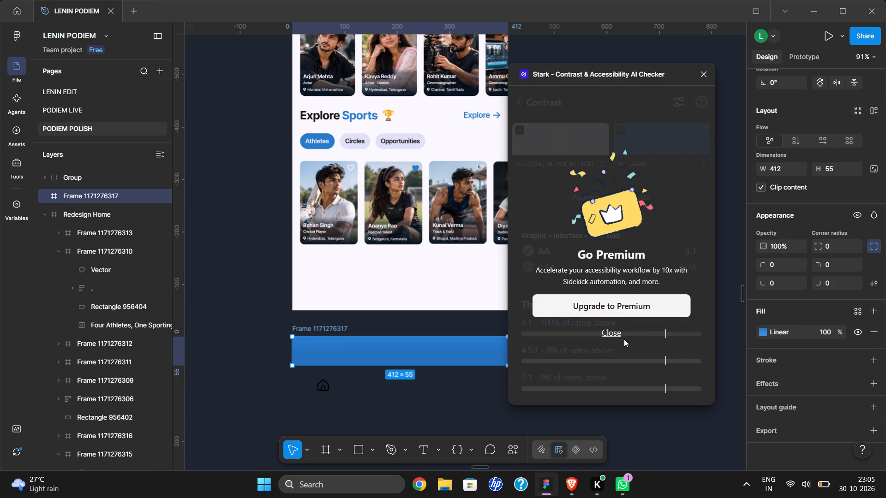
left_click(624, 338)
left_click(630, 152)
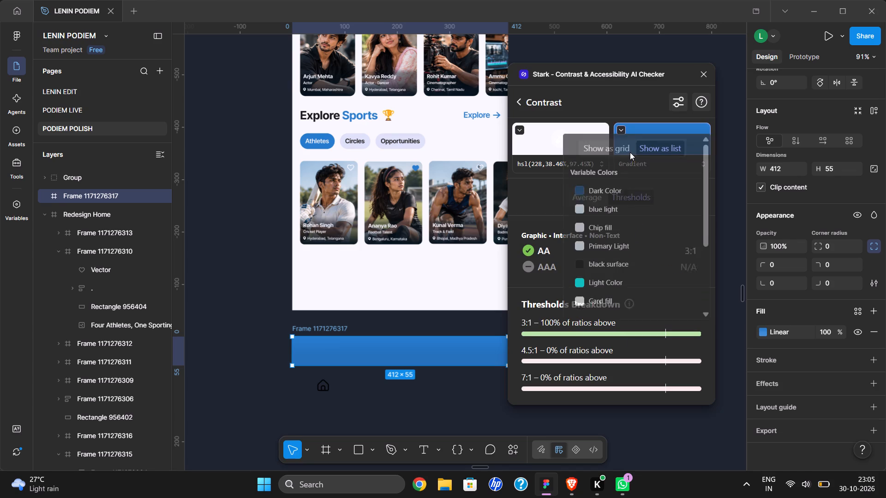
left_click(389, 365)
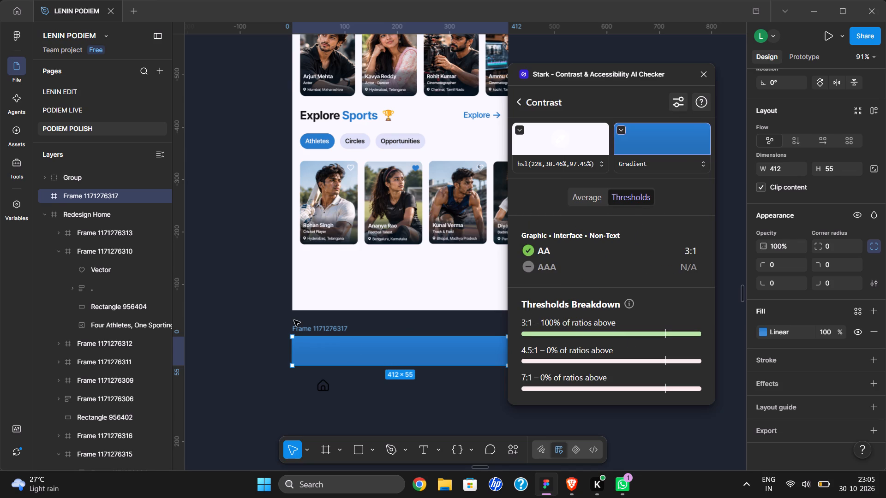
Deselect the blue bar frame and switch the contrast colours' format to RGB.
left_click(294, 320)
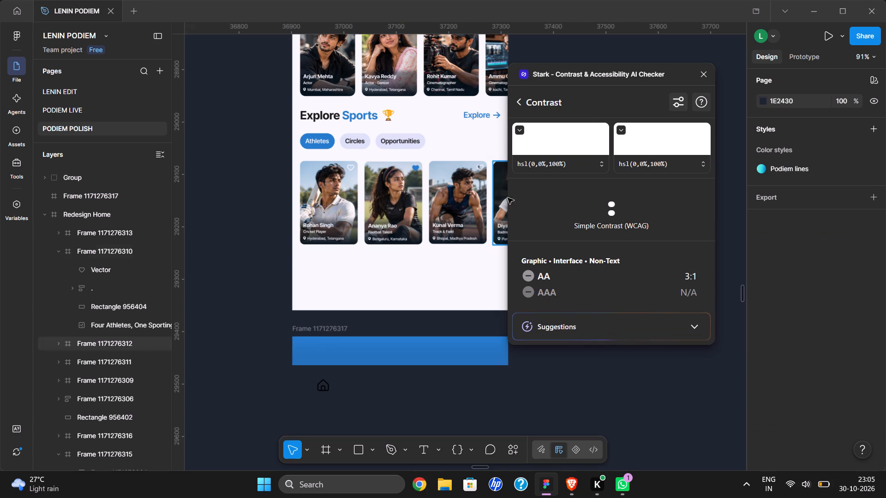
left_click(705, 171)
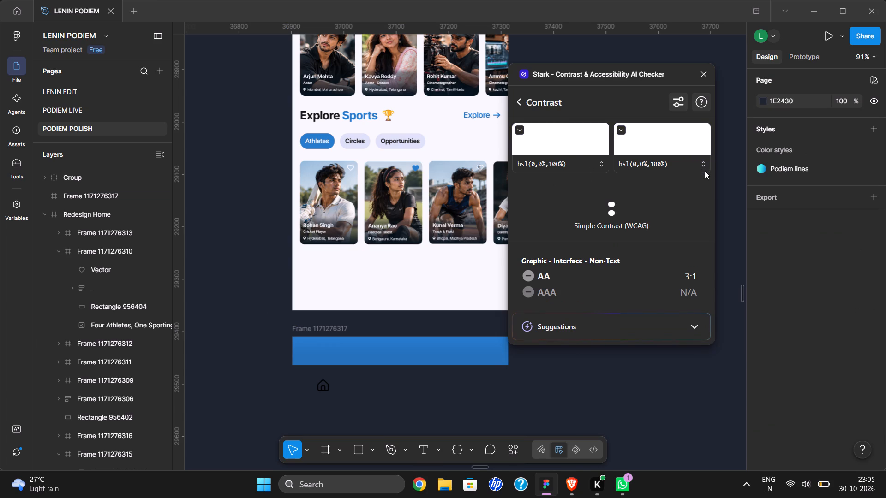
left_click(705, 163)
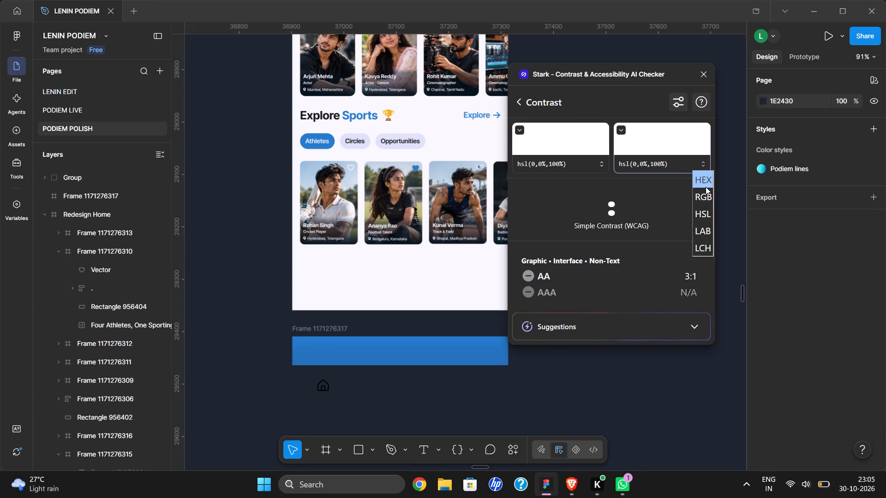
left_click(706, 197)
Look through the variable colours available for the first contrast colour, keeping its format as RGB.
left_click(571, 148)
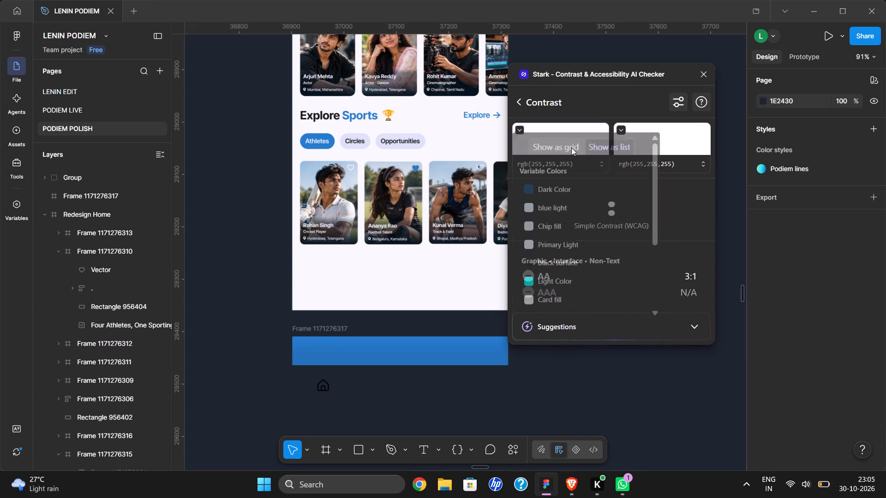
scroll(550, 175, "up", 4)
scroll(602, 252, "down", 2)
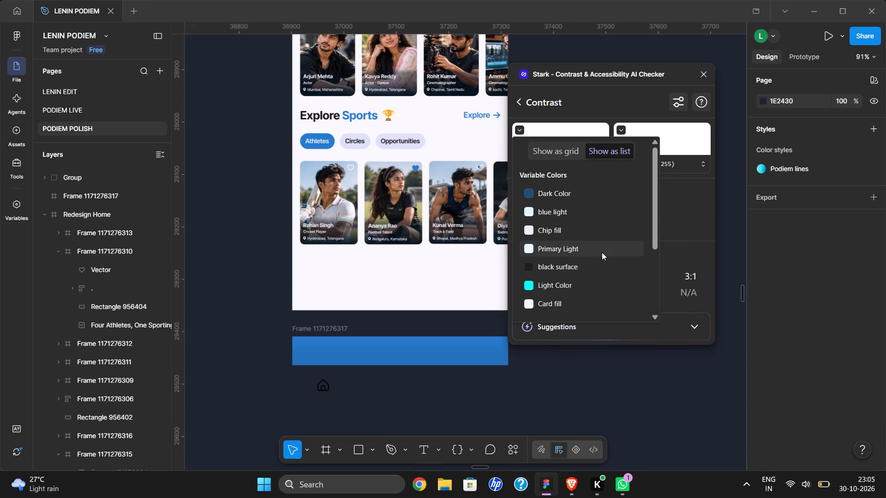
scroll(602, 252, "down", 2)
scroll(602, 252, "up", 3)
left_click(690, 213)
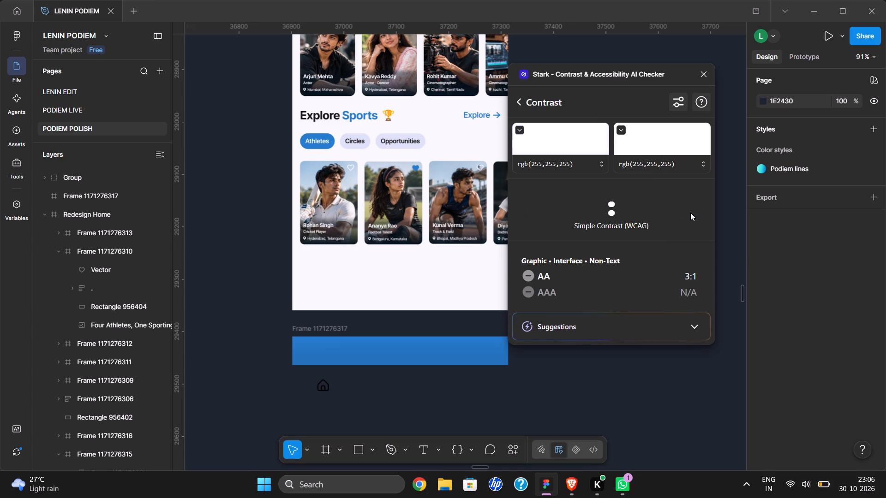
left_click(599, 165)
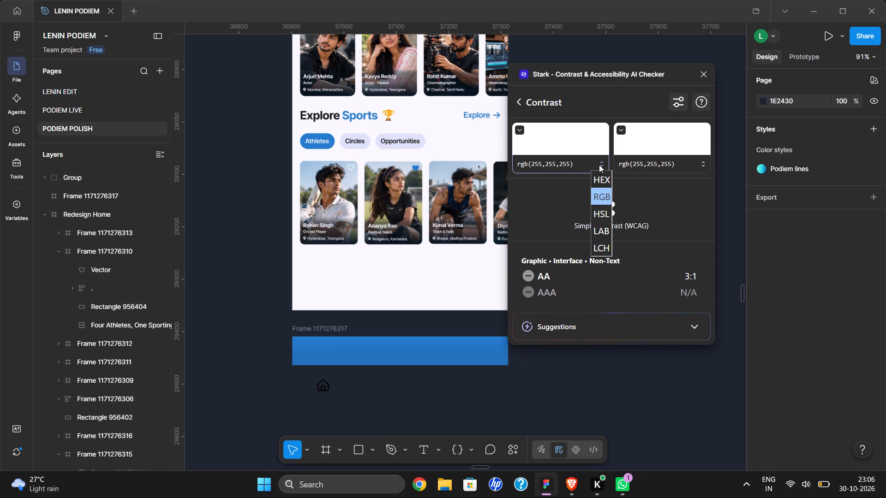
left_click(603, 196)
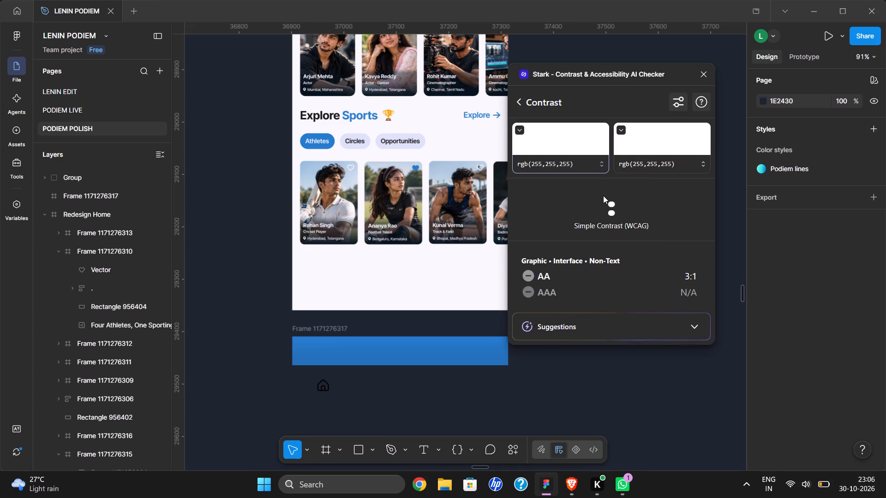
Check the contrast checker's Suggestions section and collapse it again.
scroll(603, 196, "down", 1)
scroll(626, 272, "down", 1)
left_click(635, 326)
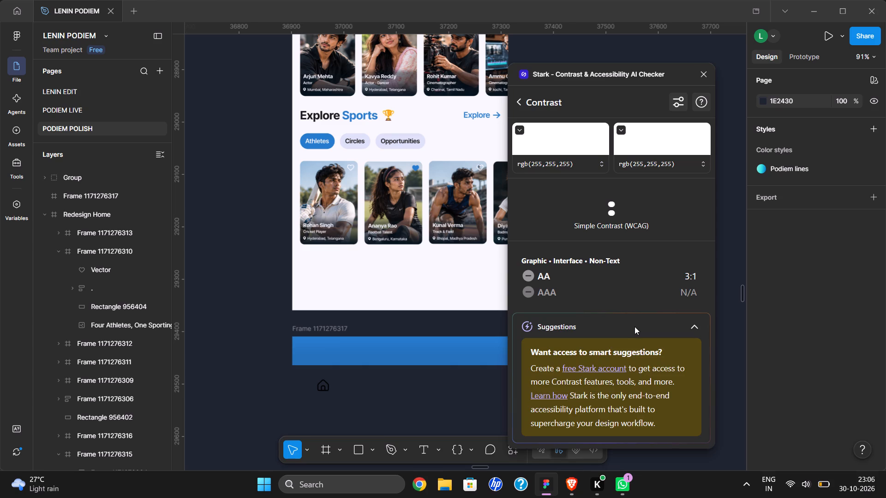
left_click(640, 324)
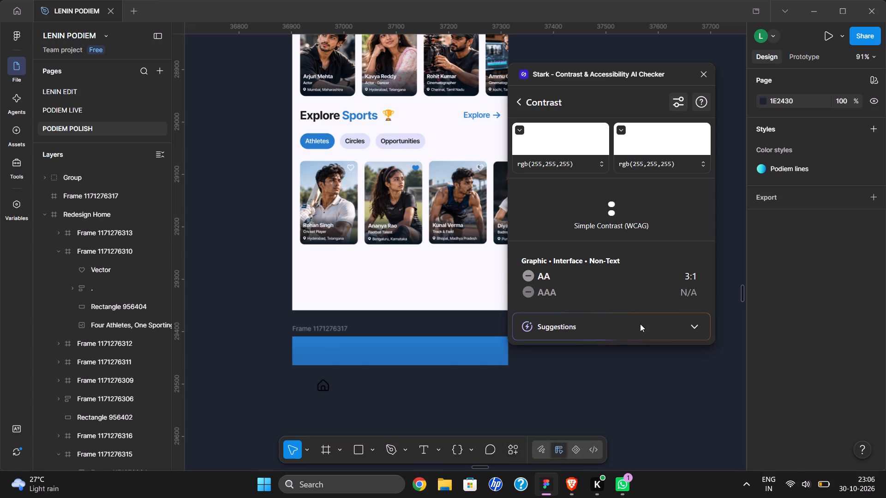
scroll(640, 324, "down", 1)
scroll(685, 209, "down", 1)
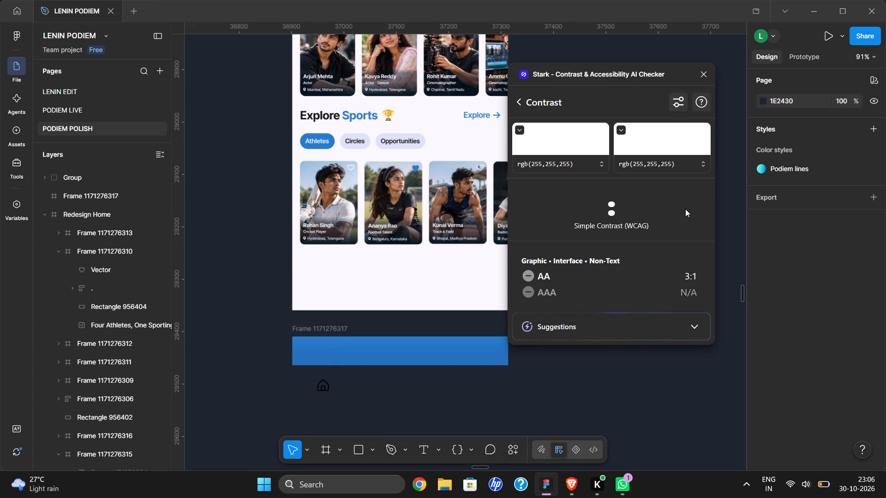
scroll(685, 209, "down", 1)
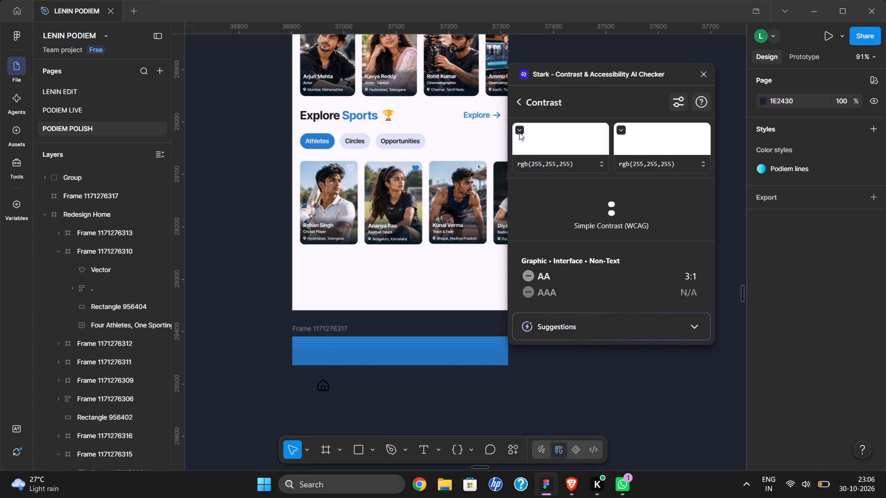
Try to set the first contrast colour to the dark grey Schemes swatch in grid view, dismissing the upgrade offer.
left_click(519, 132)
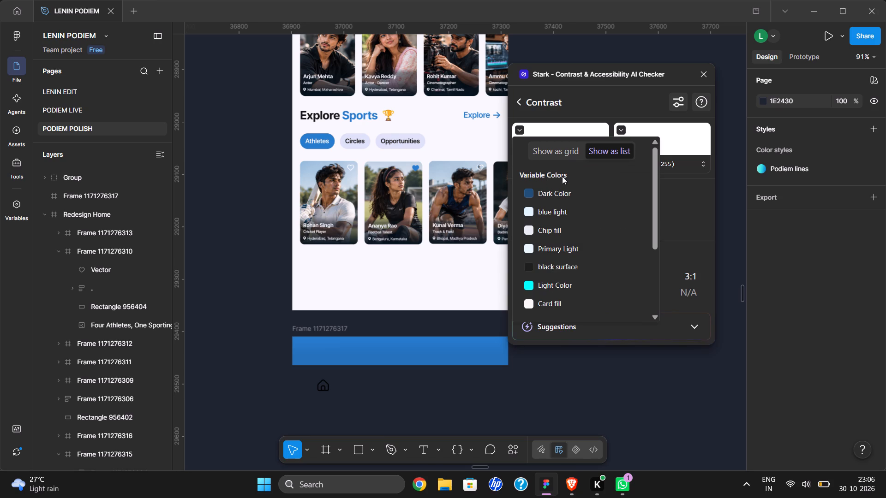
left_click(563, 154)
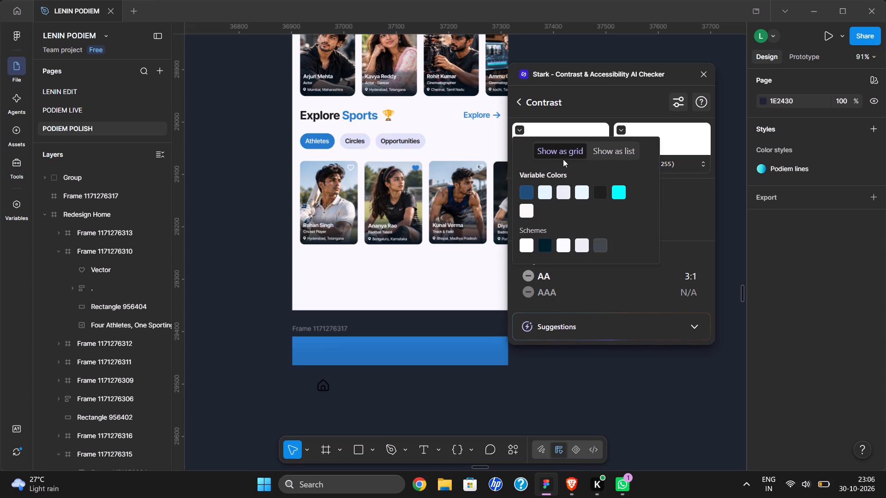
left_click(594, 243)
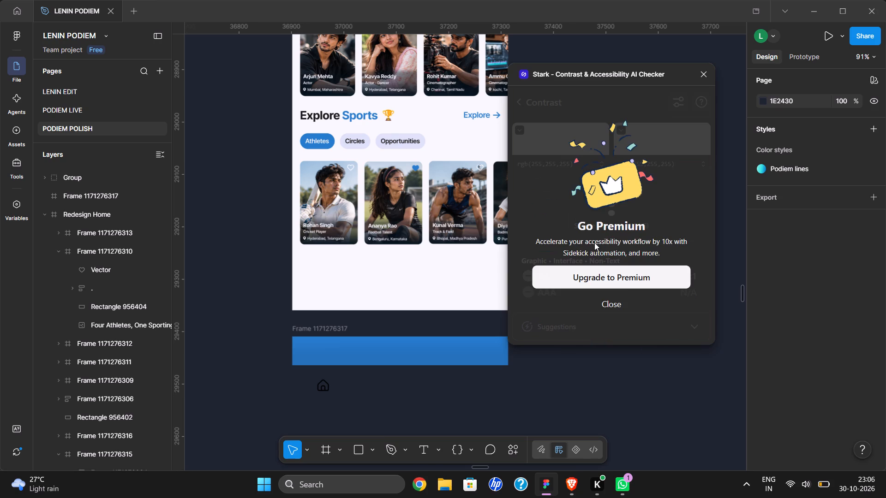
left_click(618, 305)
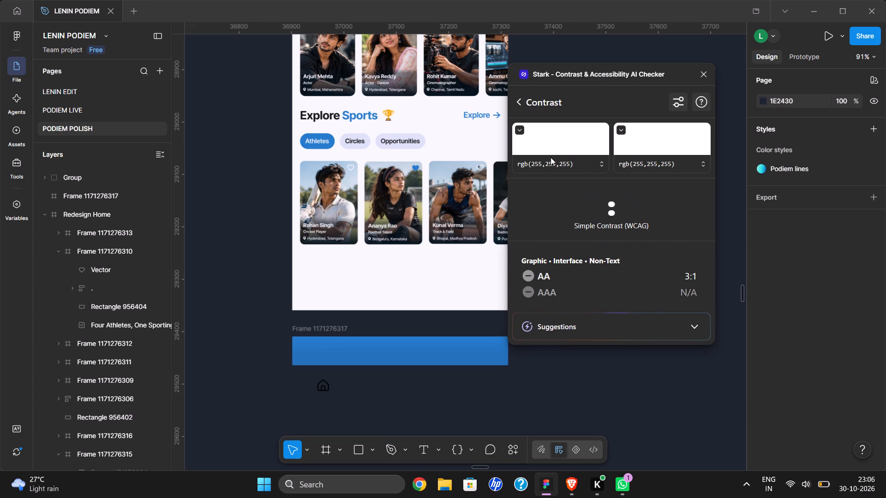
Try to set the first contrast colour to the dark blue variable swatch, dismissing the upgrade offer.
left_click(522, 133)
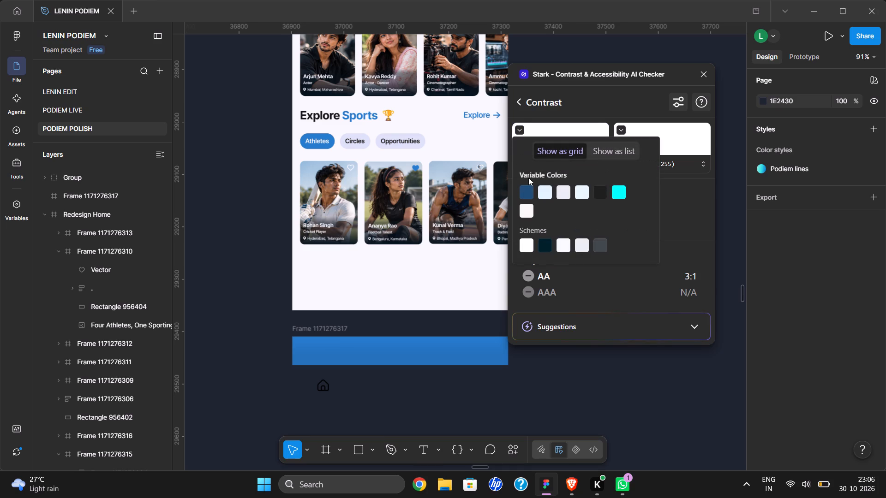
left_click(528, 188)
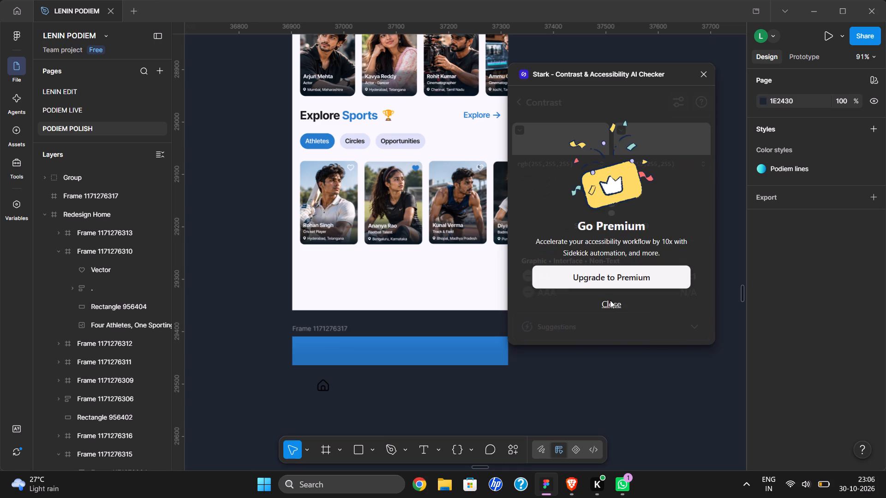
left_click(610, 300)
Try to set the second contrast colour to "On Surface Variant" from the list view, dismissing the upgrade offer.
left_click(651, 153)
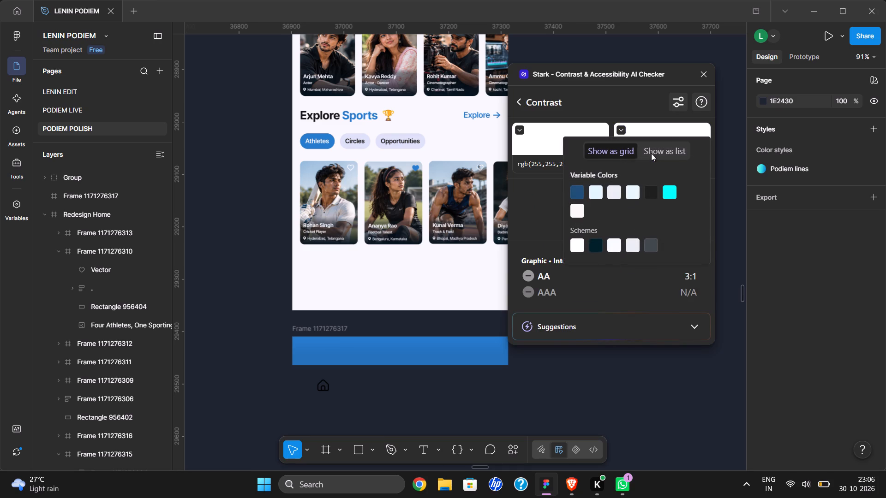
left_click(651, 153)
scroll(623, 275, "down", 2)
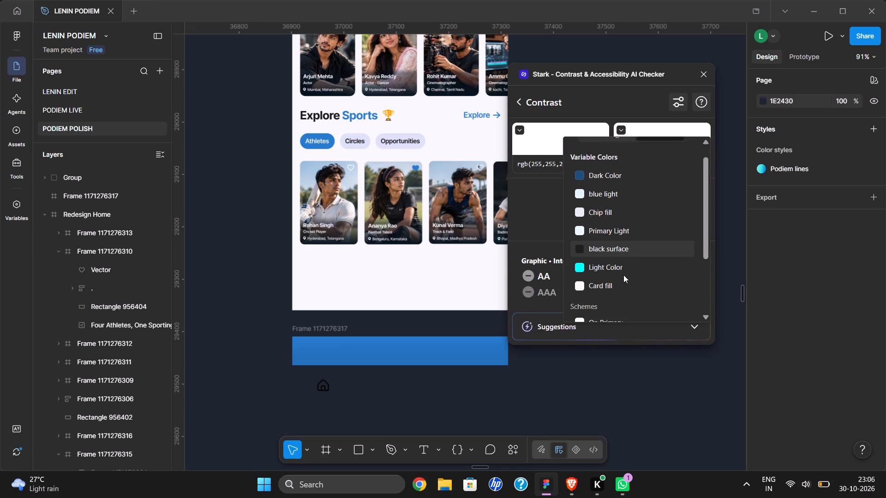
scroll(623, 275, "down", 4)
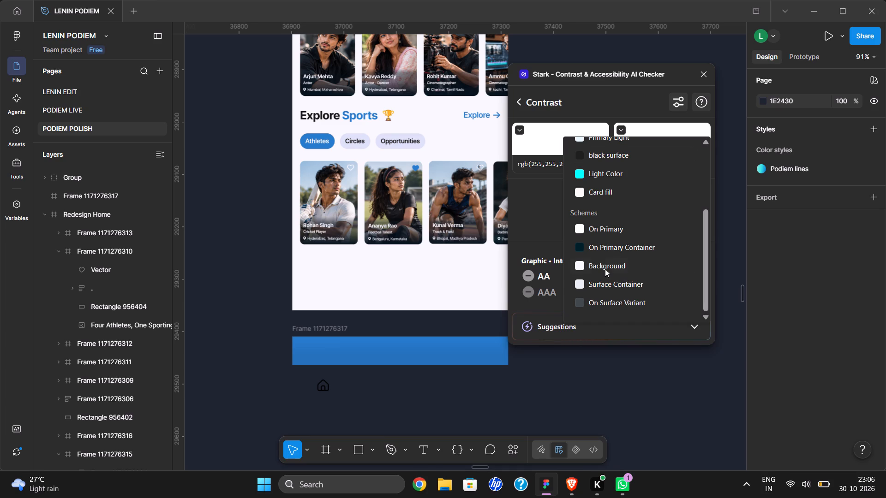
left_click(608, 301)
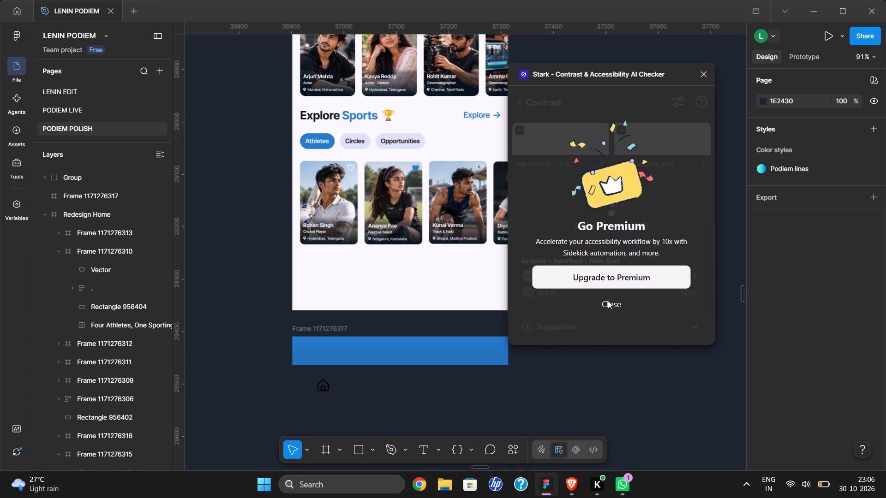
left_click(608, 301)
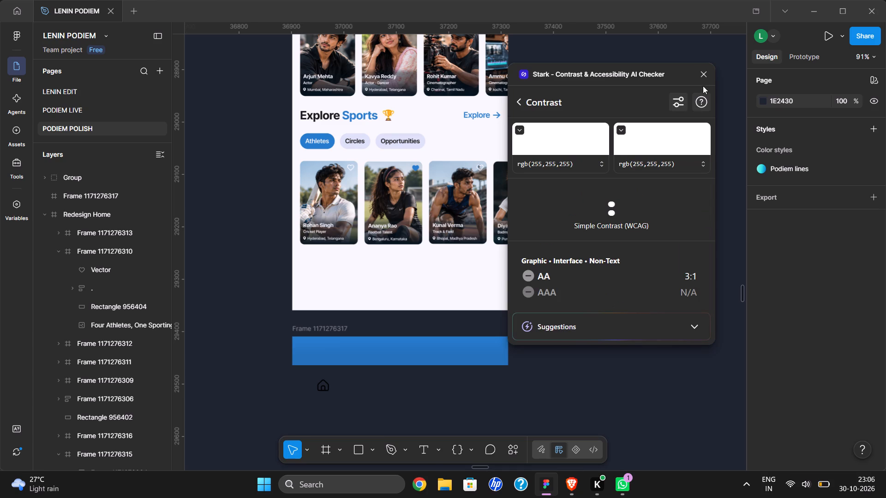
Close the Stark contrast checker.
left_click(706, 74)
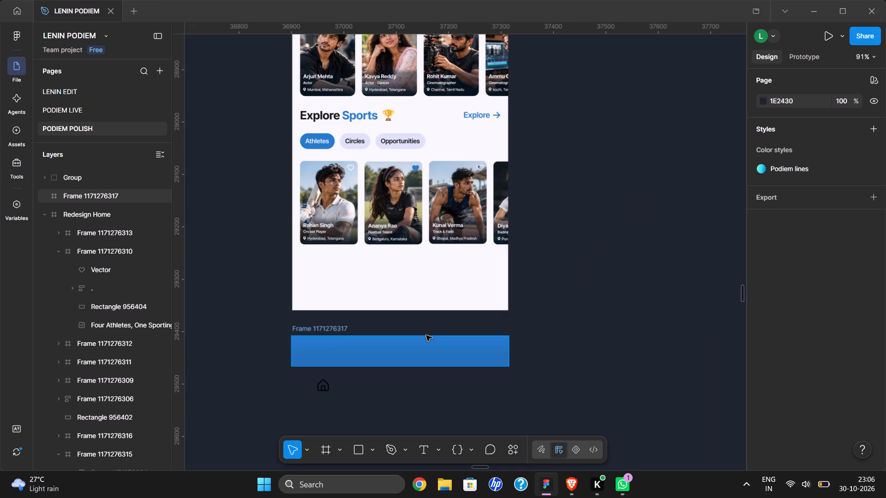
Set the home icon's stroke to F6F7FB by sampling the page background below the athlete cards.
left_click(323, 388)
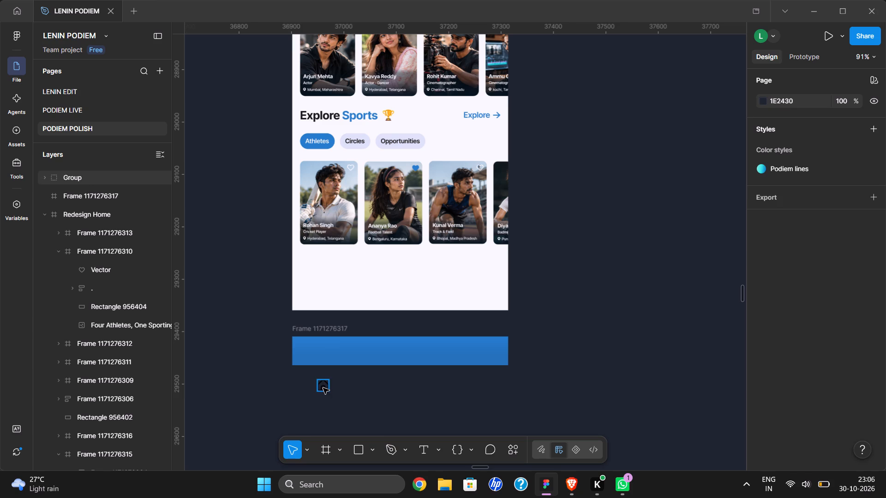
scroll(796, 314, "down", 1)
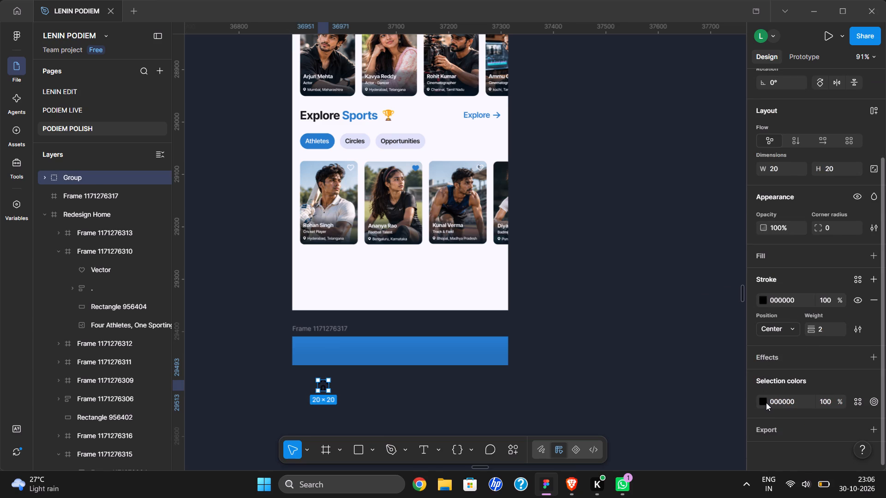
left_click(764, 295)
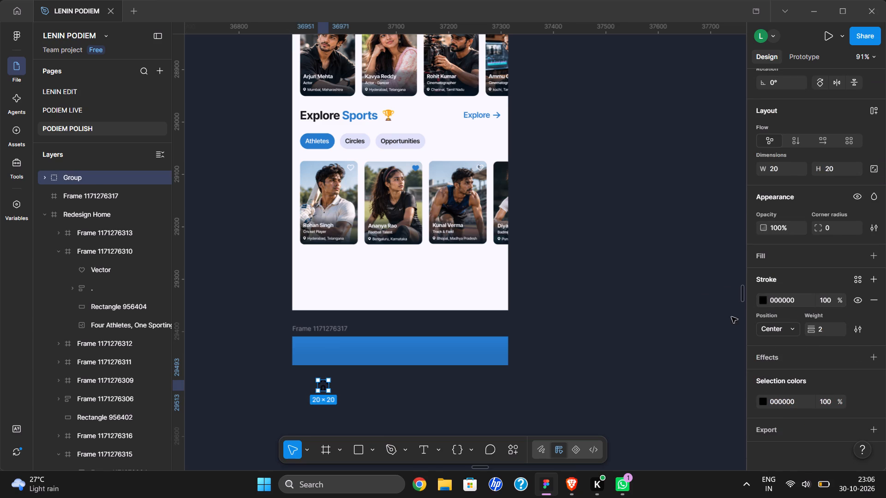
left_click(758, 298)
left_click(760, 301)
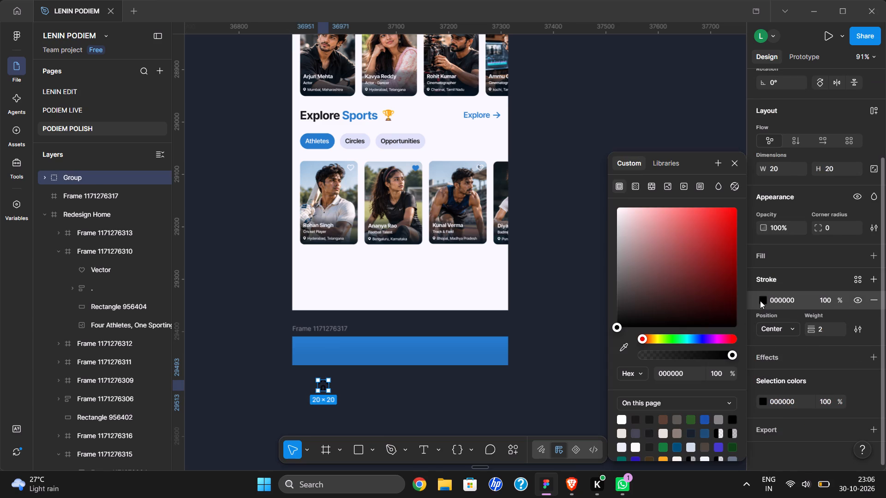
left_click(626, 350)
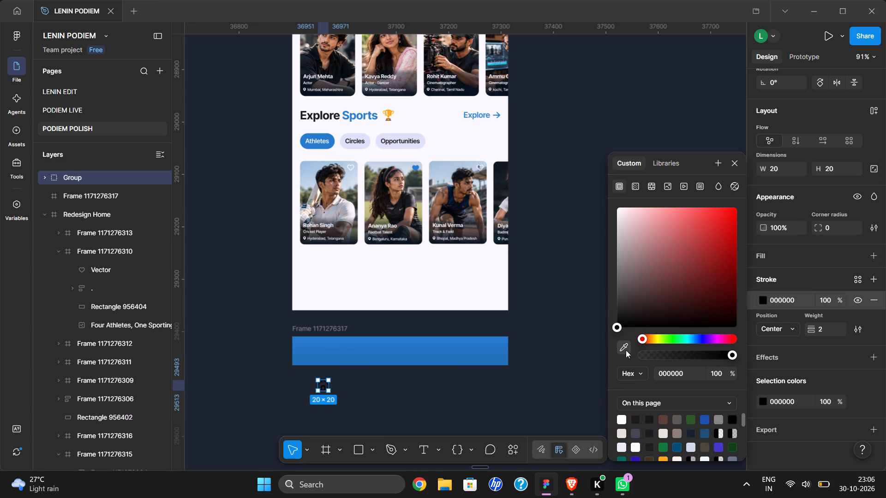
left_click(428, 273)
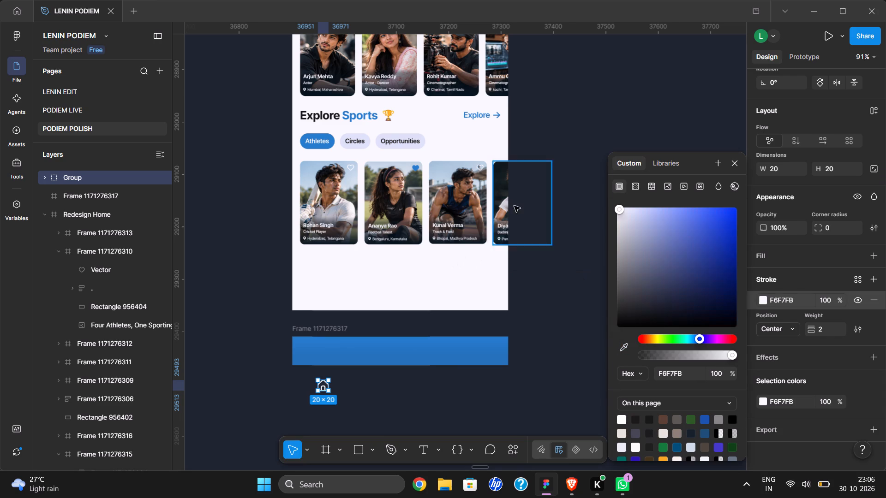
Move the home icon up to Y 29483, just below the blue navigation bar.
left_click(551, 165)
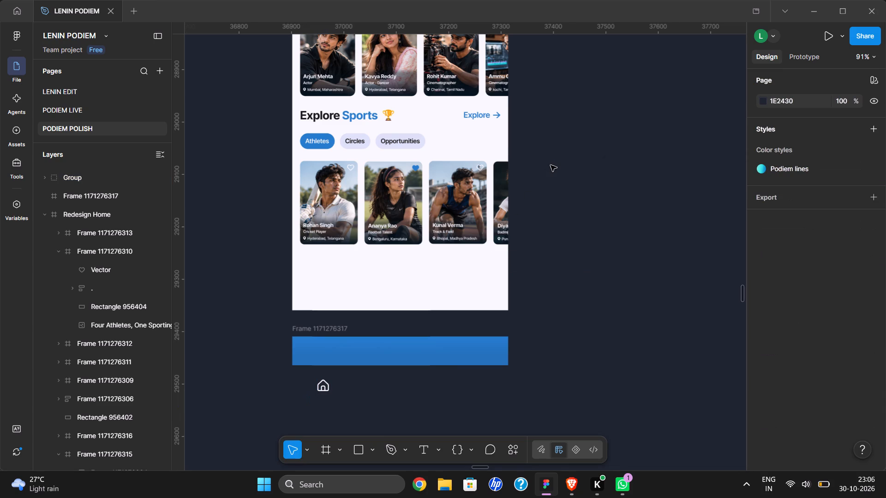
left_click(325, 386)
left_click_drag(325, 386, 323, 373)
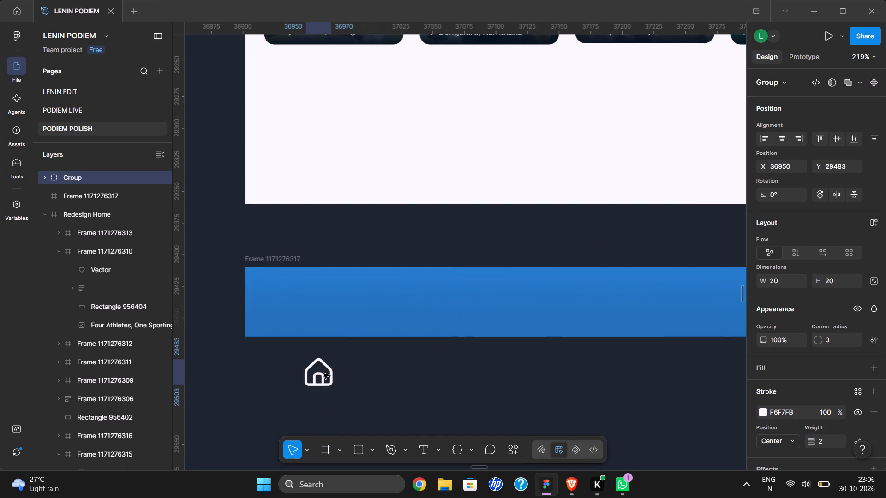
Copy the "Athletes" text from the Explore Sports filter pills and place the copy beneath the home icon.
scroll(323, 373, "down", 4)
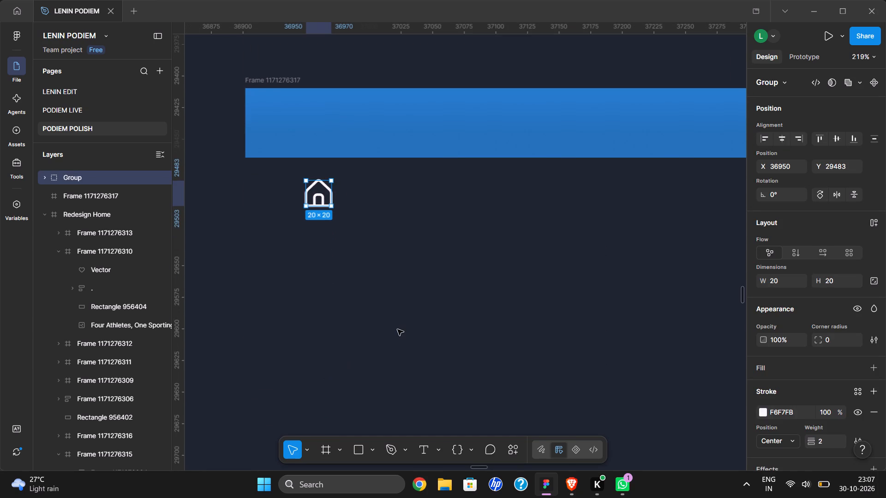
scroll(397, 329, "up", 2)
scroll(413, 194, "up", 1)
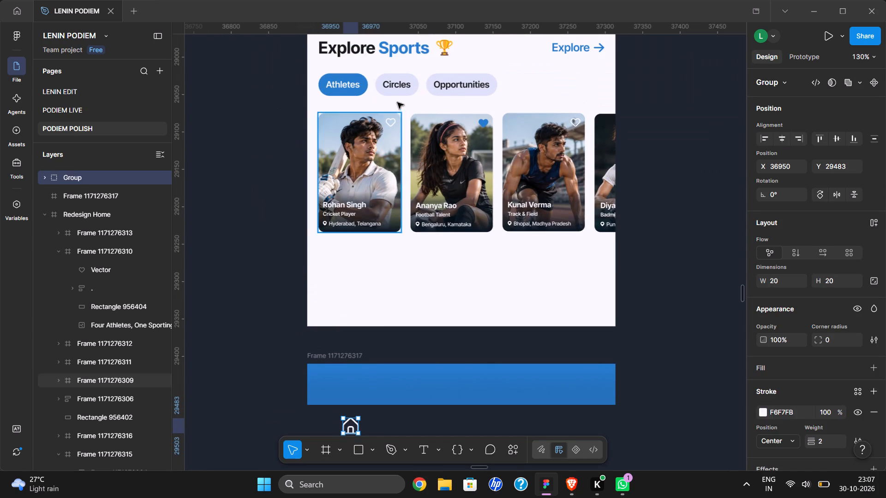
triple_click(355, 85)
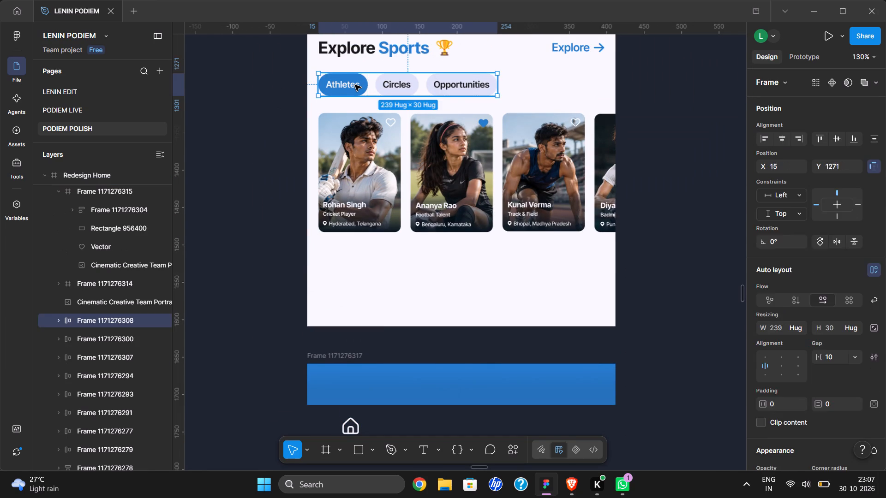
double_click(355, 85)
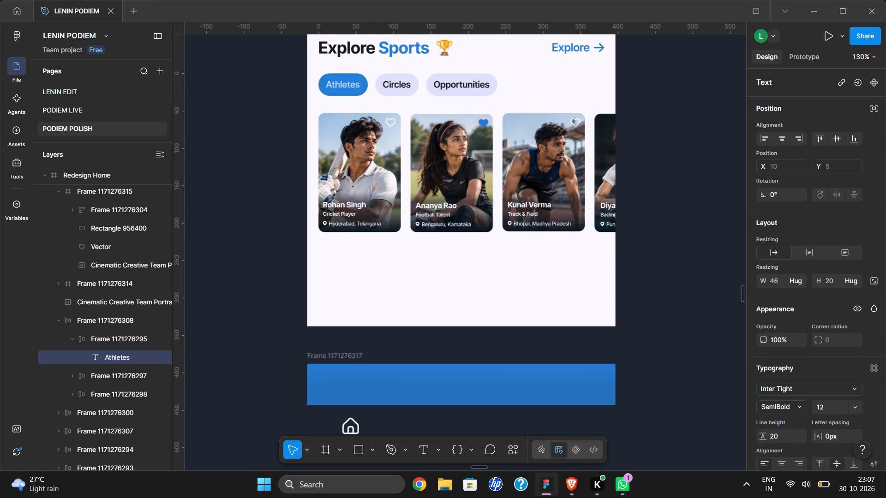
left_click(372, 67)
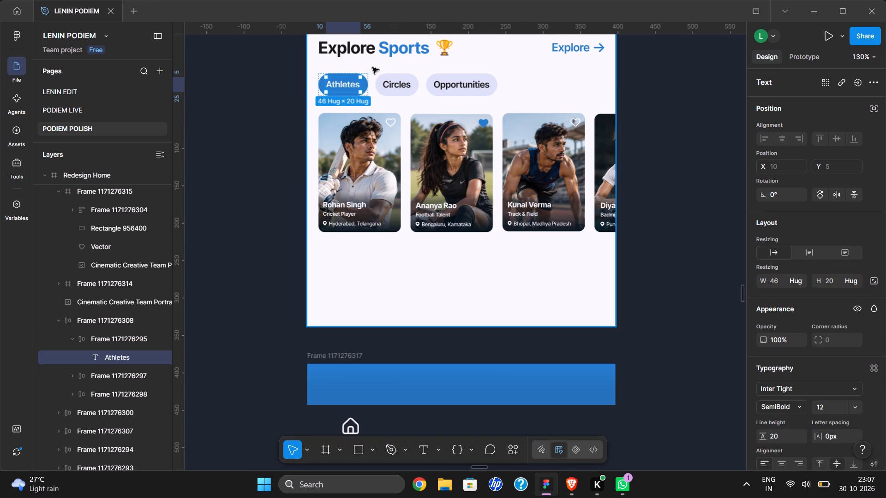
key("ctrl+c")
scroll(372, 67, "down", 5)
left_click(404, 273)
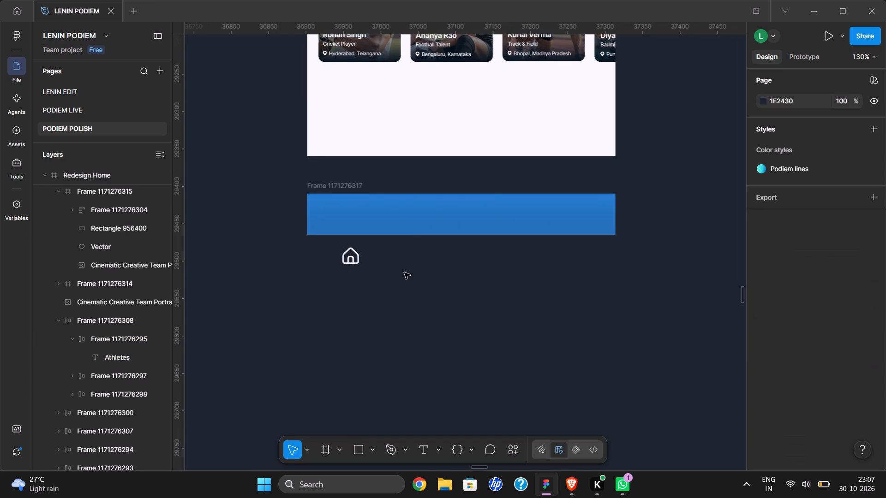
key("ctrl+v")
left_click_drag(456, 249, 368, 288)
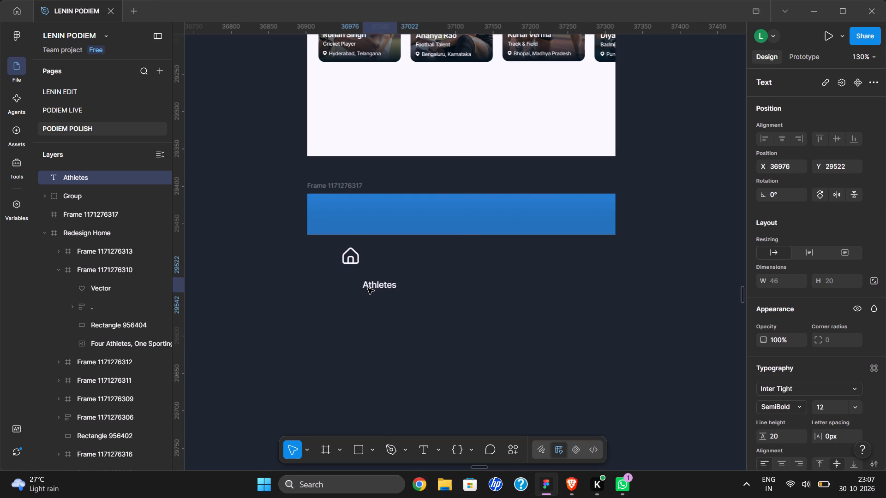
left_click_drag(368, 288, 361, 288)
Change the copied label's text to "Home".
triple_click(361, 288)
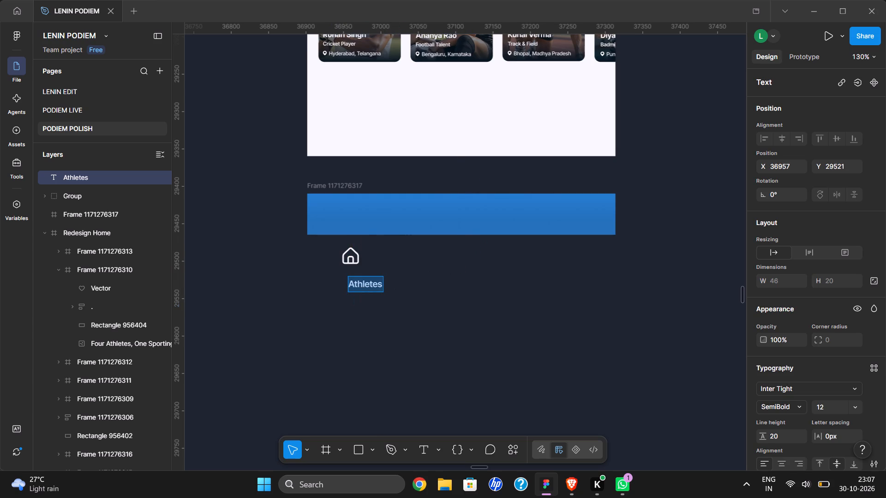
type("Home")
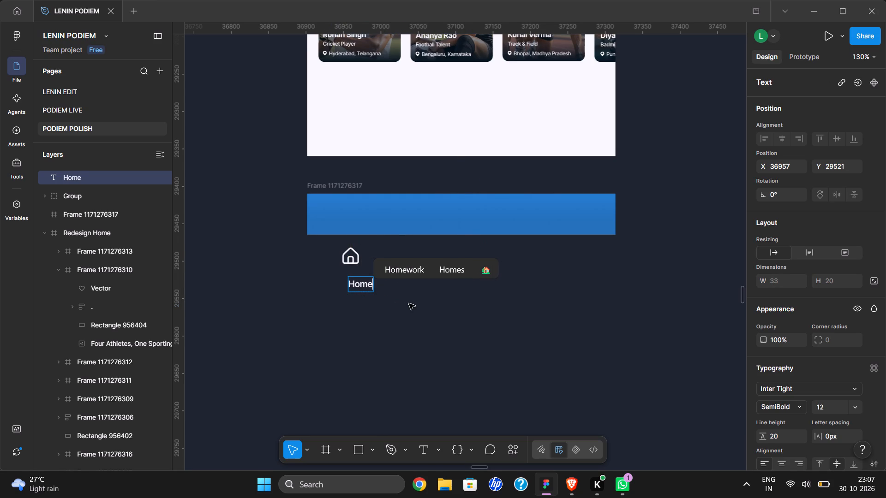
left_click(412, 304)
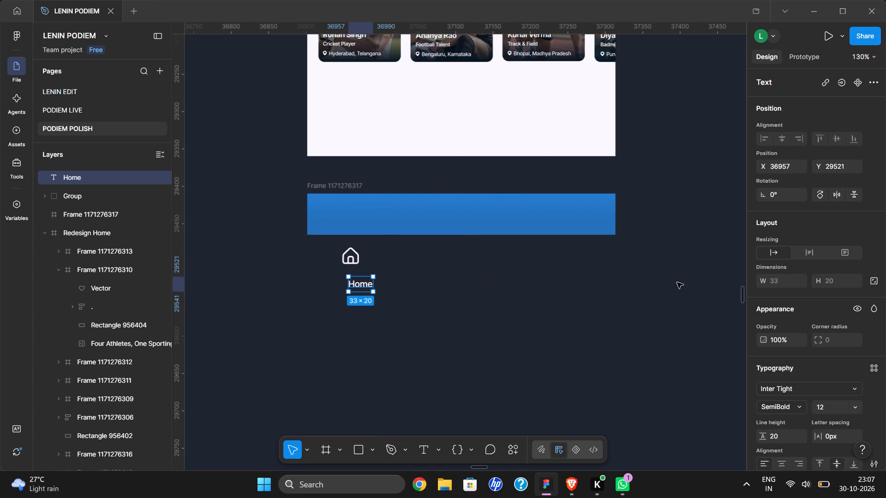
left_click(551, 295)
Reduce the Home text box height to 13 and centre it beneath the home icon at X 36943, Y 29513.
left_click(367, 289)
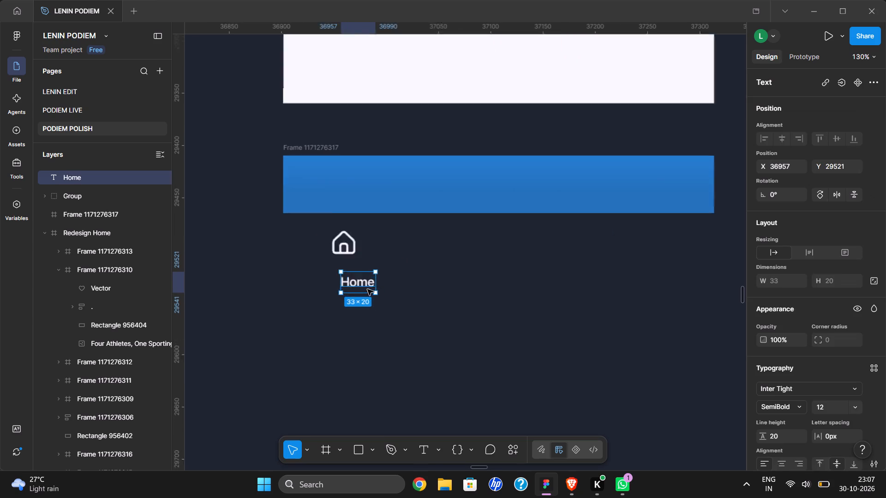
left_click_drag(362, 298, 361, 279)
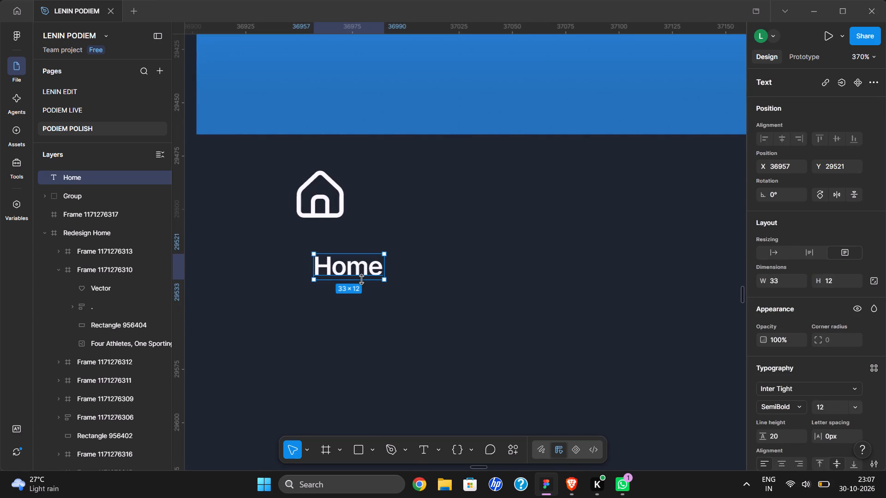
left_click_drag(361, 279, 361, 282)
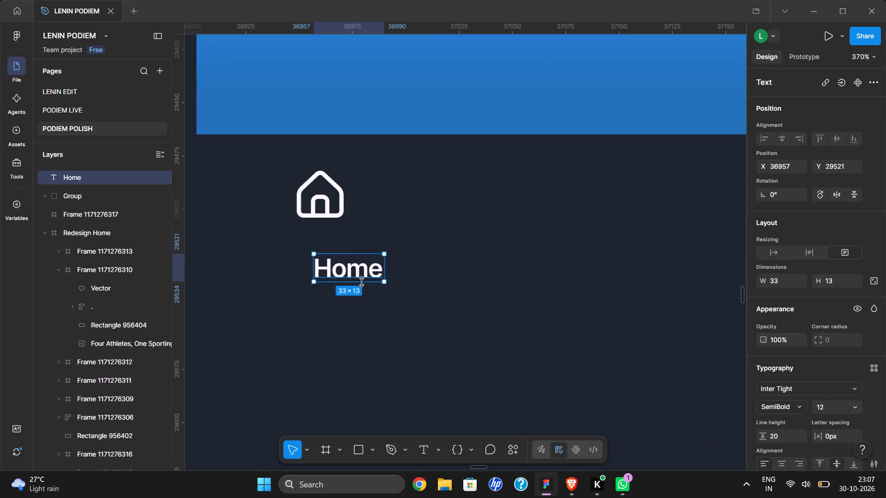
left_click(458, 279)
left_click_drag(369, 273, 320, 266)
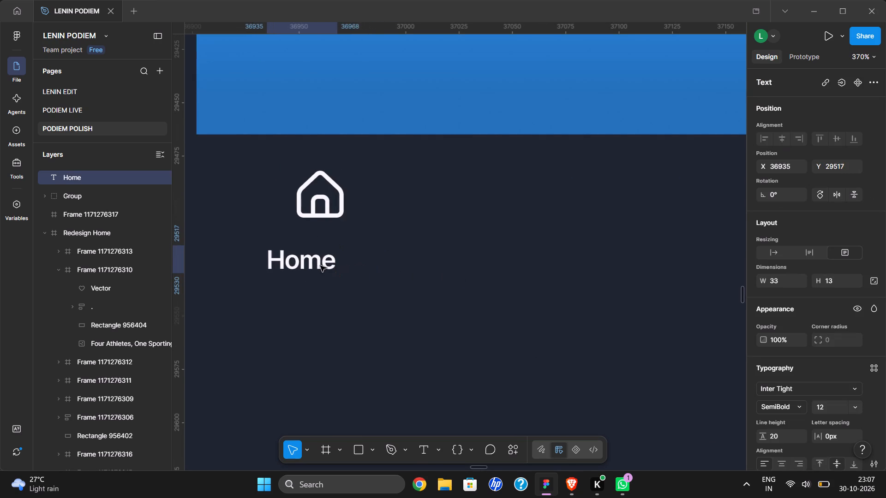
left_click_drag(320, 266, 342, 257)
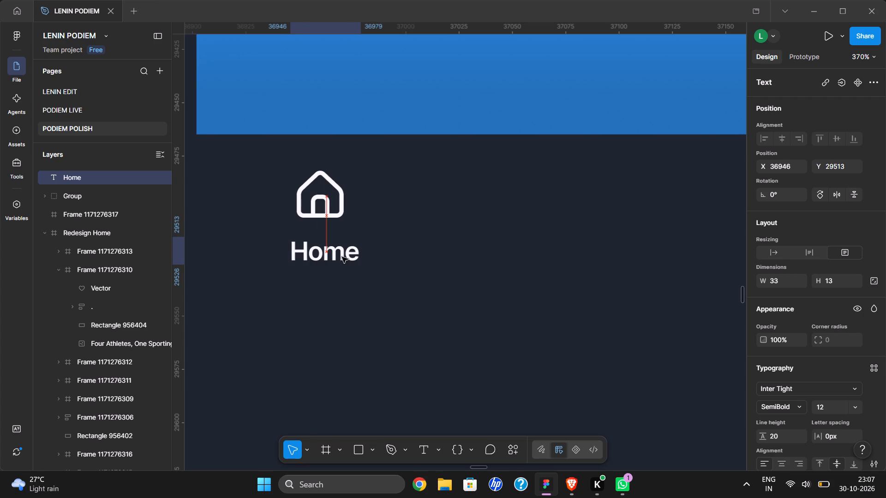
left_click_drag(342, 257, 340, 256)
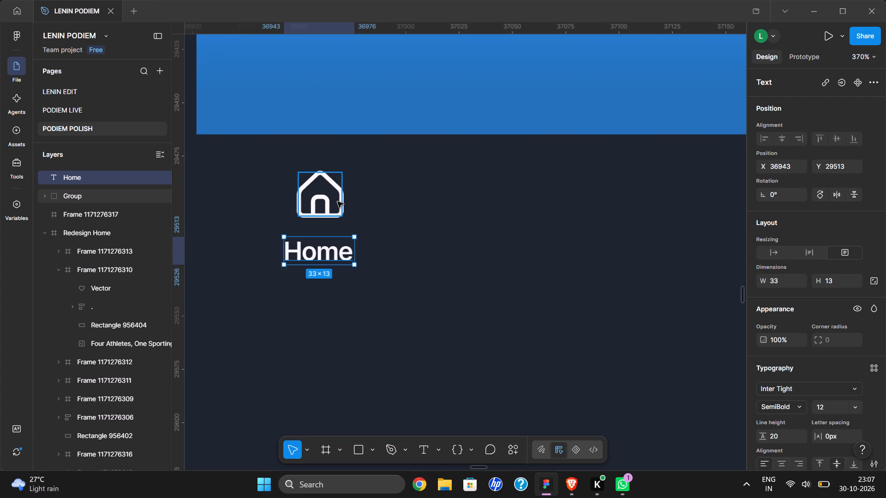
Wrap the home icon and Home label in a vertical auto layout with a gap of 5 and centred alignment.
left_click(337, 202, "shift")
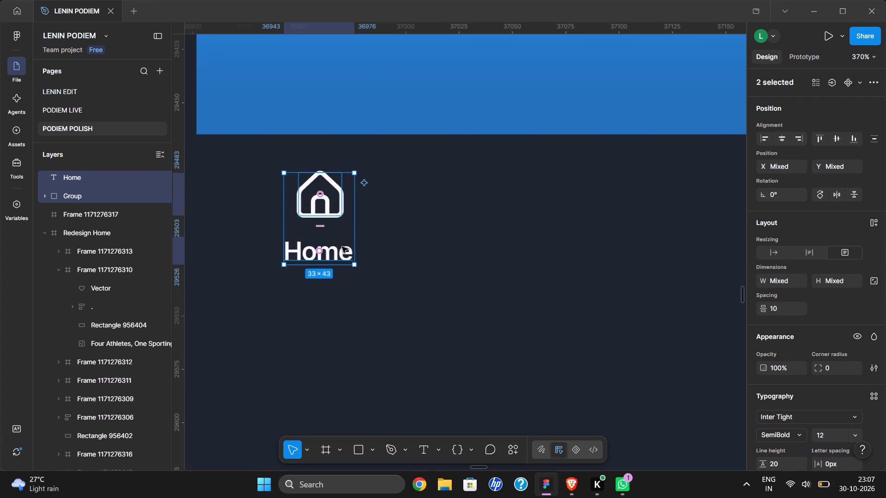
key("shift+a")
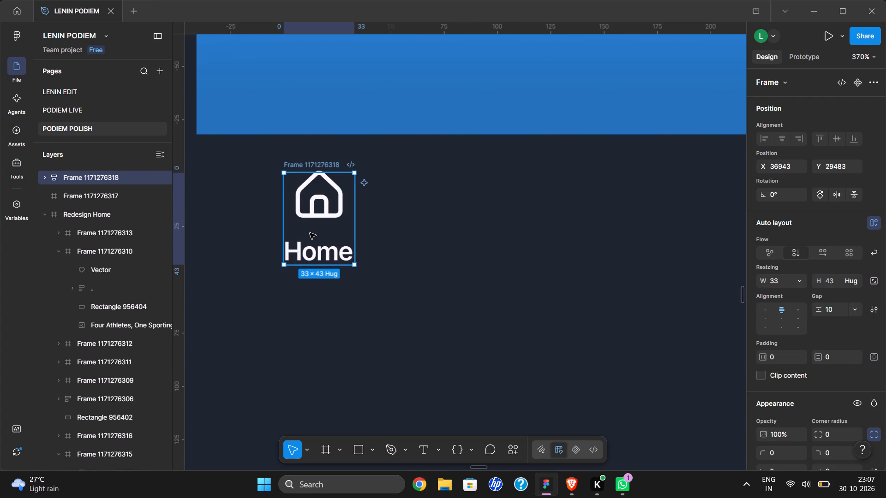
left_click(317, 226)
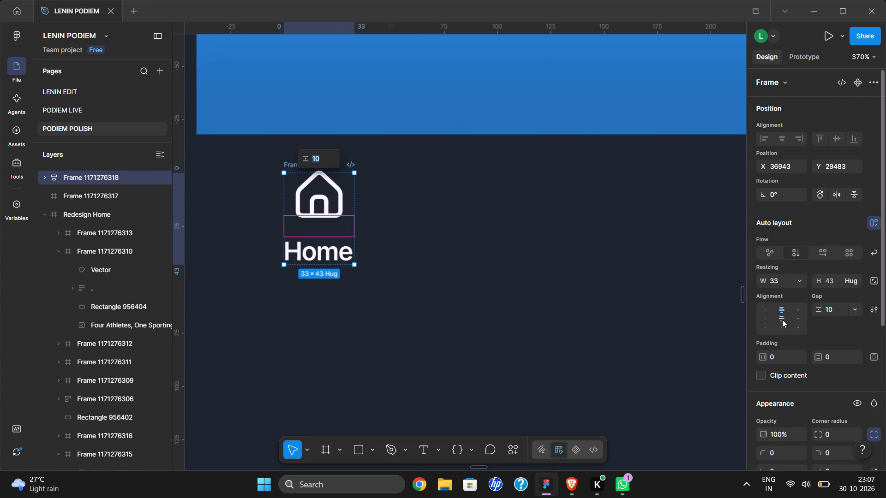
key("5")
left_click(541, 264)
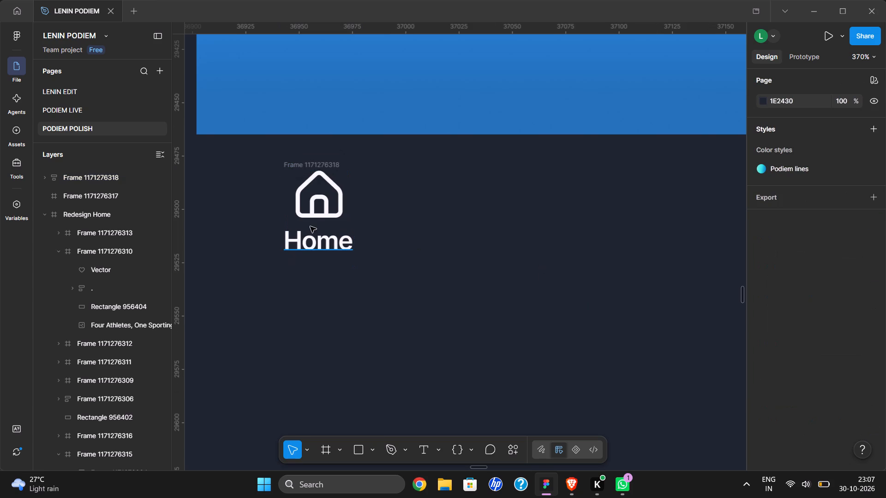
left_click(314, 165)
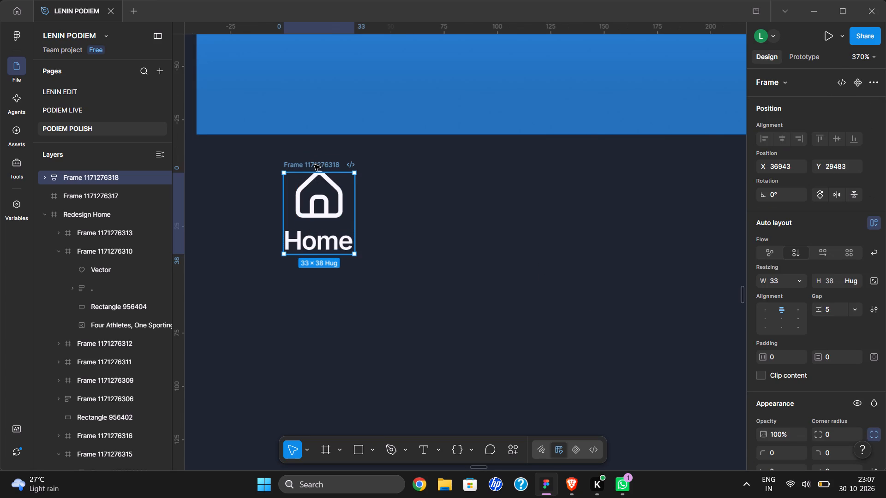
left_click(784, 318)
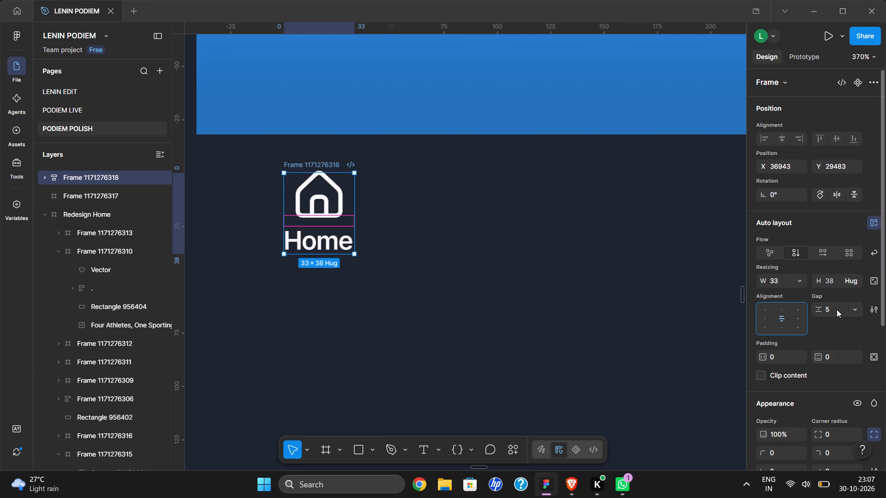
left_click(837, 309)
left_click(545, 265)
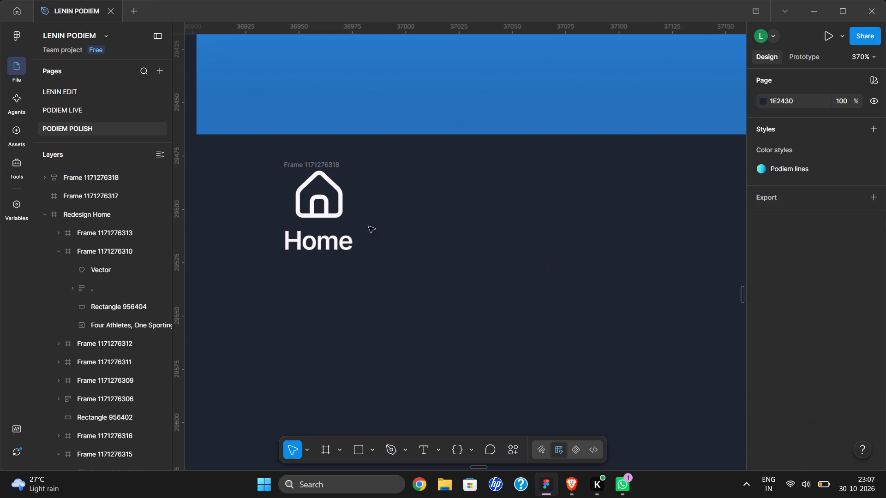
Shift the Home item's auto layout frame slightly to X 36941, Y 29484.
left_click(305, 196)
double_click(319, 196)
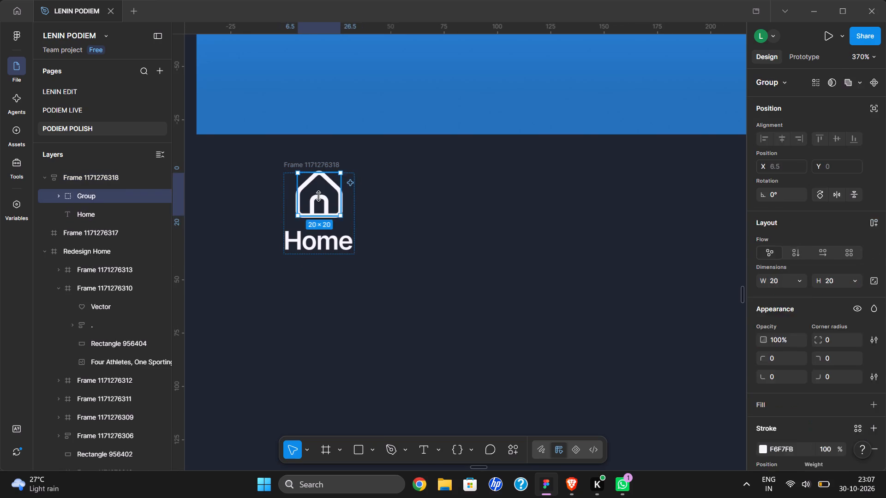
left_click(343, 183)
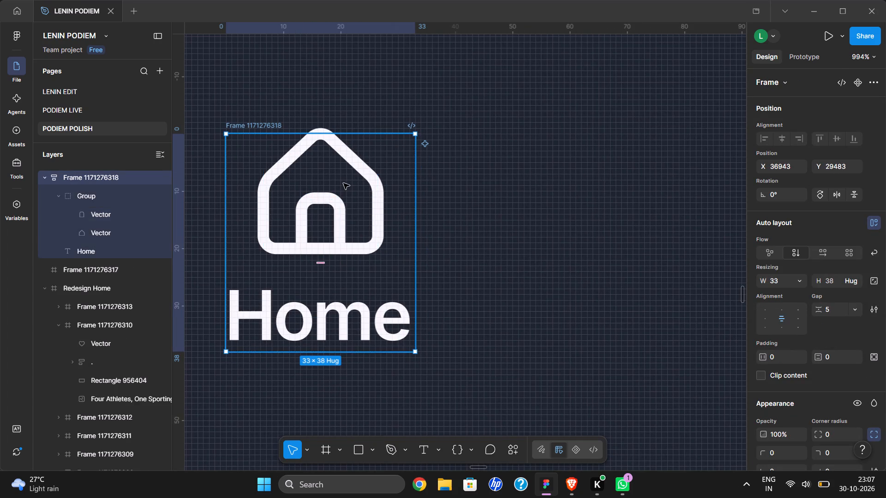
left_click_drag(368, 159, 359, 165)
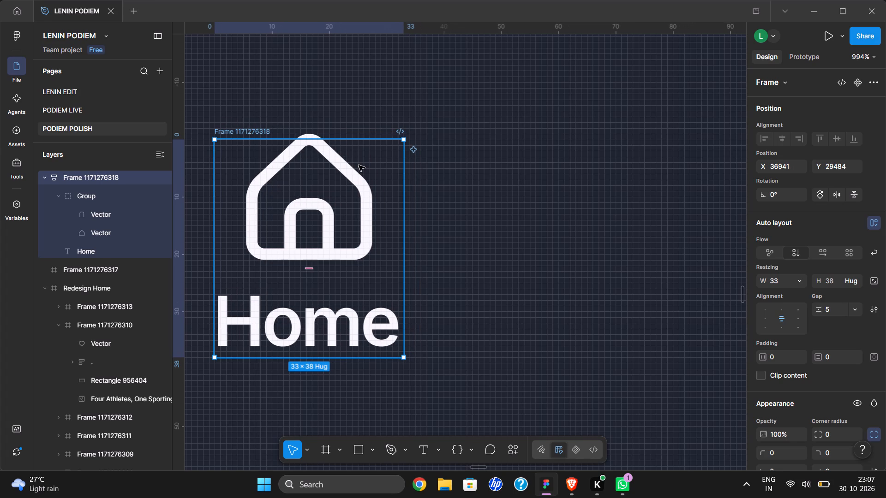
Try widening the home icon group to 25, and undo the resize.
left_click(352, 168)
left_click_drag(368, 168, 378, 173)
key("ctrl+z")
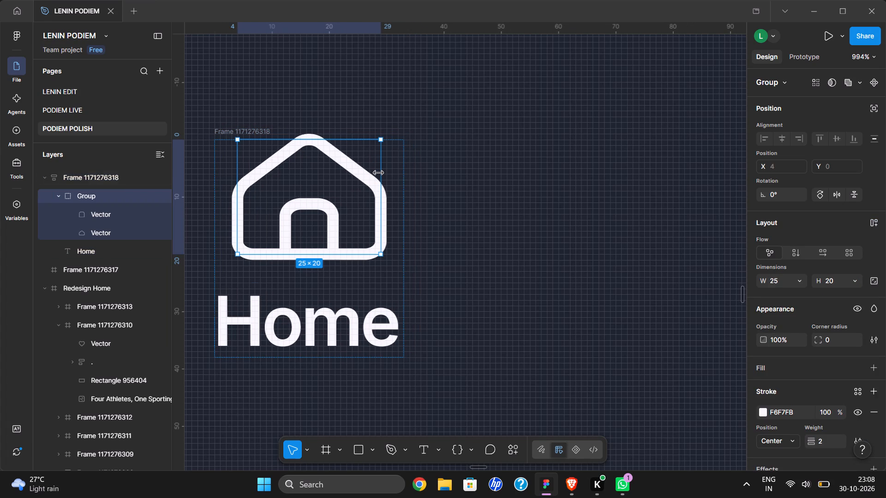
Wrap the home icon group in its own frame inside the Home item.
right_click(326, 193)
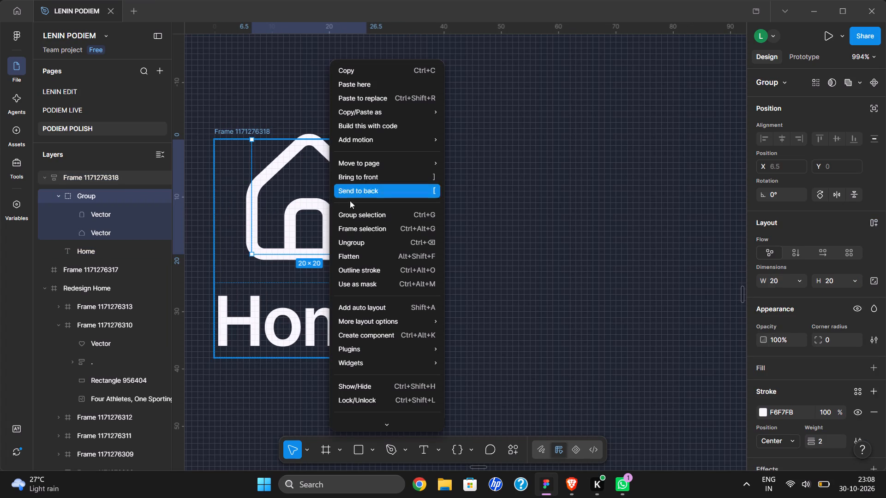
left_click(374, 229)
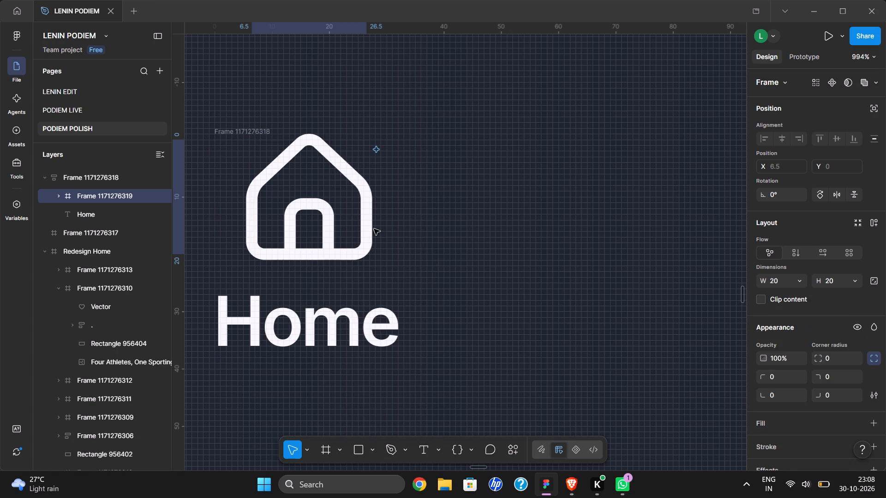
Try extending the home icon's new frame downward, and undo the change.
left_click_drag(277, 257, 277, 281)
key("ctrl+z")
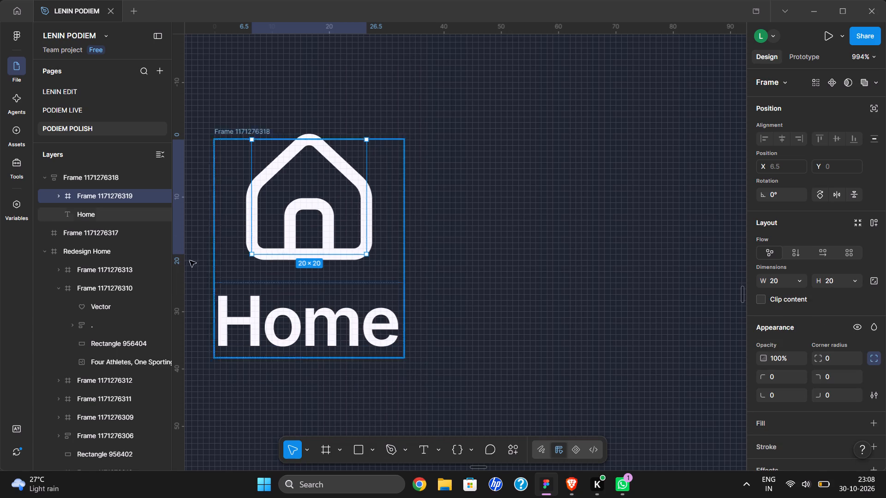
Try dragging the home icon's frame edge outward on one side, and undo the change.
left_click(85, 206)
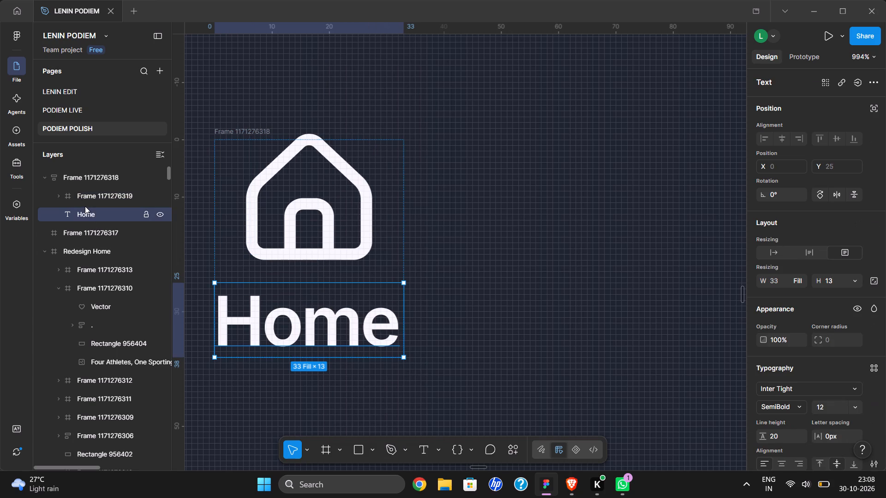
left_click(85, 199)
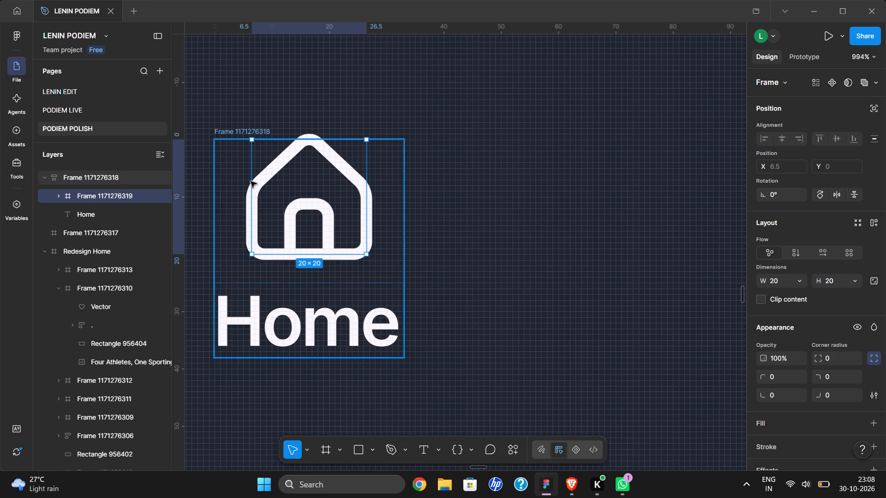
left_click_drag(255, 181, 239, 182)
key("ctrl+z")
Apply auto layout to the home icon's frame with centred alignment and 5 horizontal and vertical padding.
left_click(870, 225)
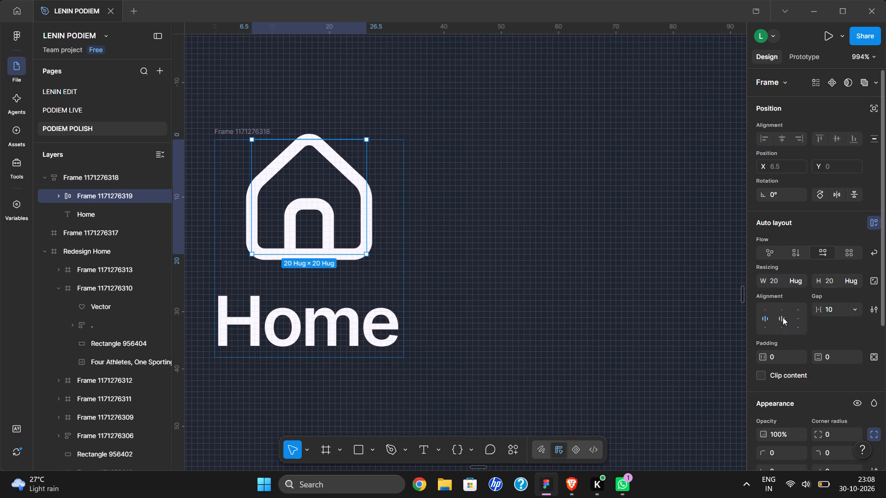
left_click(783, 317)
left_click(777, 357)
key("5")
left_click(839, 357)
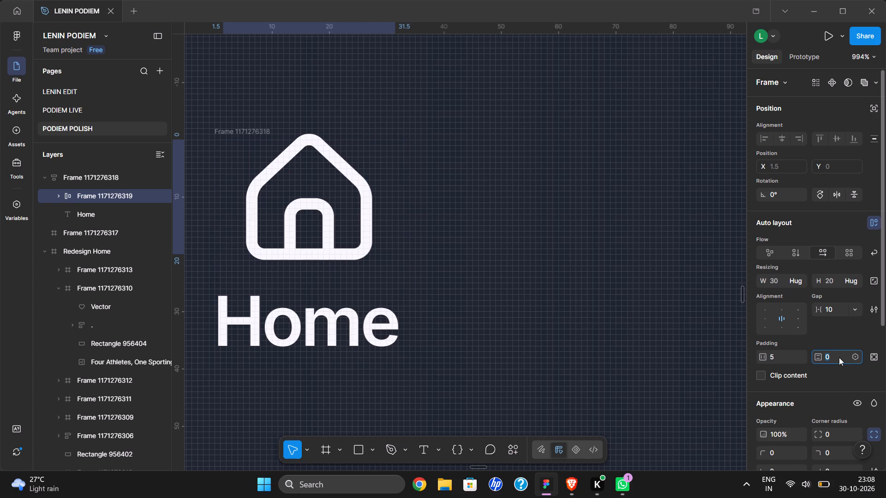
key("5")
left_click(496, 306)
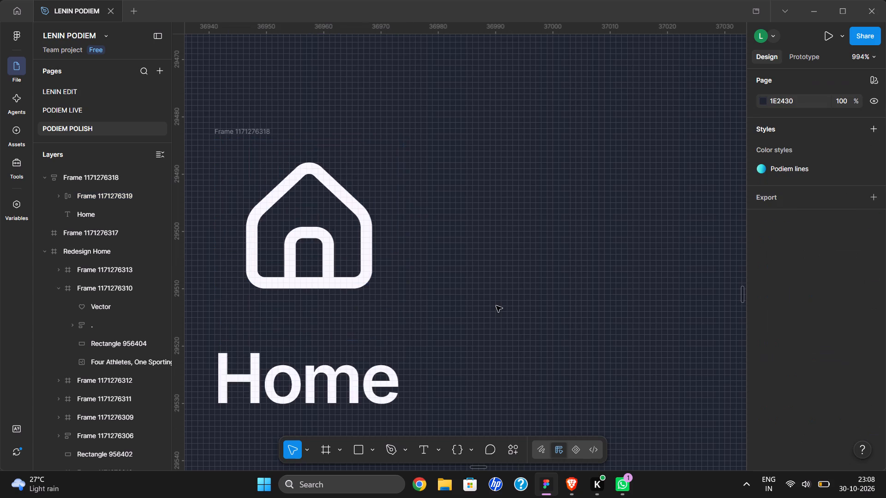
Make the home icon's frame fill the Home item's 33 width and reduce its height to 25.
left_click(320, 296)
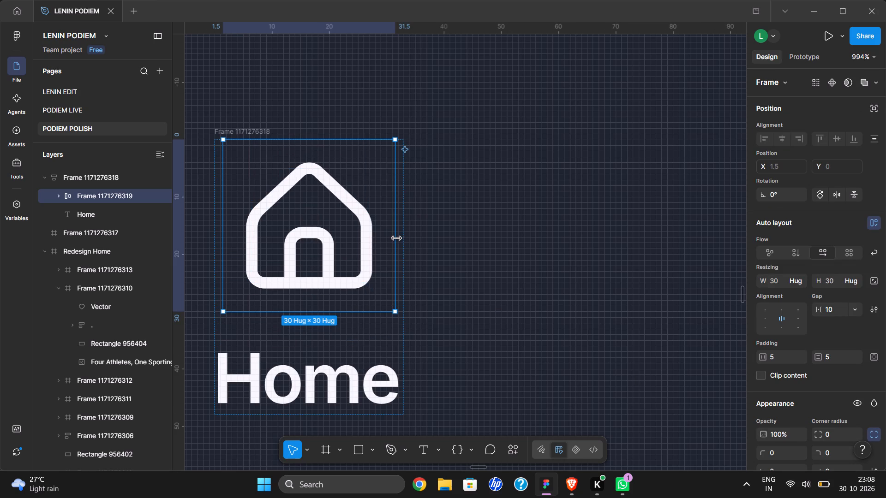
left_click_drag(396, 238, 402, 237)
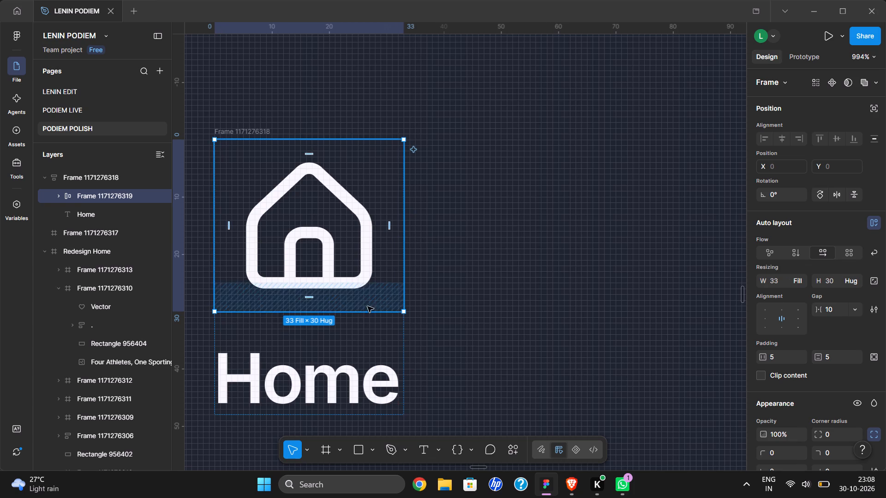
left_click_drag(358, 314, 358, 300)
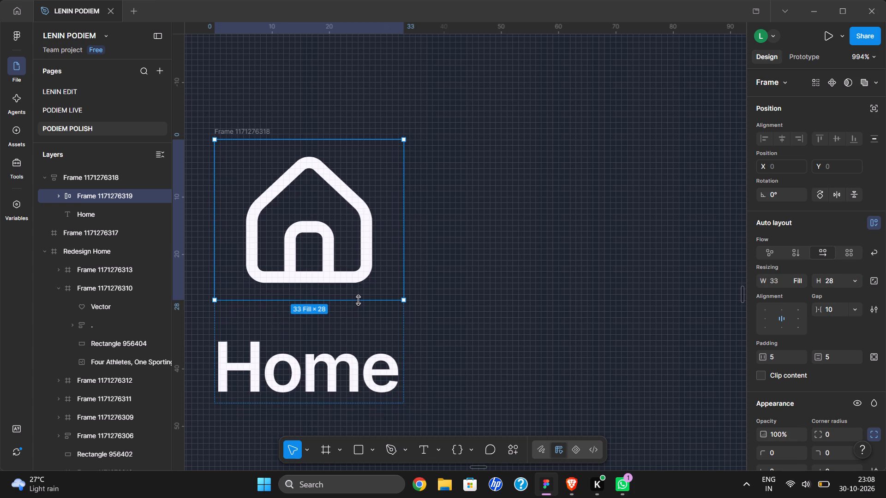
left_click_drag(358, 300, 358, 290)
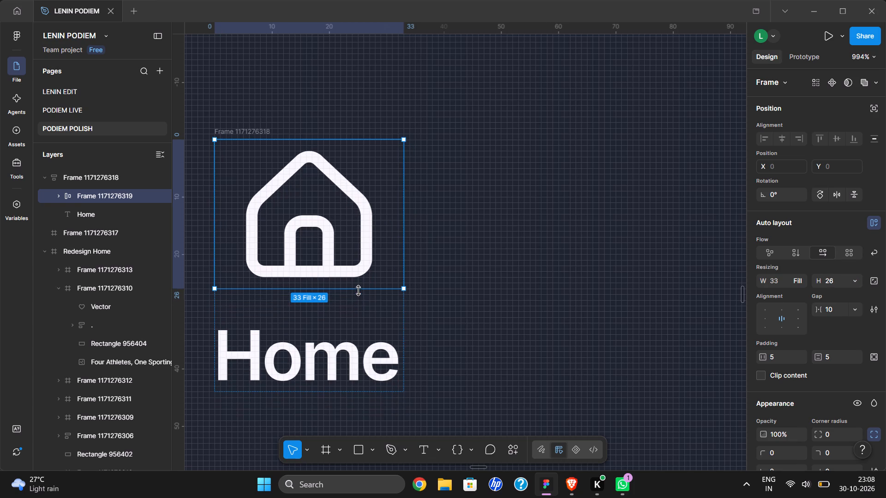
left_click_drag(358, 290, 358, 284)
left_click(488, 318)
Reduce the Home text label's height to 12.
double_click(309, 318)
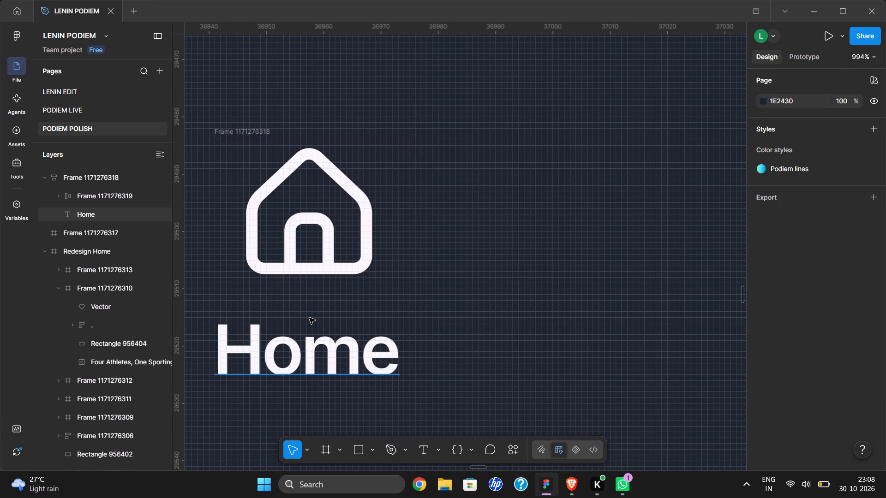
left_click(561, 305)
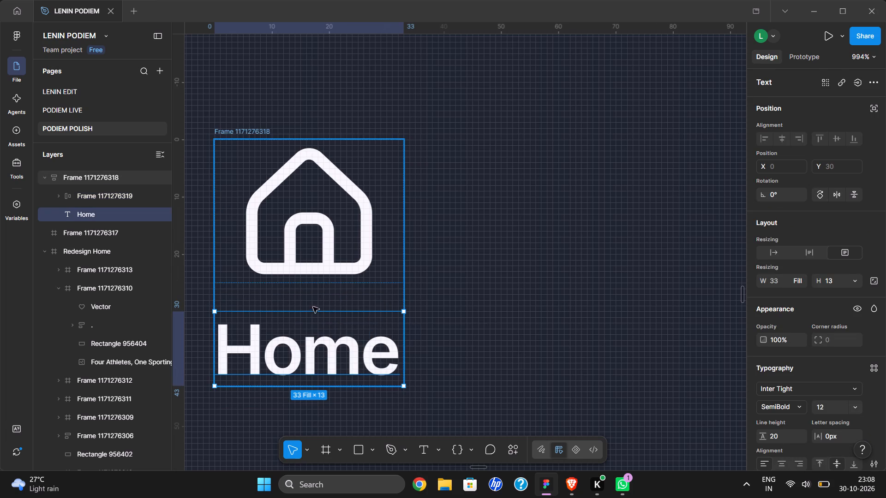
left_click_drag(311, 313, 311, 318)
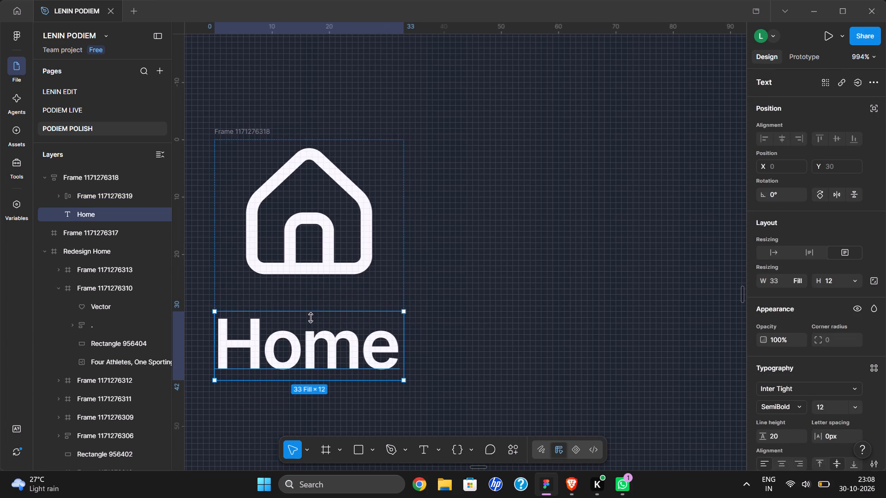
left_click_drag(311, 318, 311, 318)
left_click(533, 306)
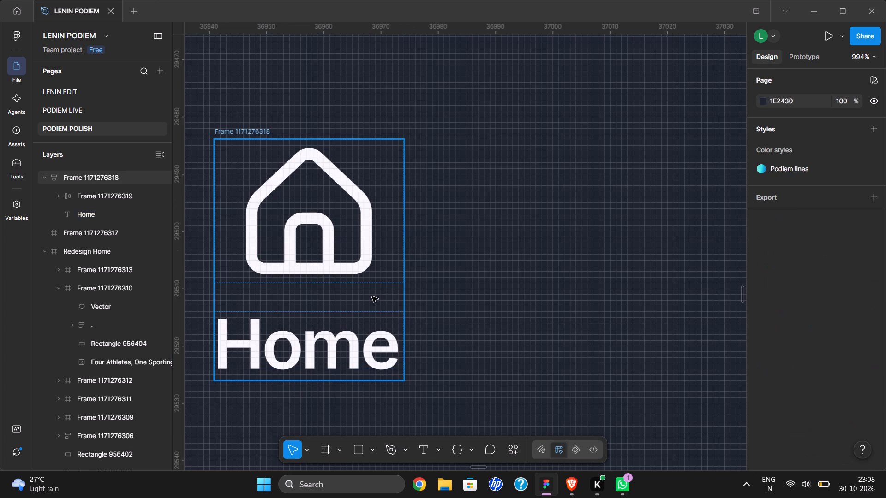
Set the gap between icon and label in the Home item's auto layout frame to 3.
left_click(372, 296)
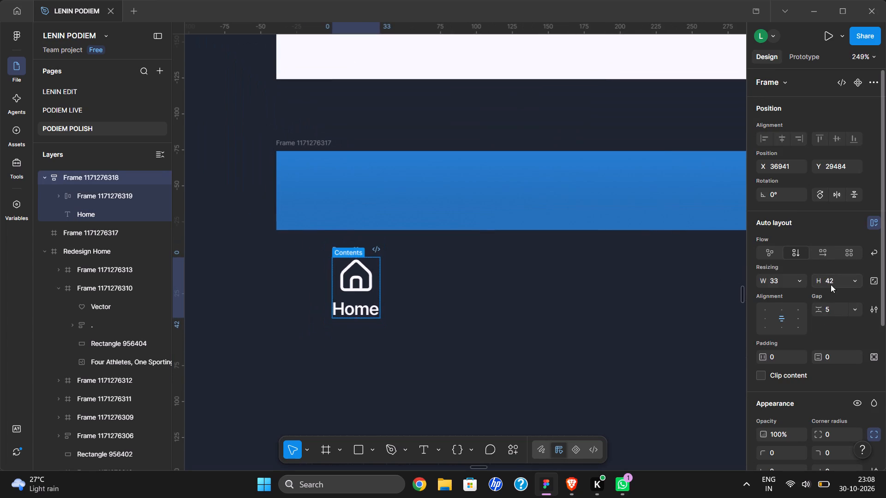
left_click(829, 305)
key("Down")
key("Down")
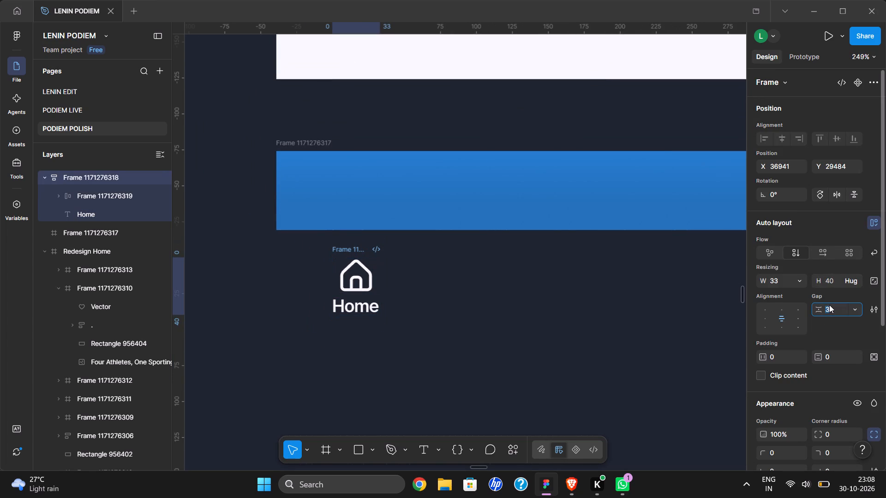
left_click(492, 341)
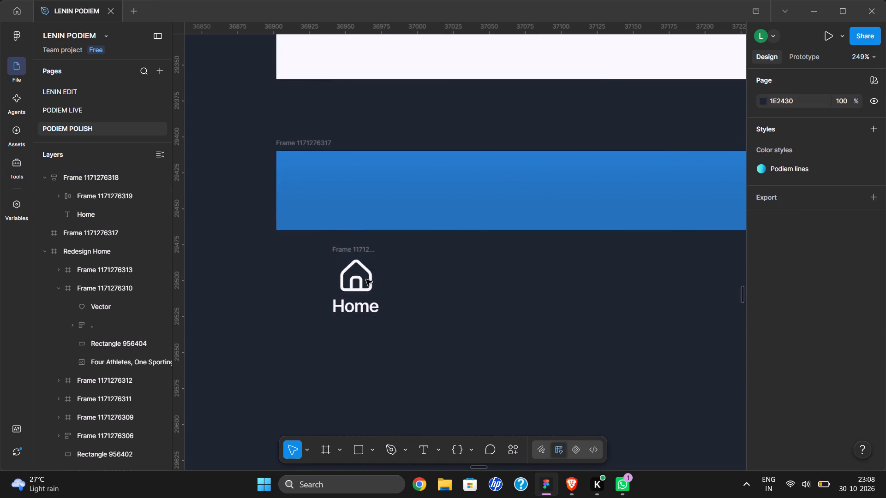
Move the Home item into the blue bar's frame and position it at X 20, Y 8.
left_click_drag(344, 249, 323, 160)
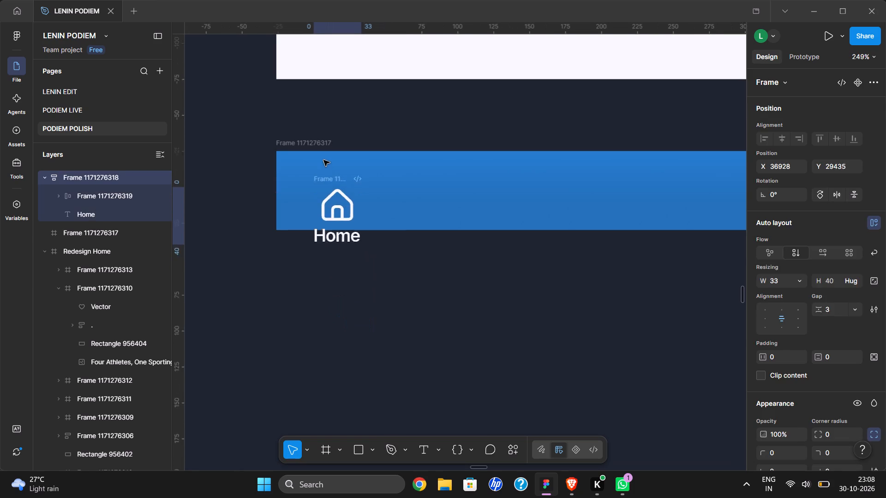
left_click_drag(323, 160, 322, 158)
left_click(420, 296)
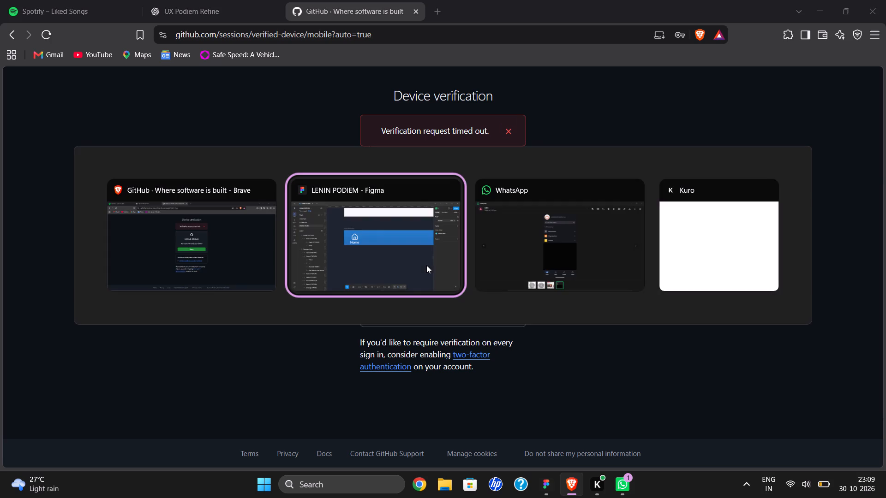
left_click(336, 189)
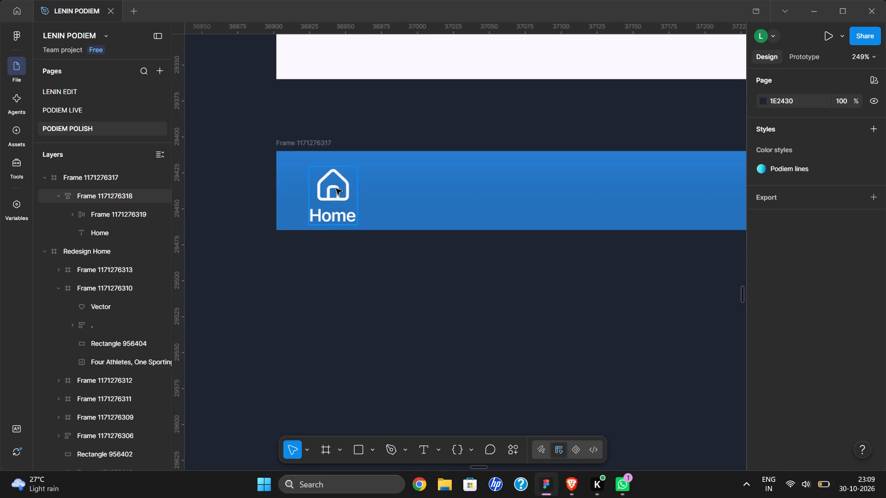
left_click_drag(336, 189, 331, 180)
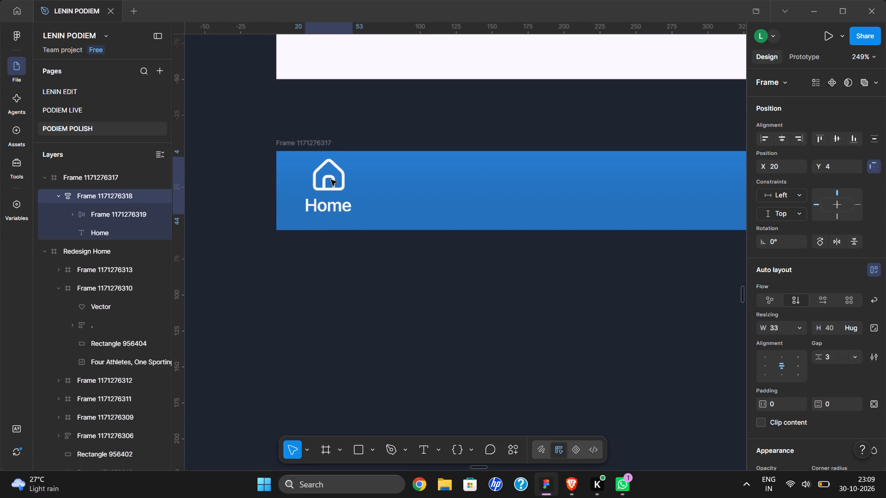
left_click_drag(331, 180, 331, 182)
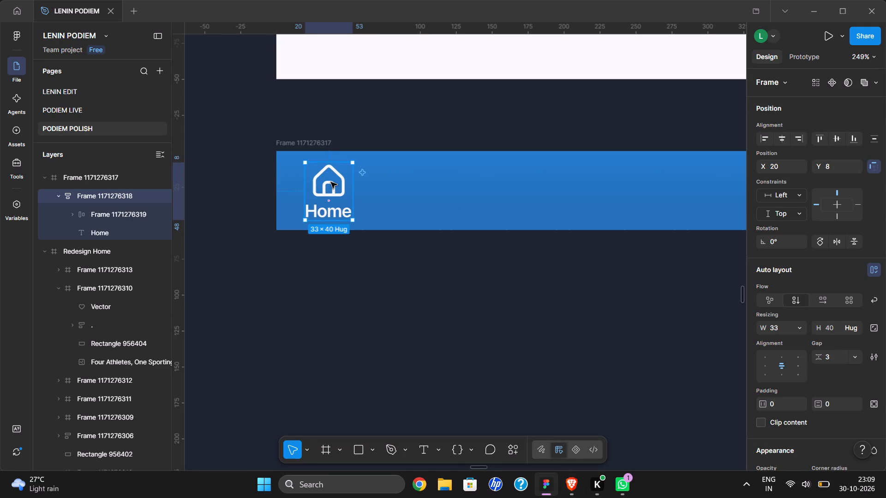
Duplicate the Home item and place the copy on the empty canvas below the blue bar.
key("ctrl+d")
left_click_drag(331, 182, 481, 320)
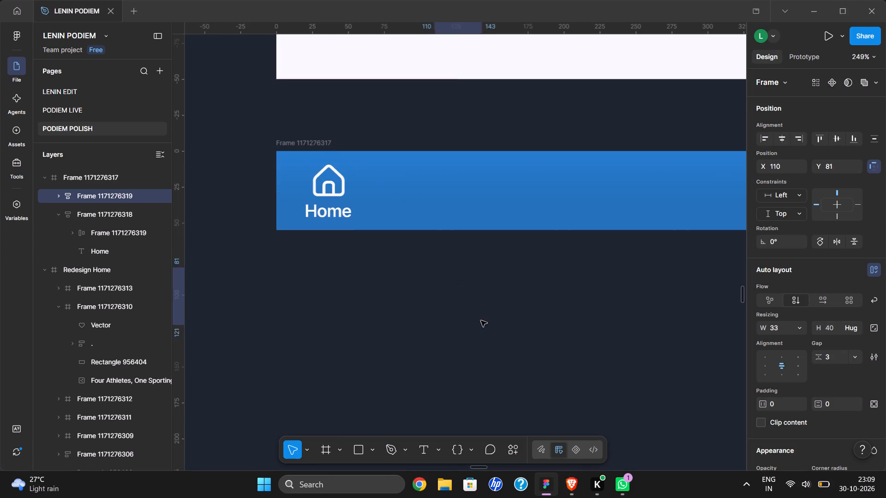
left_click_drag(481, 320, 465, 334)
triple_click(465, 334)
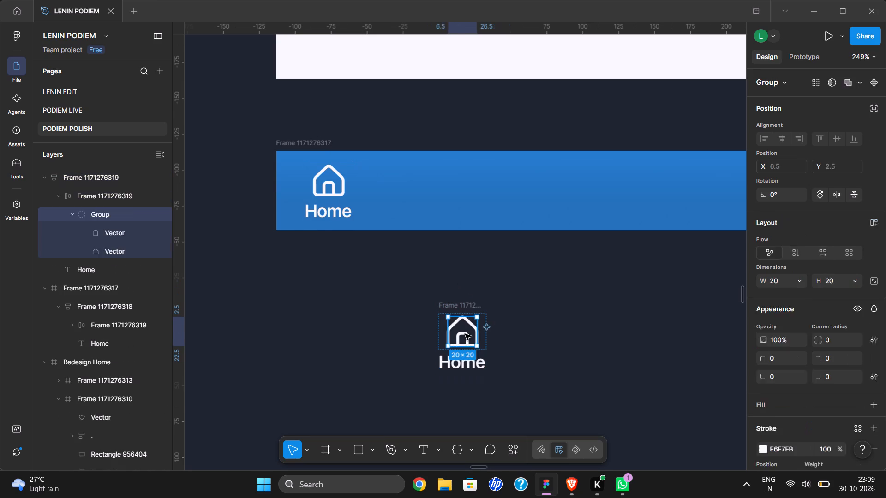
left_click(523, 343)
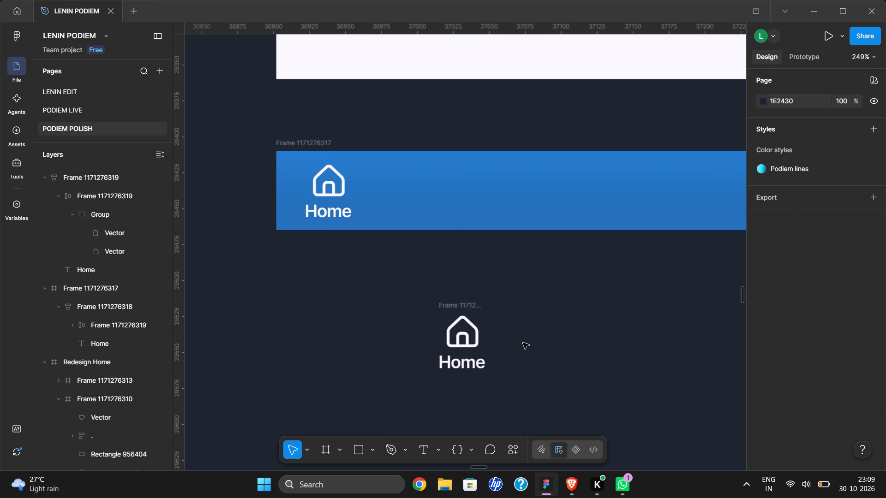
right_click(523, 343)
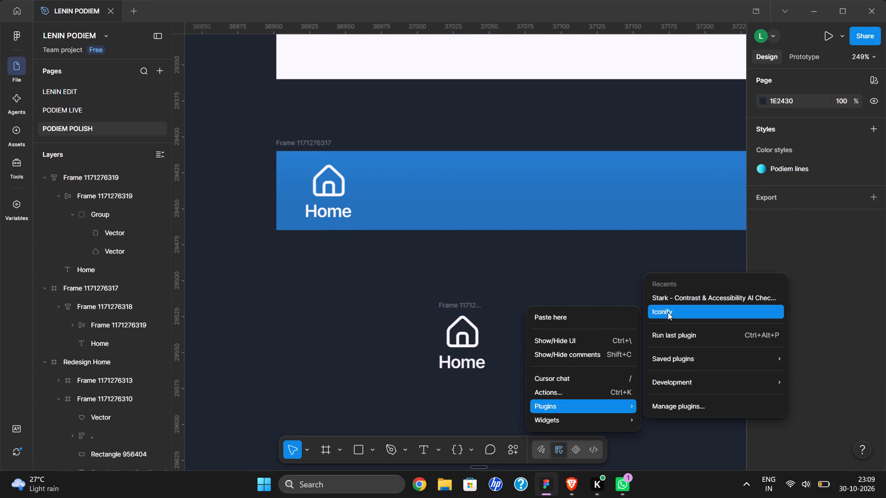
left_click(668, 312)
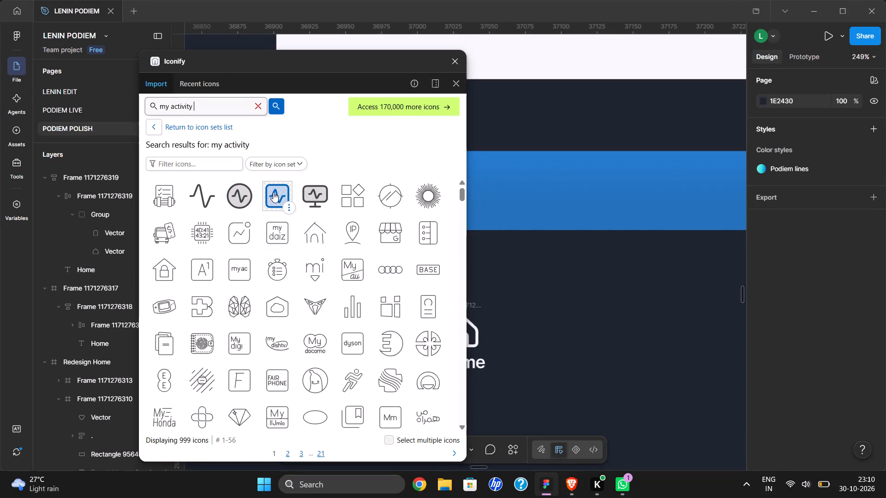
left_click_drag(273, 192, 571, 305)
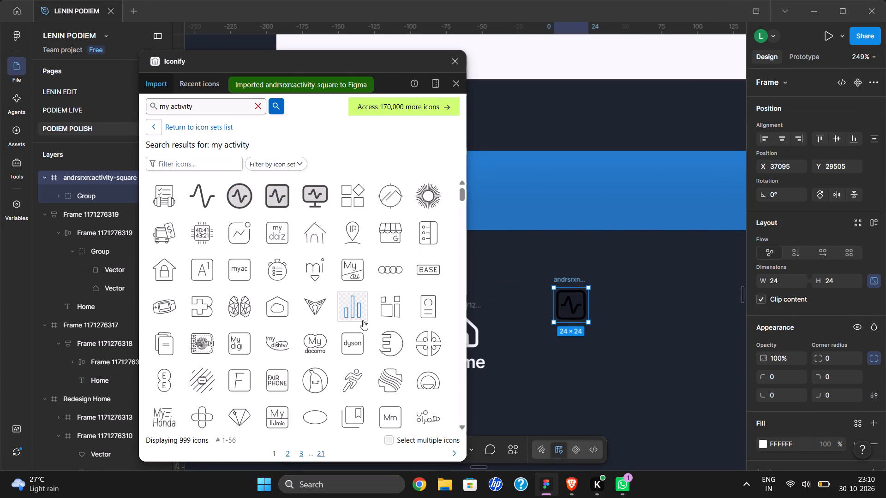
Look through more of the "my activity" icon results and close the Iconify plugin.
scroll(363, 320, "down", 3)
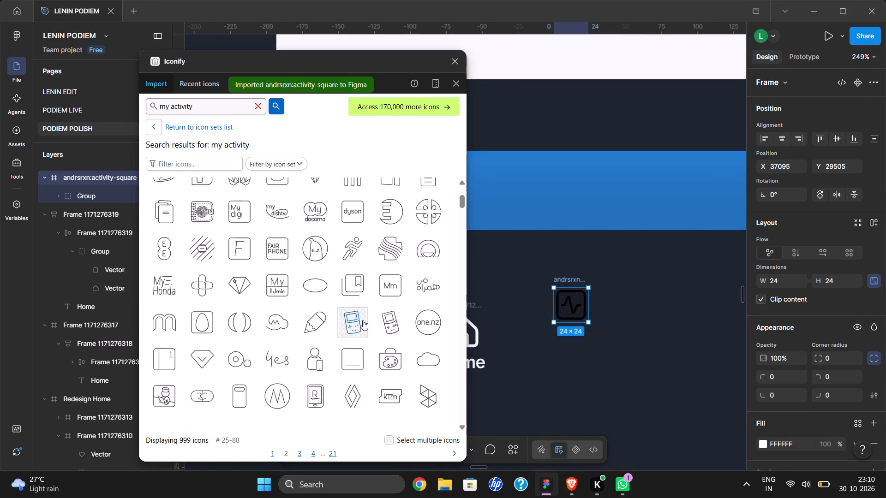
scroll(363, 320, "down", 2)
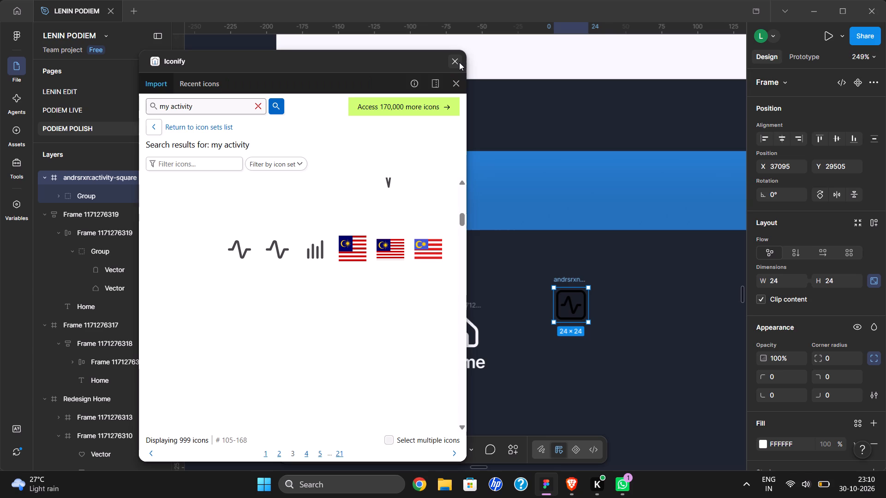
left_click(459, 62)
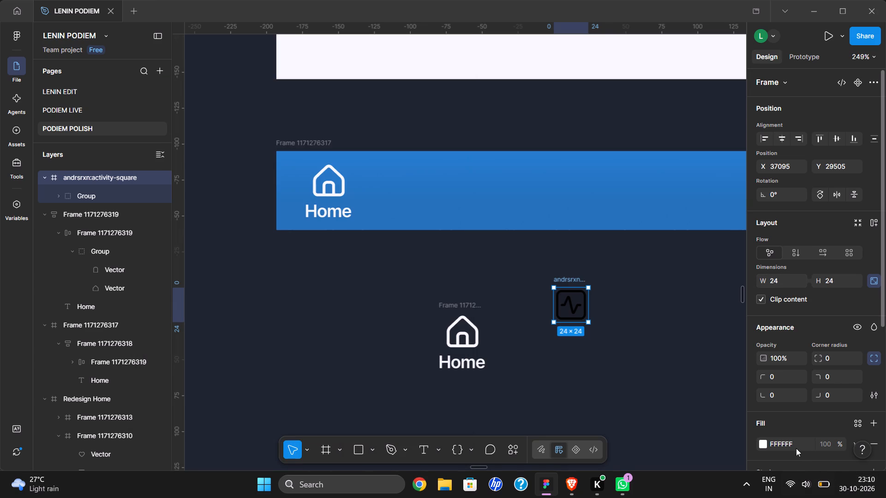
Move the activity icon group out of its imported activity-square frame and delete the emptied frame.
scroll(780, 398, "down", 2)
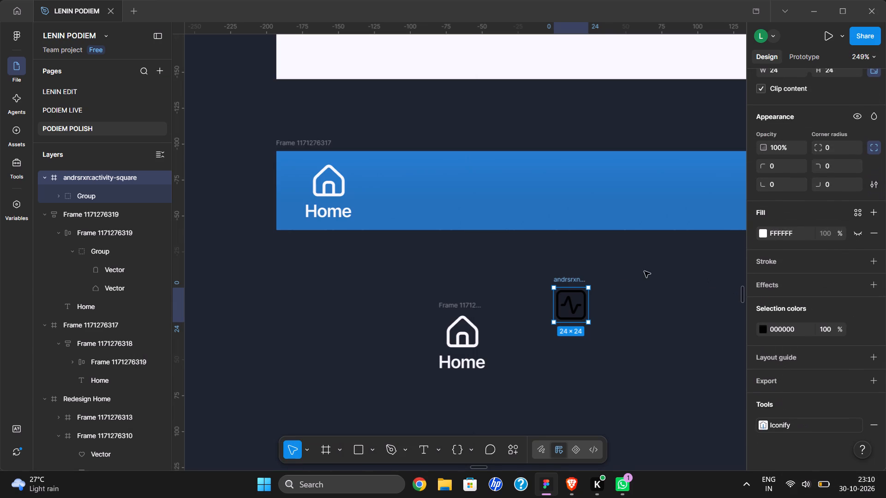
left_click(577, 307)
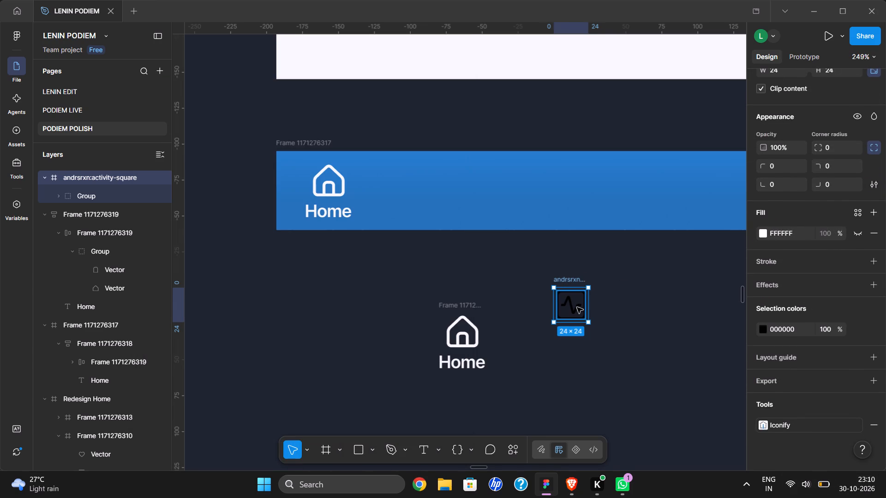
left_click_drag(577, 307, 640, 308)
left_click(566, 307)
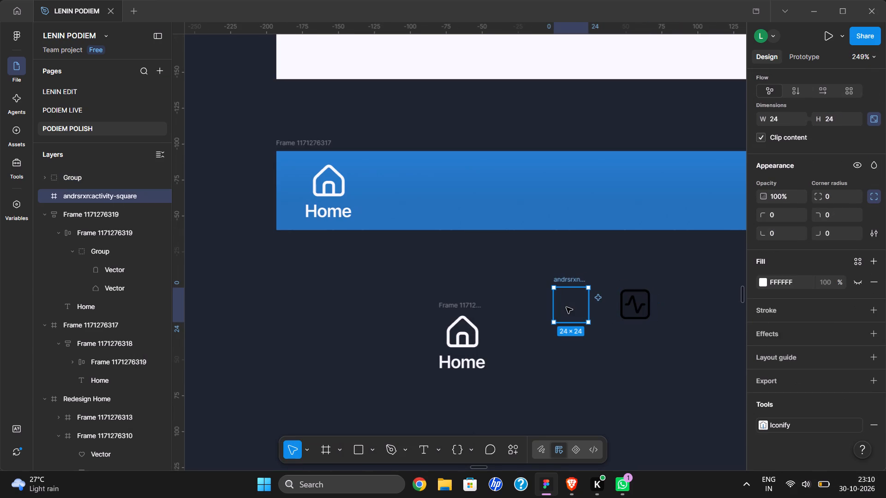
key("Delete")
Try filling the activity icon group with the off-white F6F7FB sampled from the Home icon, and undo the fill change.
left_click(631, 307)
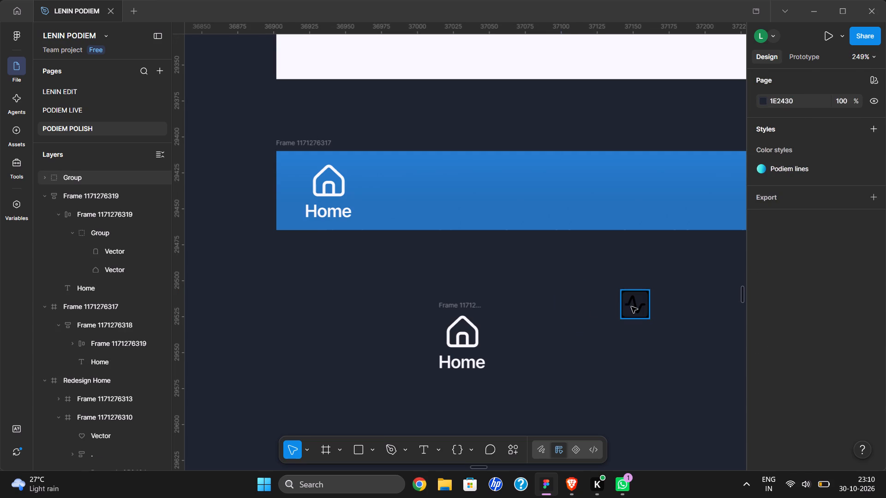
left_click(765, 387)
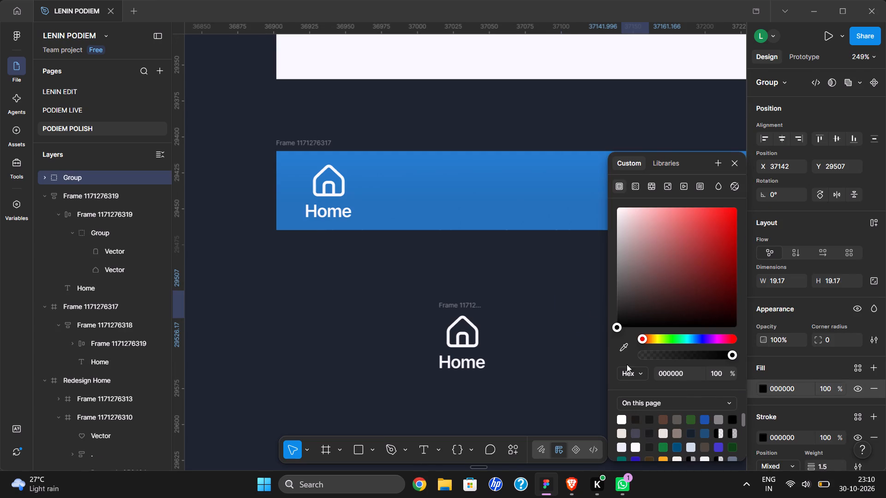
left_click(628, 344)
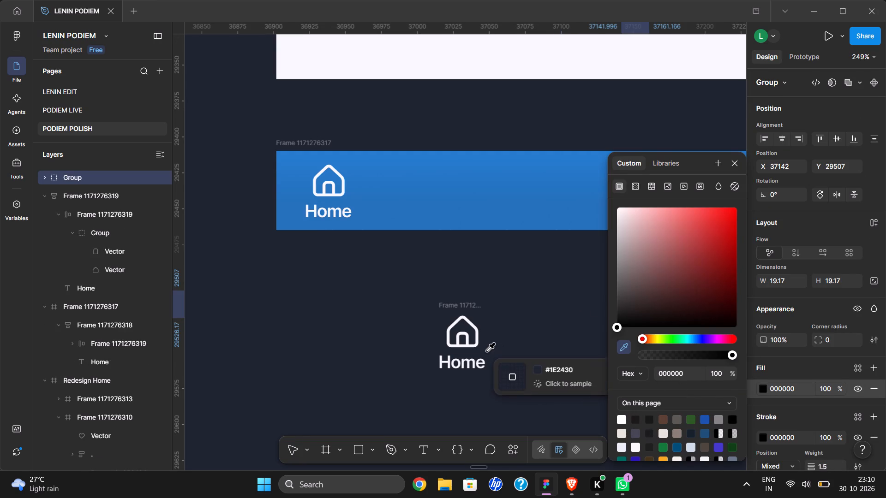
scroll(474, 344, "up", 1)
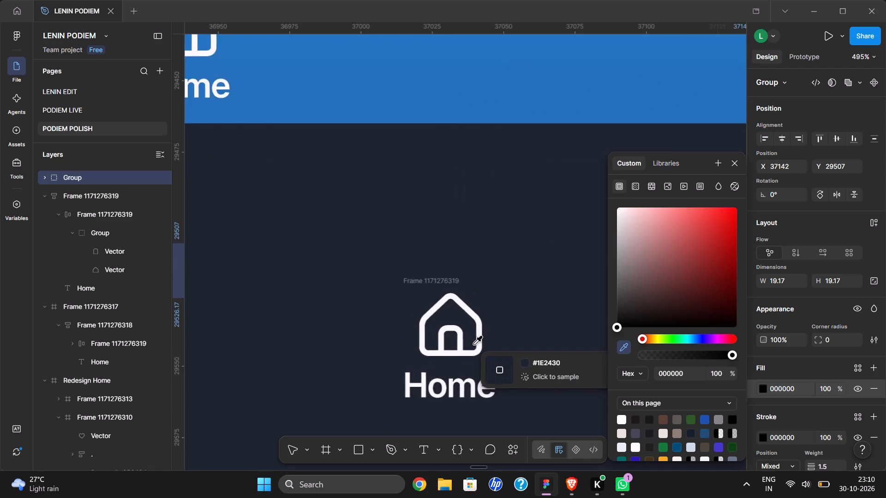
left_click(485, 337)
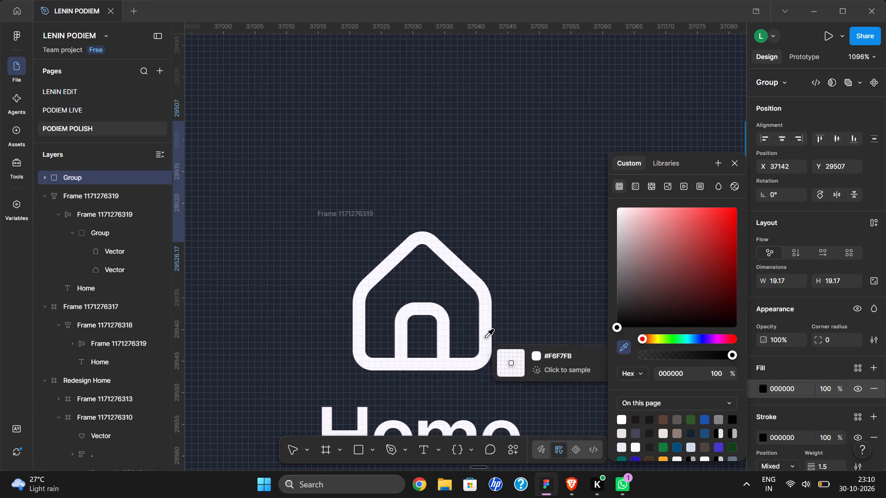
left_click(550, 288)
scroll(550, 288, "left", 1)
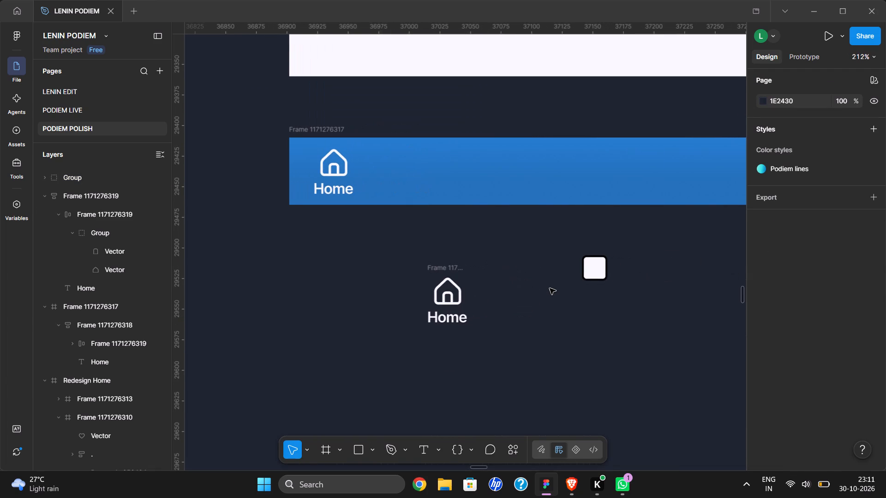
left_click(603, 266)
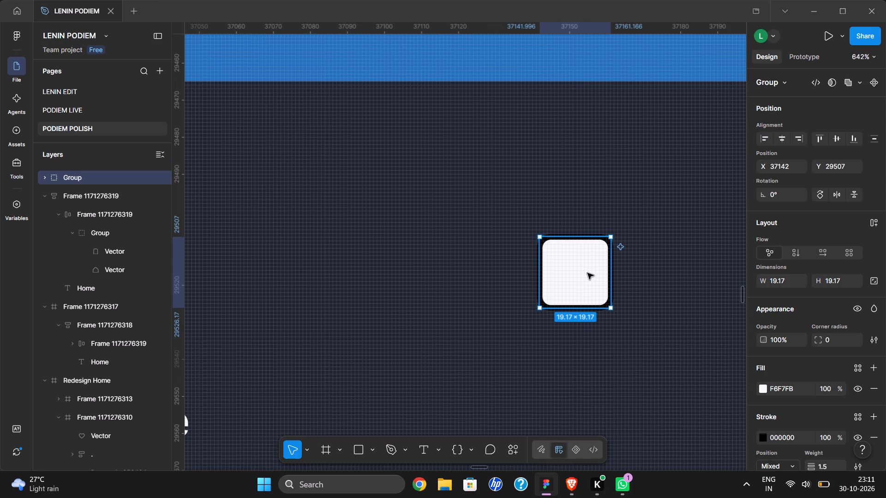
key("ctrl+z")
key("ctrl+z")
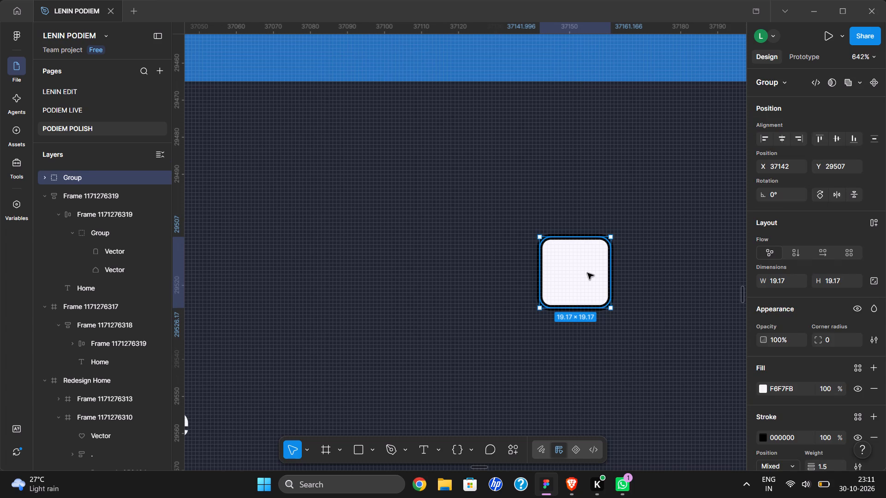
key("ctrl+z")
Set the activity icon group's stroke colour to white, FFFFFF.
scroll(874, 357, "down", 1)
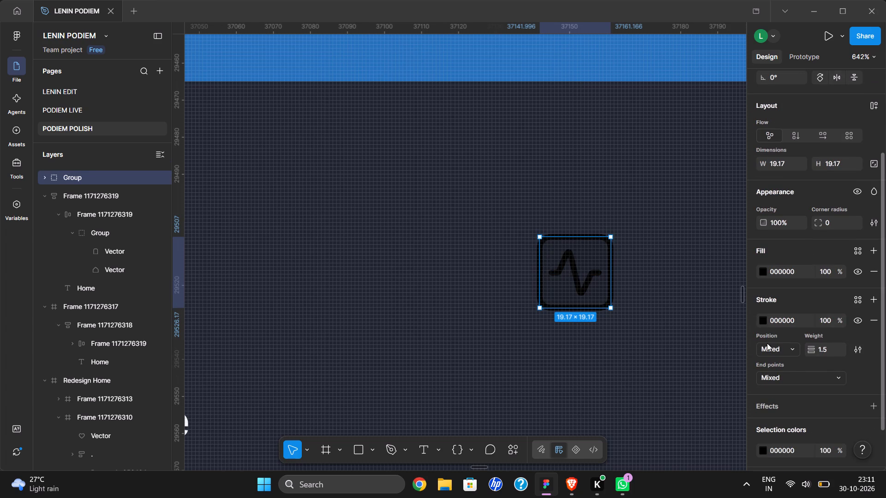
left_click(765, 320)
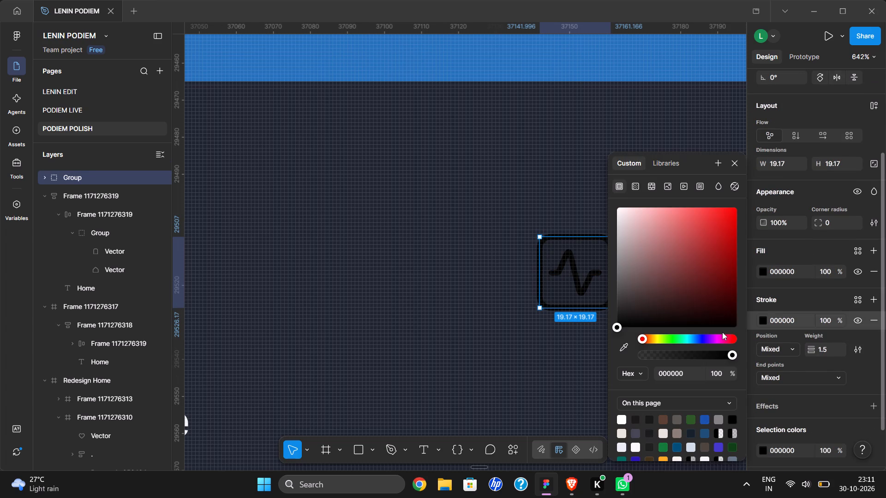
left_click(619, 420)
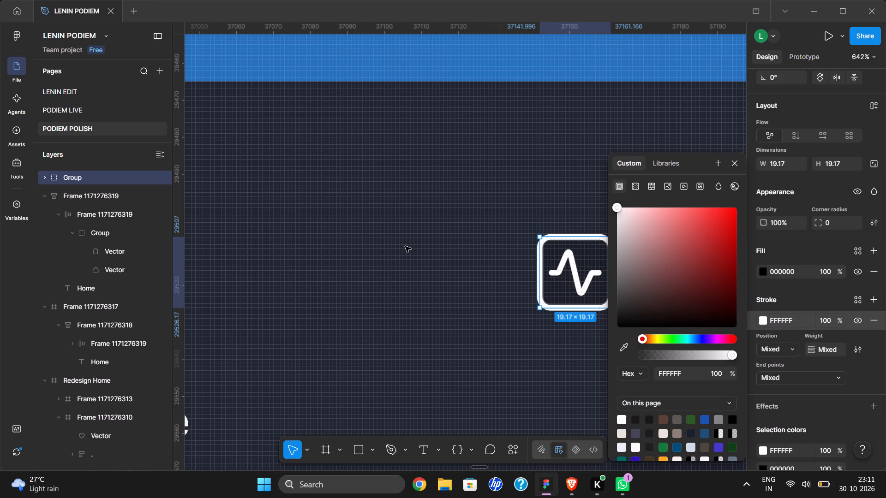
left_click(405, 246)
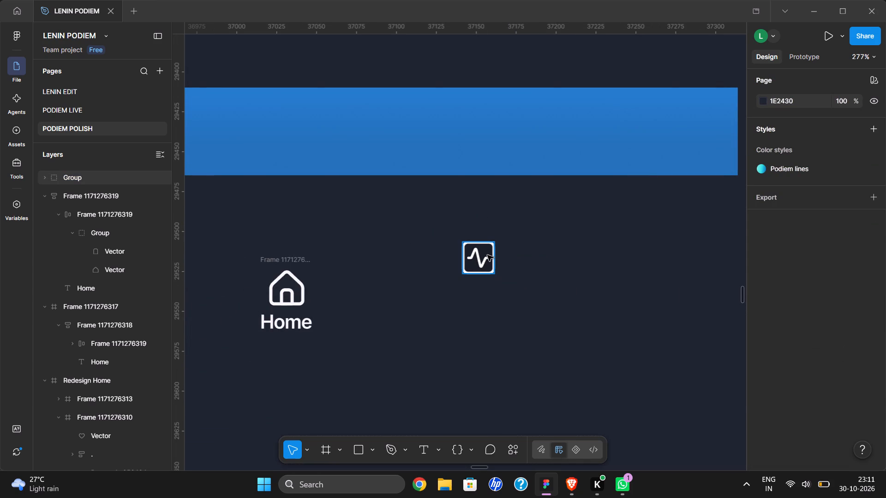
Set the activity icon group's stroke colour to F6F7FB by sampling it from the duplicated Home item's house icon.
left_click(487, 255)
scroll(784, 340, "down", 1)
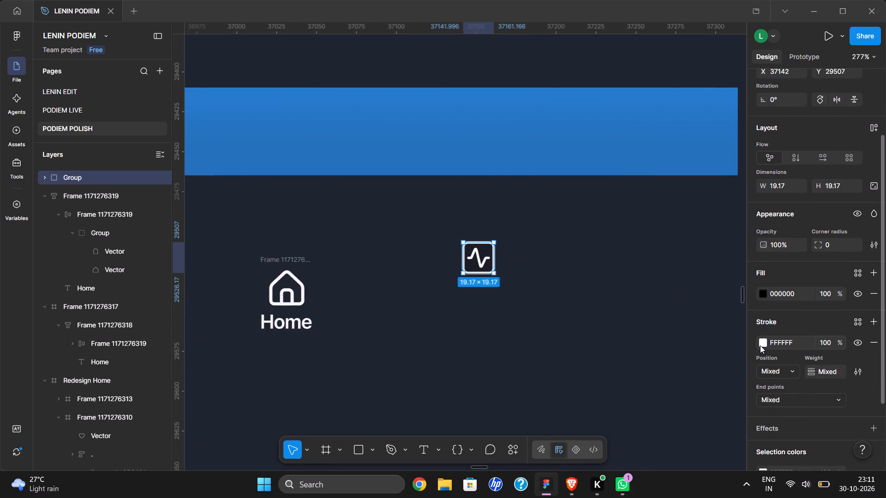
left_click(760, 345)
left_click(623, 346)
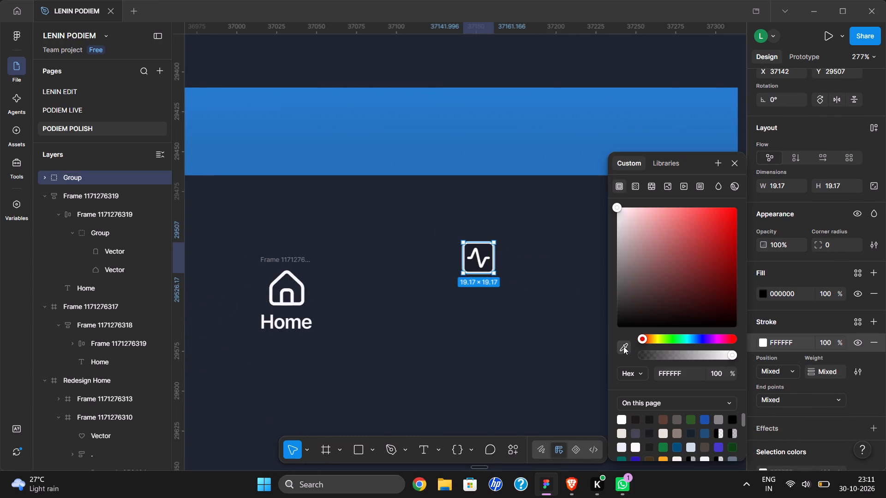
left_click(298, 294)
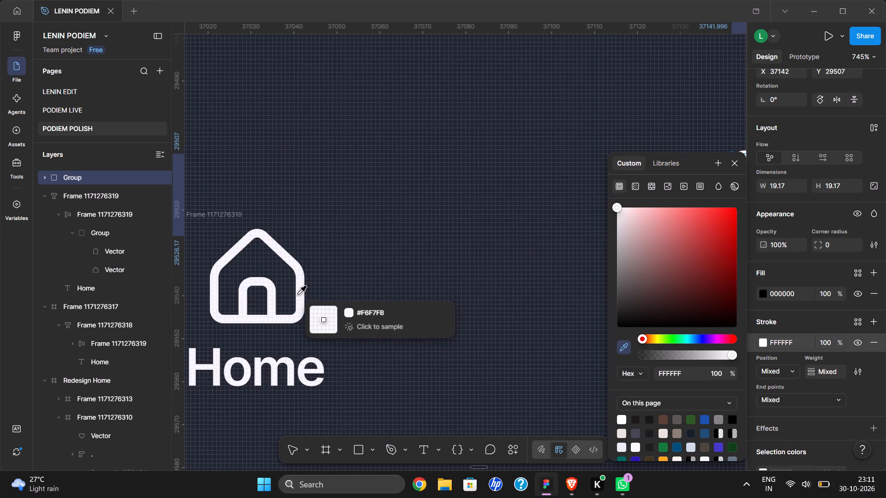
left_click(394, 269)
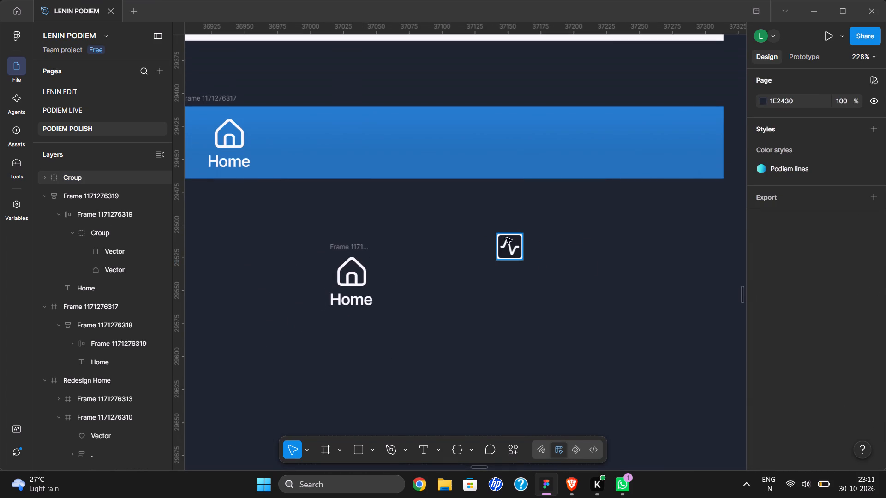
Move the activity icon into the duplicated Home item's icon frame and delete the house icon there.
left_click(520, 247)
left_click_drag(510, 251, 359, 273)
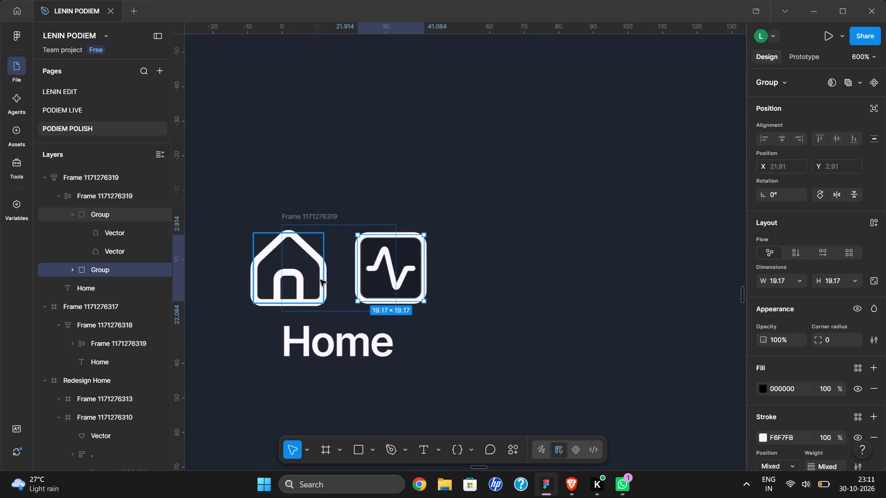
left_click(321, 280)
key("Delete")
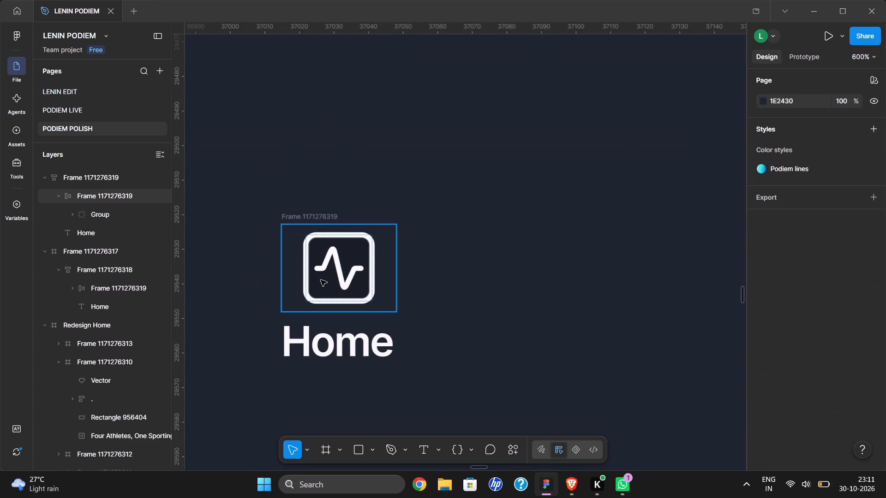
Remove the fill from the activity icon group in the duplicated item, keeping its stroke.
triple_click(347, 338)
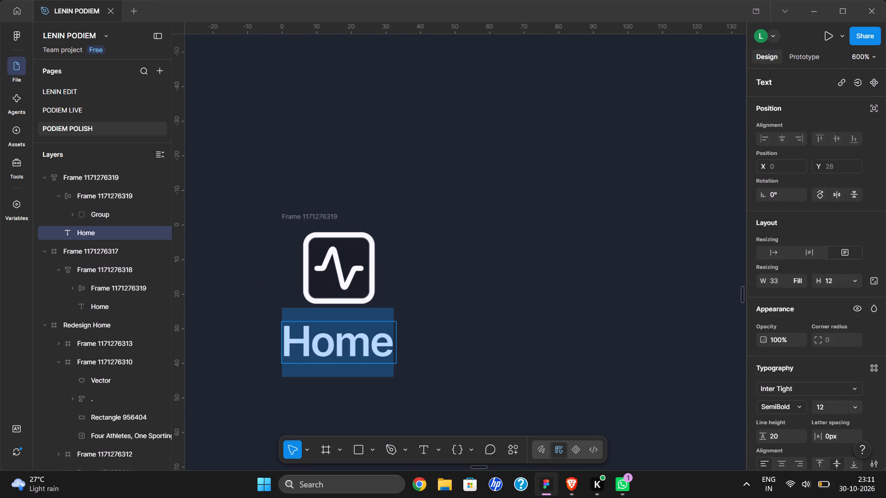
left_click(508, 215)
left_click(310, 212)
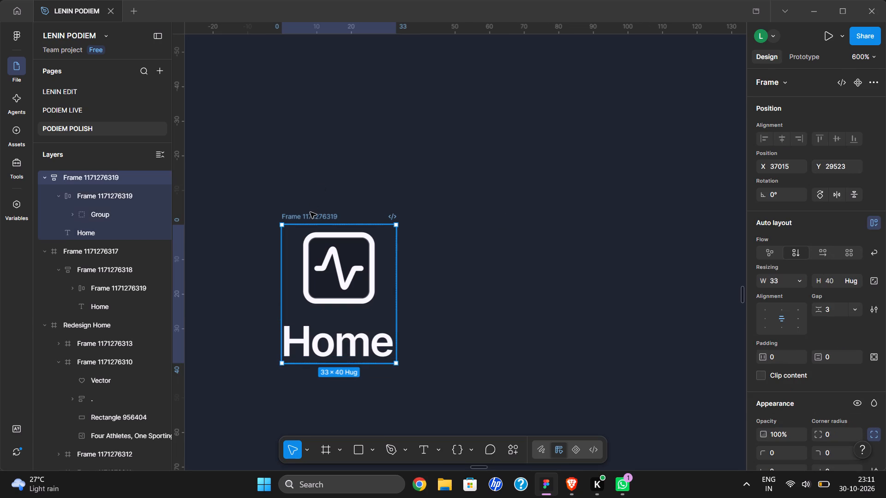
double_click(333, 254)
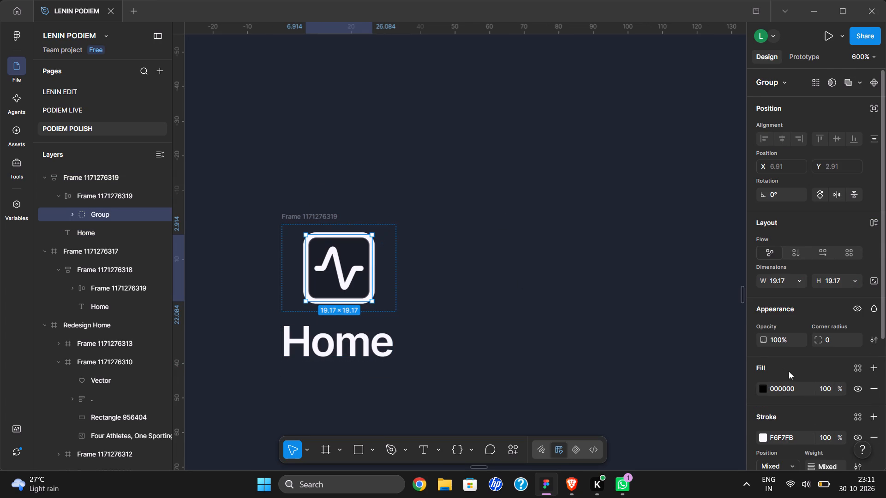
scroll(789, 371, "down", 1)
left_click(879, 267)
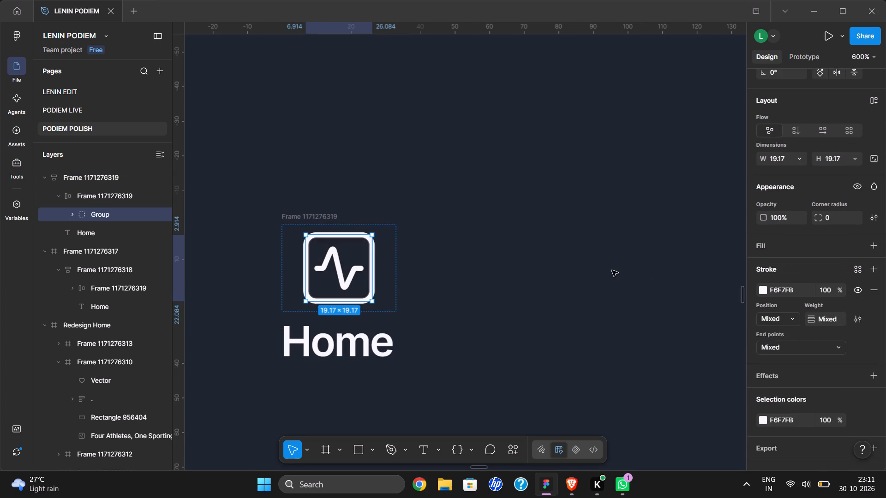
left_click(612, 270)
Replace the duplicated item's Home label with "My Activity" and set the text to auto width.
left_click(306, 219)
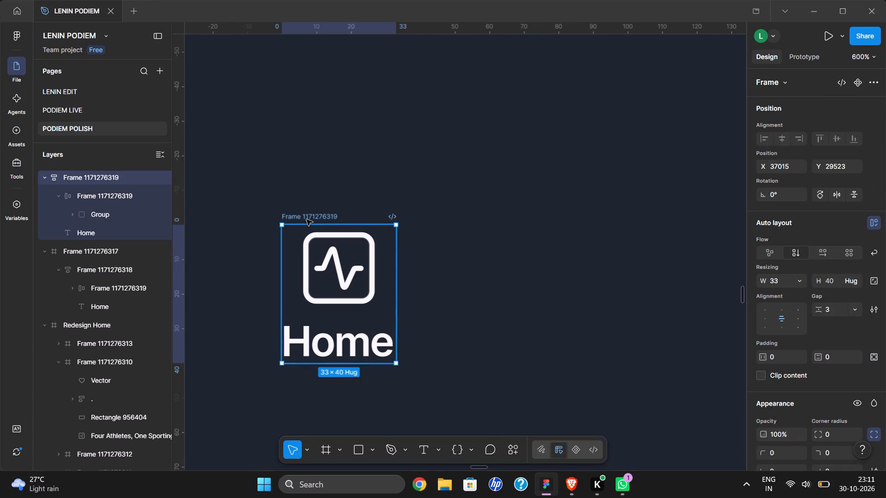
triple_click(339, 350)
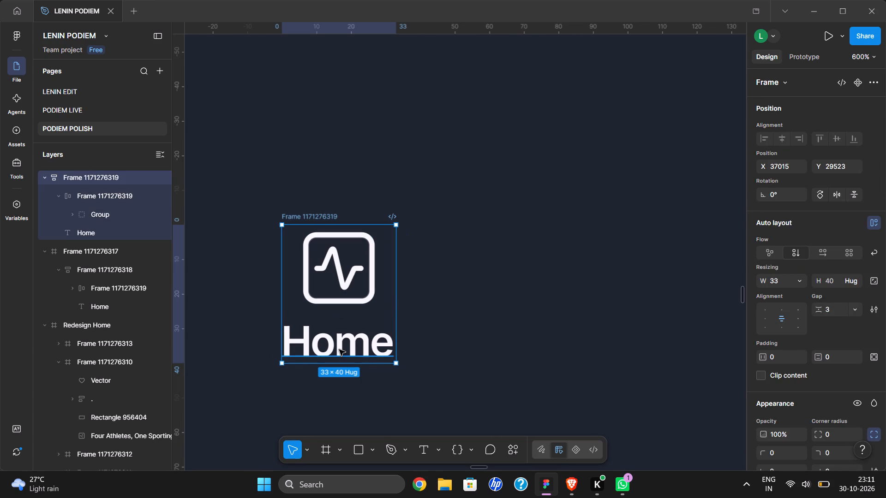
triple_click(339, 350)
triple_click(339, 350)
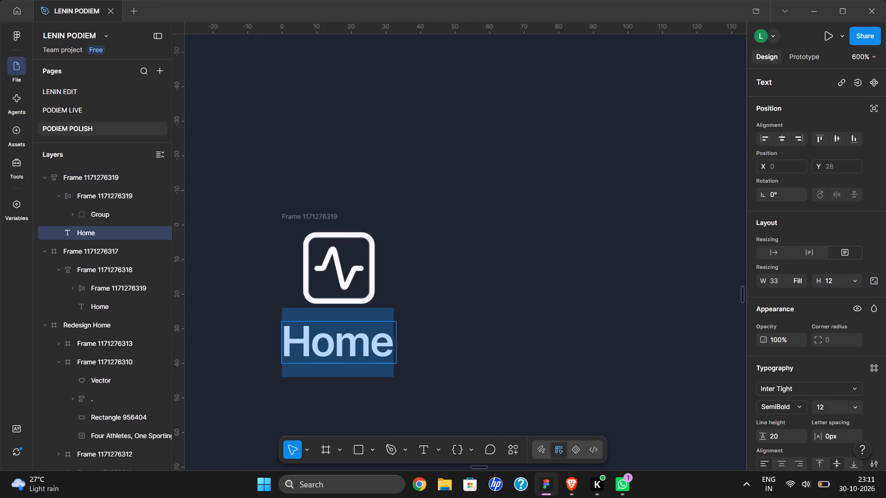
type("My")
key("space")
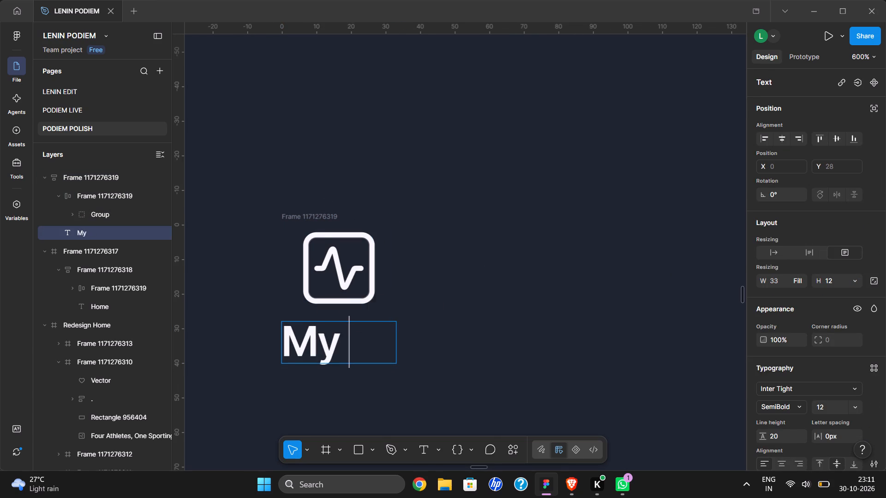
key("shift+c")
key("BackSpace")
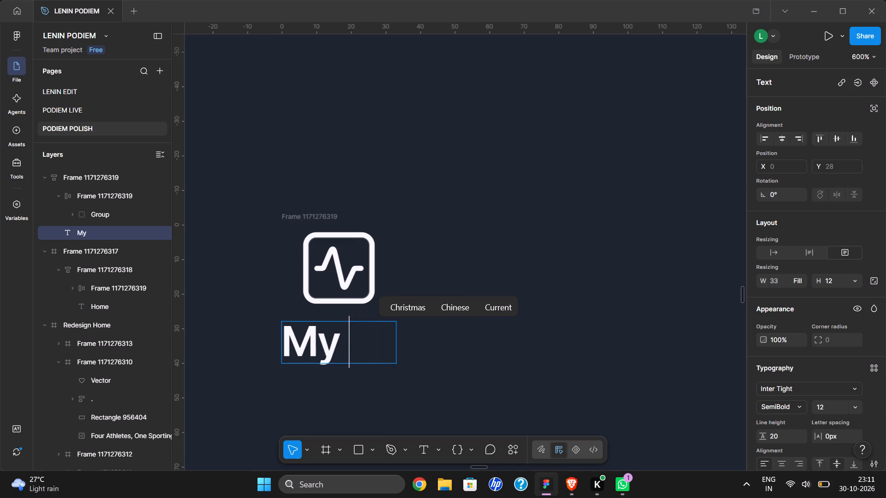
type("Ac")
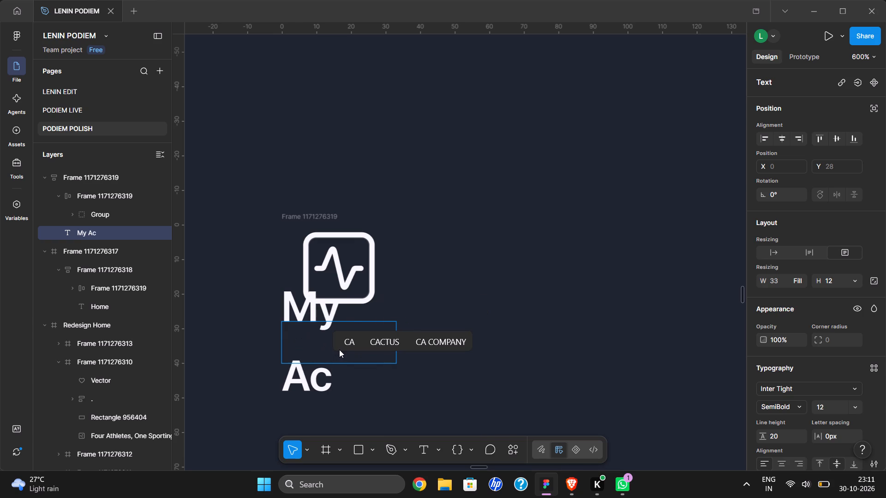
type("ti")
type("vity")
left_click(776, 255)
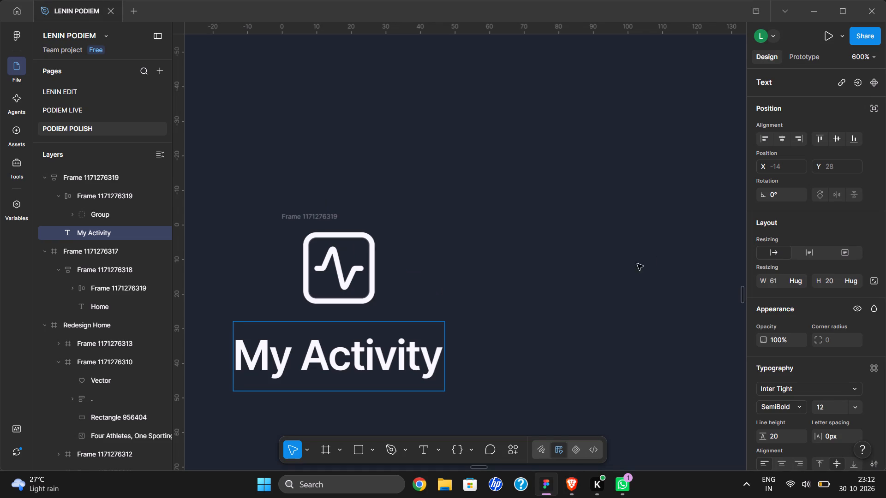
Widen the My Activity item's auto layout frame to 65 so the whole label fits inside it.
left_click(539, 286)
left_click(539, 286)
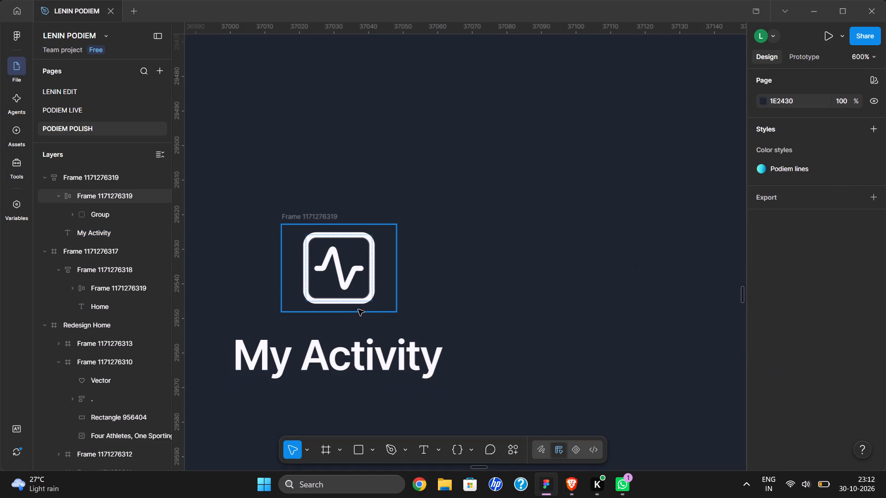
left_click(358, 309)
left_click(324, 209)
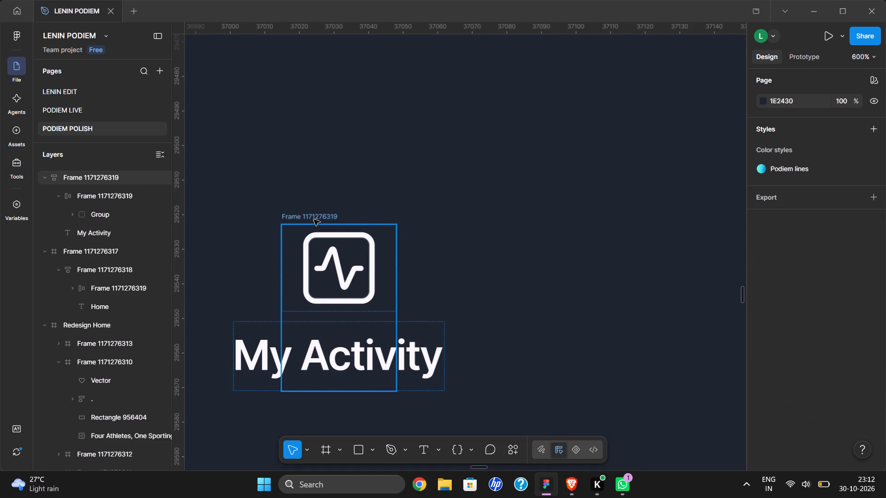
left_click(314, 219)
left_click_drag(398, 295, 440, 298)
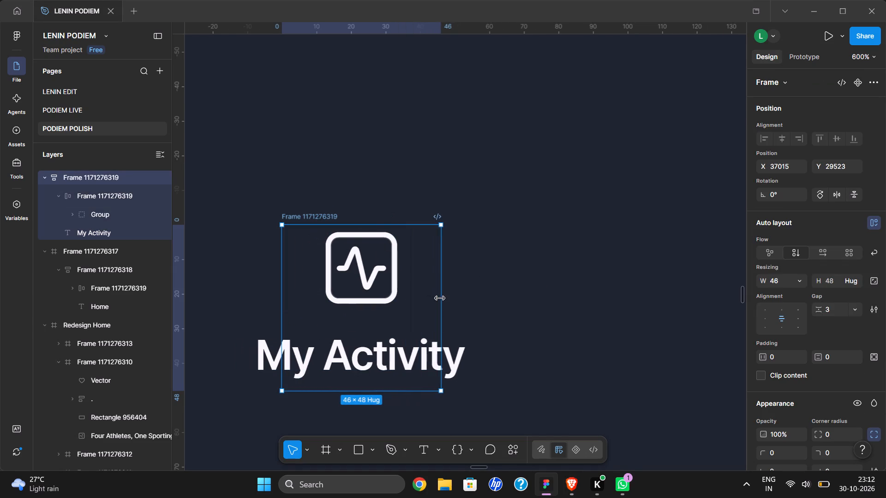
left_click_drag(440, 298, 500, 308)
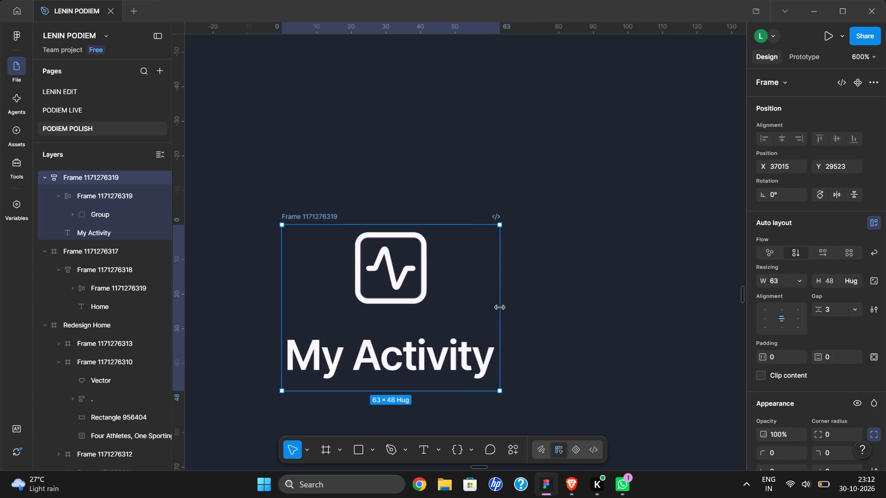
left_click_drag(500, 308, 507, 308)
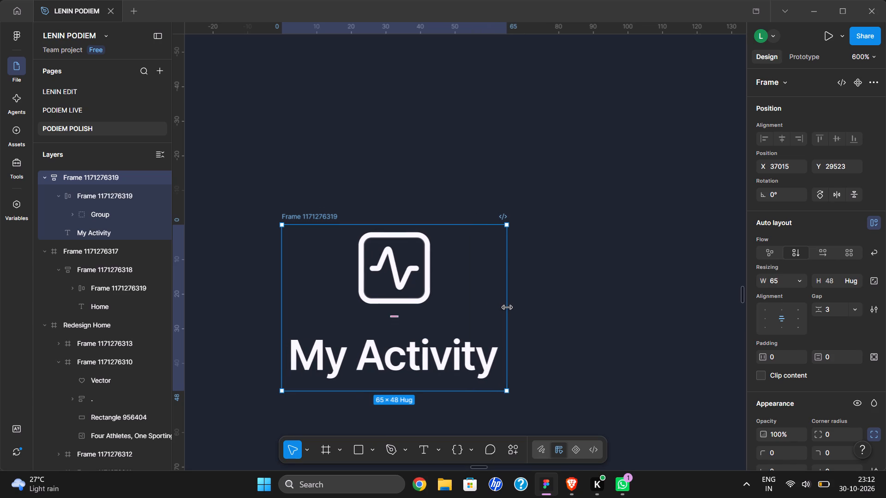
left_click(594, 330)
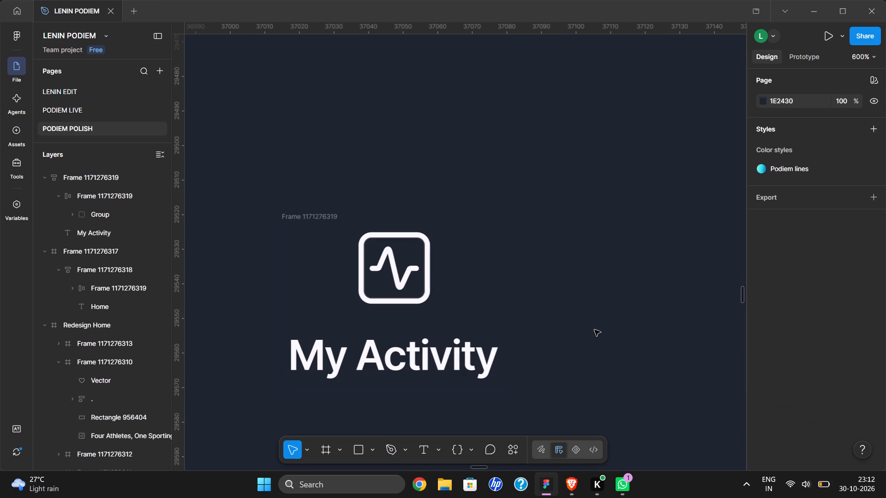
Move the My Activity item closer beneath the Home item's bar, to about X 36948, Y 29515.
scroll(577, 330, "right", 1)
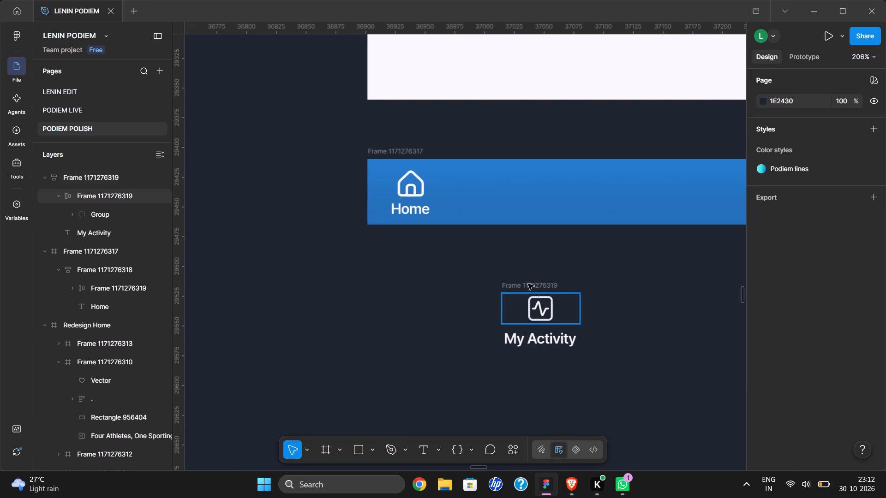
left_click(515, 287)
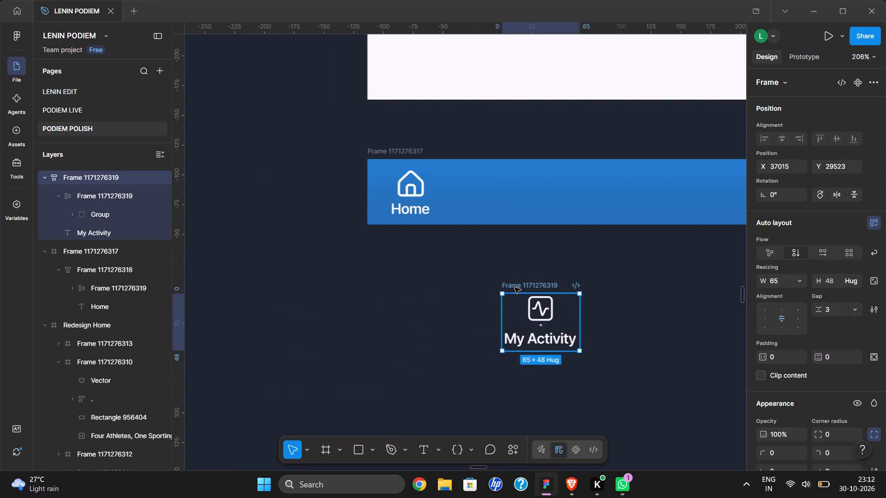
left_click_drag(515, 287, 435, 279)
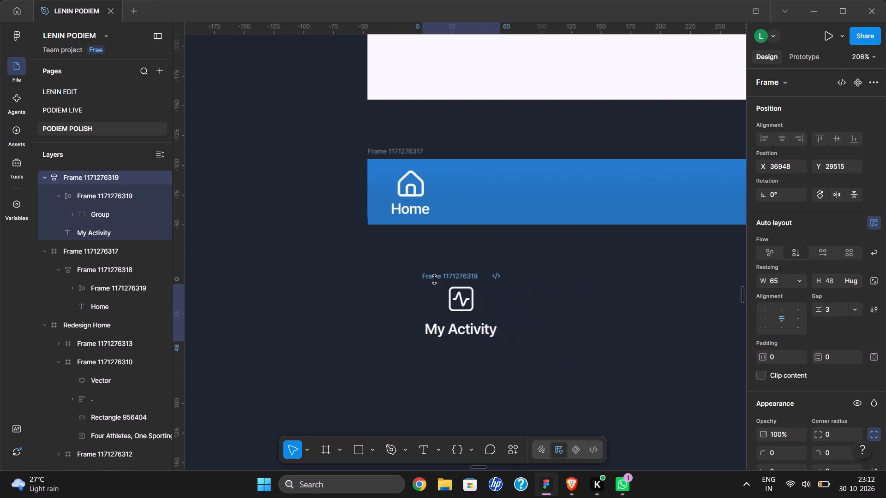
left_click(550, 307)
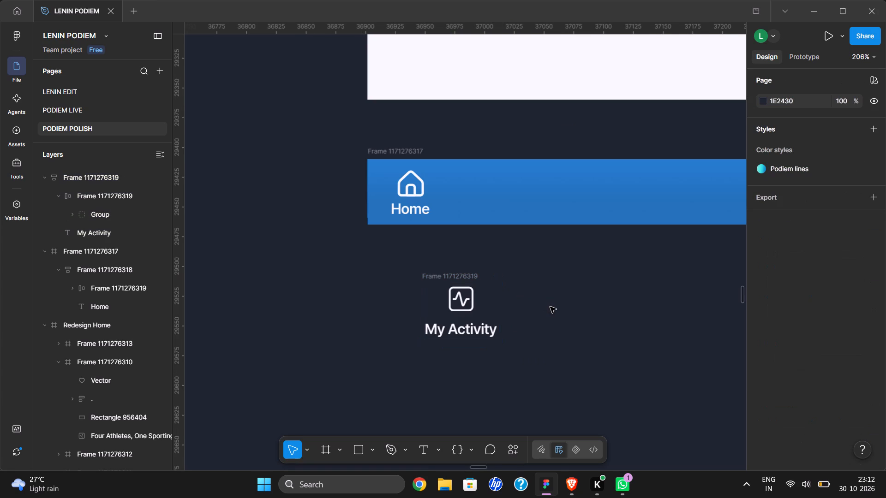
Duplicate the My Activity item beside the original as the base for another navigation item.
left_click(458, 272)
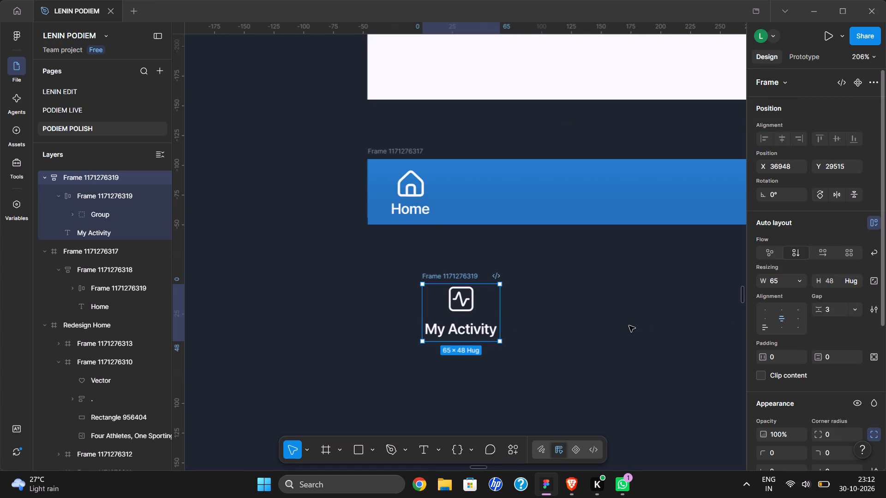
key("ctrl+d")
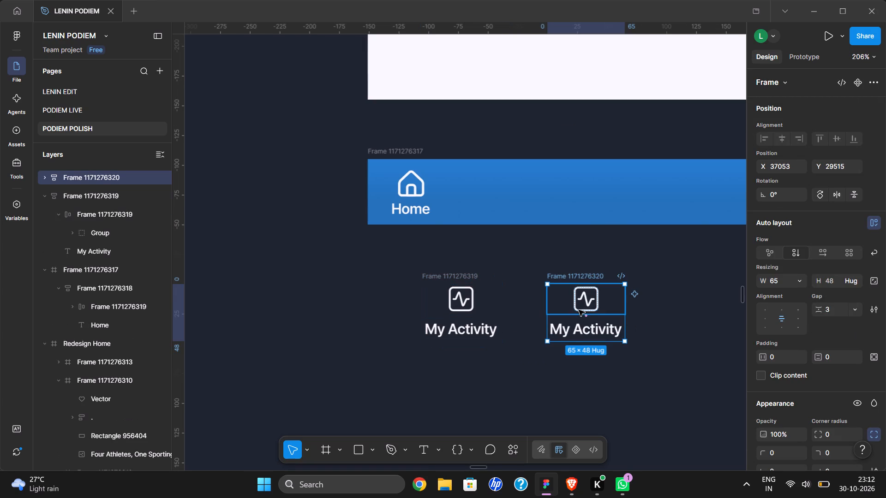
right_click(579, 310)
left_click(470, 372)
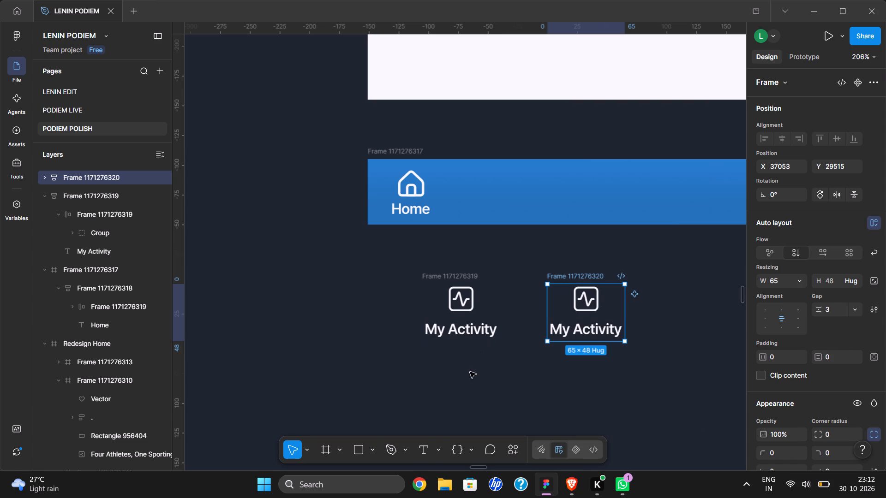
Open the Iconify plugin and search its icons for "post".
key("ctrl+alt+p")
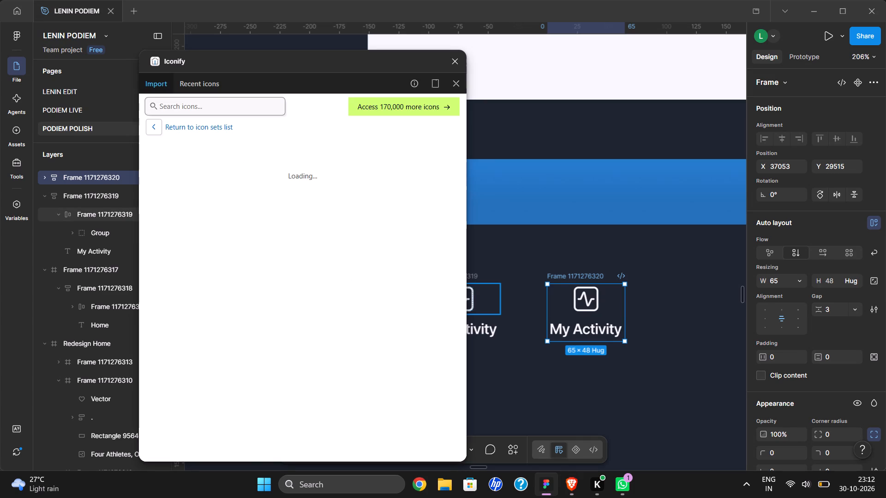
left_click(217, 106)
type("post")
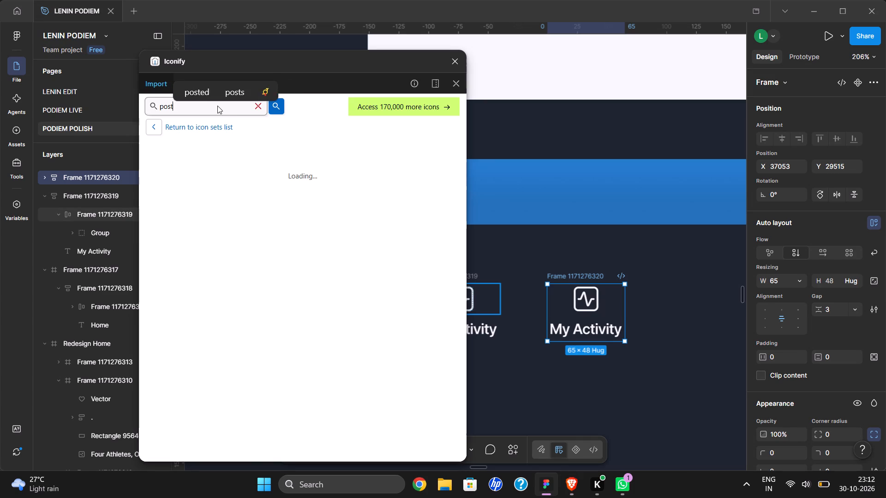
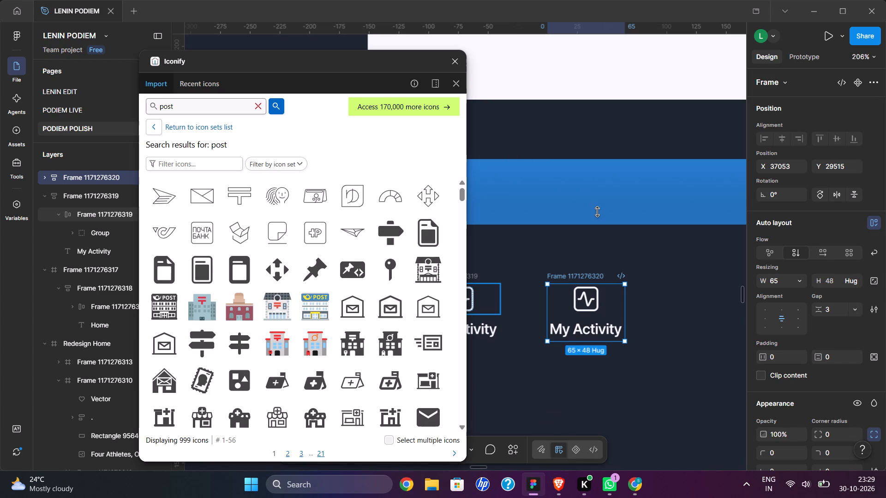
left_click(693, 294)
left_click(693, 294)
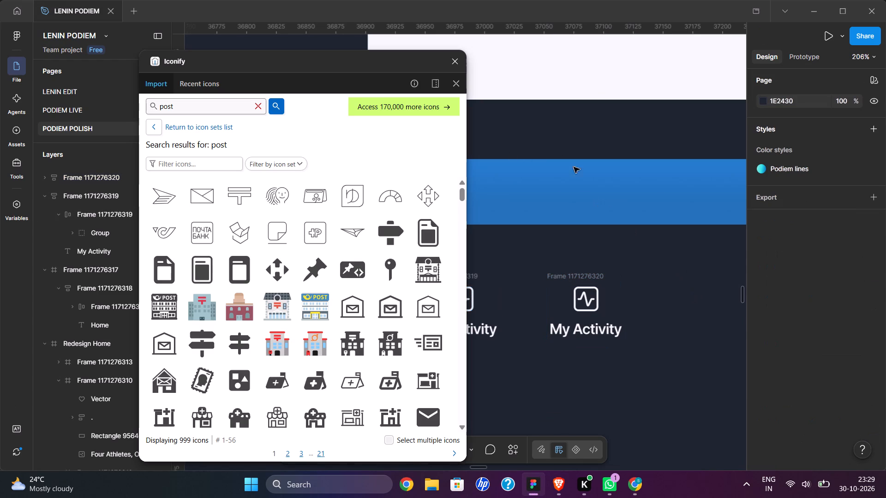
left_click(455, 67)
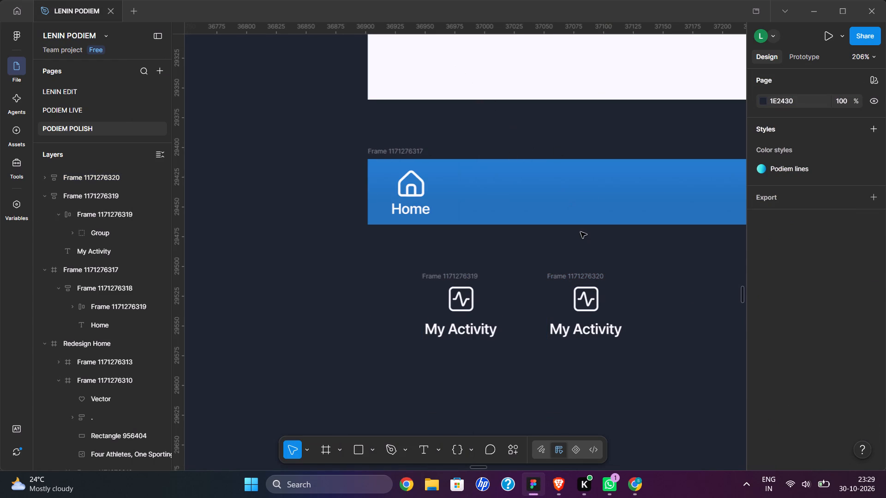
Move the Home item out of the blue navigation bar, placing it beside the My Activity items below and aligned with their tops.
scroll(581, 232, "left", 3)
scroll(581, 232, "up", 1)
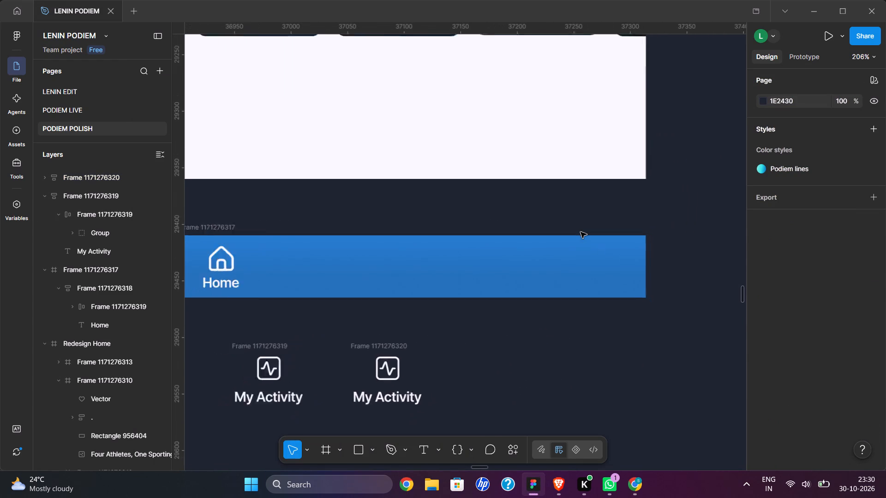
scroll(581, 232, "up", 1)
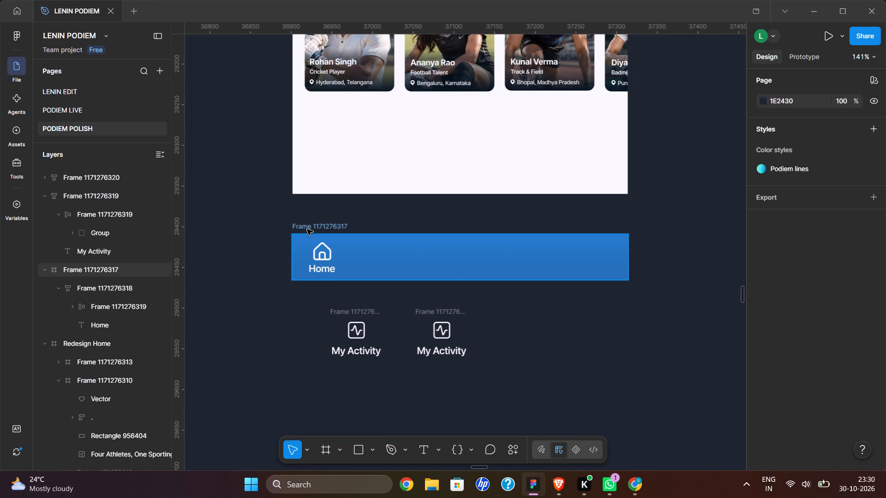
left_click(319, 248)
left_click_drag(319, 248, 289, 327)
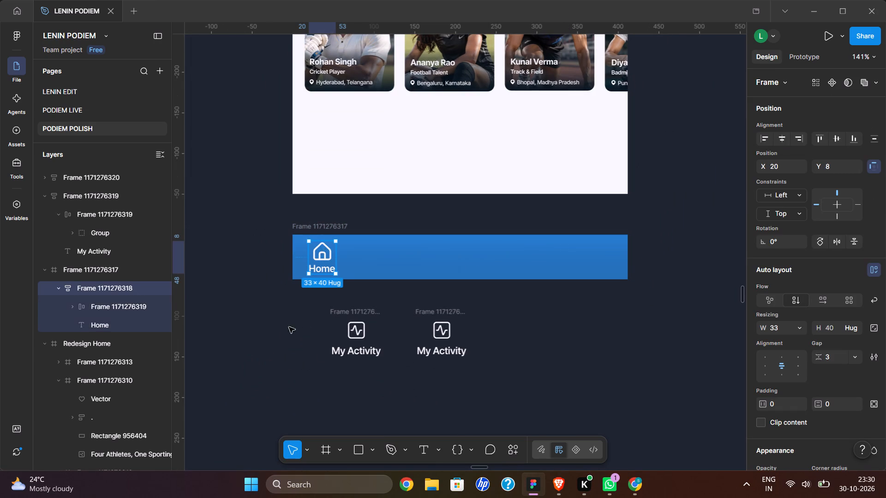
left_click_drag(289, 327, 295, 331)
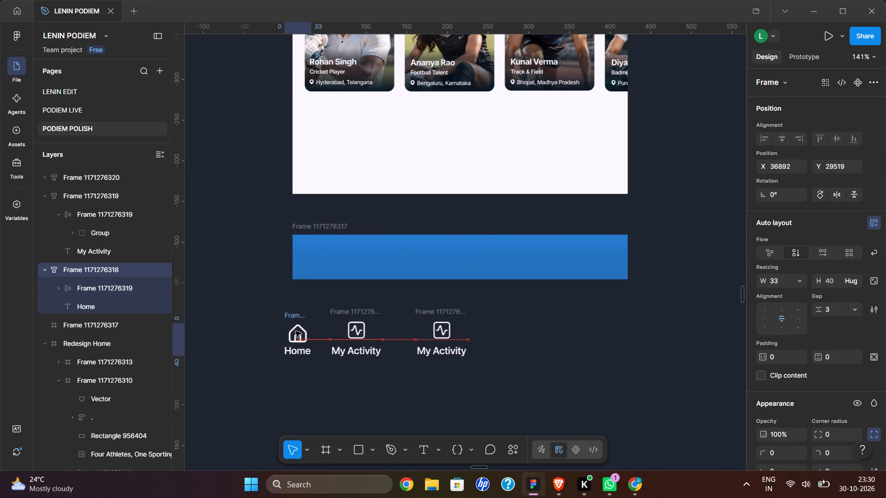
left_click_drag(295, 331, 294, 327)
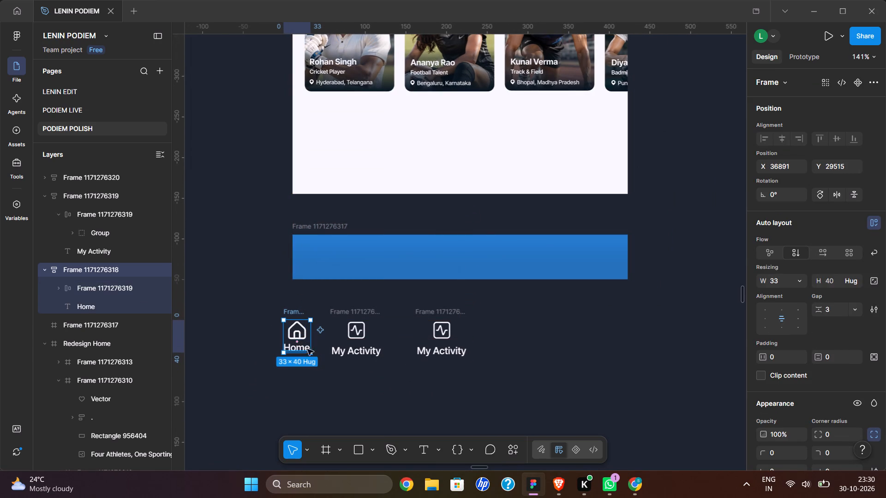
left_click(325, 380)
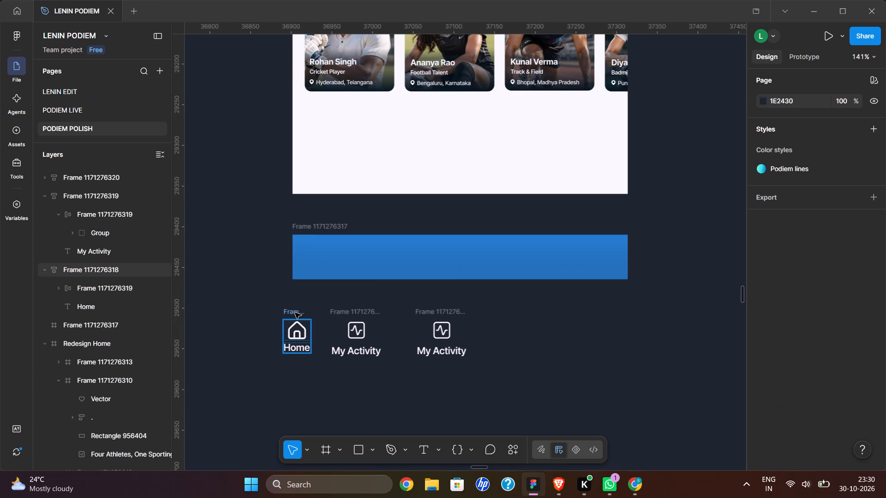
Lock the aspect ratio of the My Activity icon next to Home and set its width to 20, matching the Home icon.
left_click(295, 312)
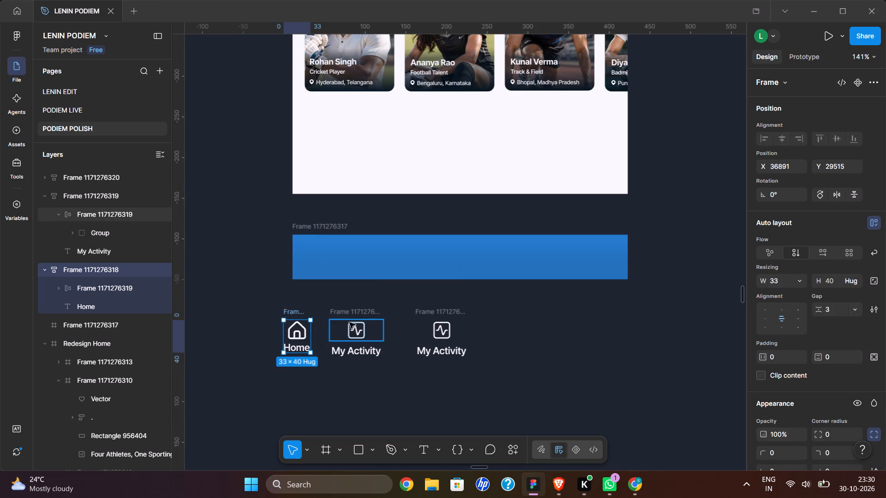
left_click(352, 312)
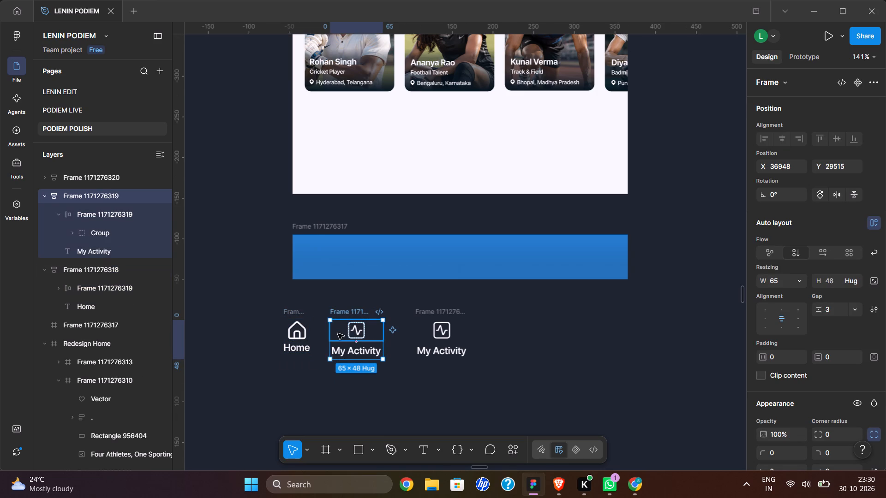
double_click(350, 335)
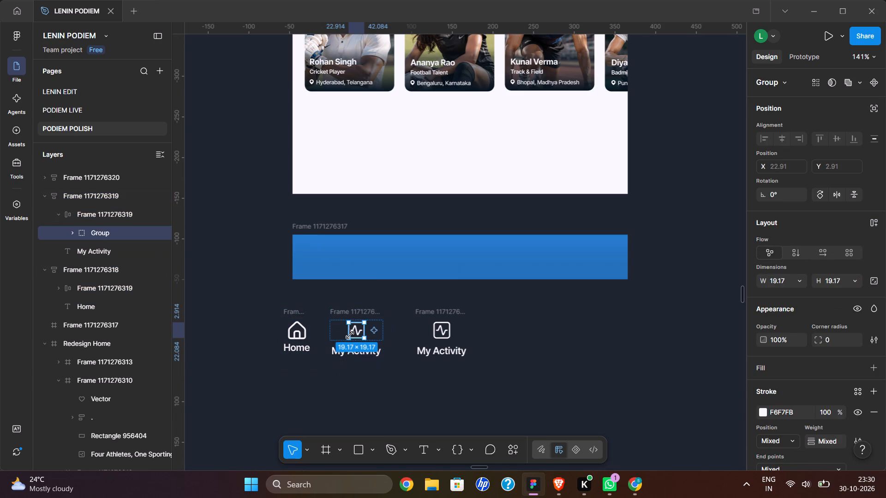
left_click(305, 338)
double_click(305, 338)
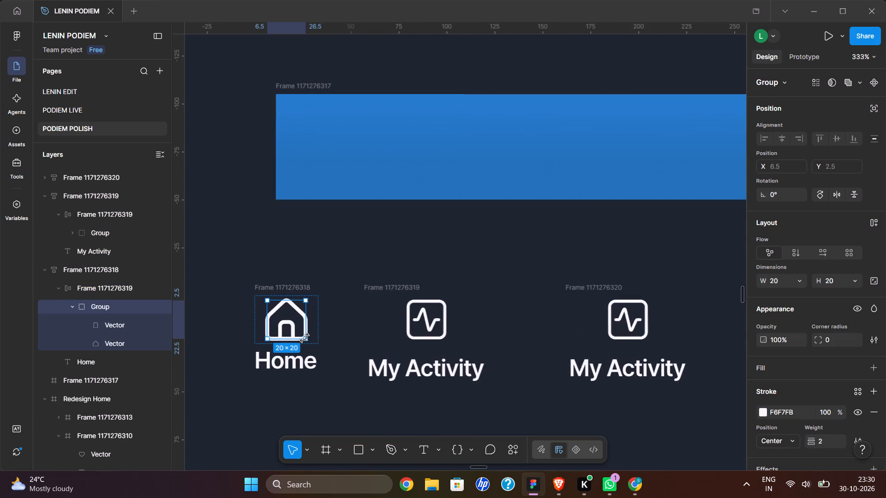
double_click(430, 327)
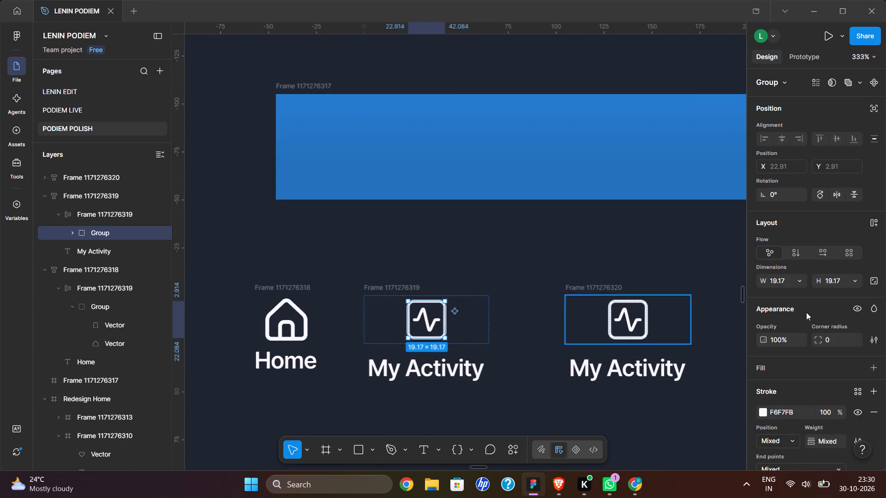
left_click(868, 279)
left_click(787, 280)
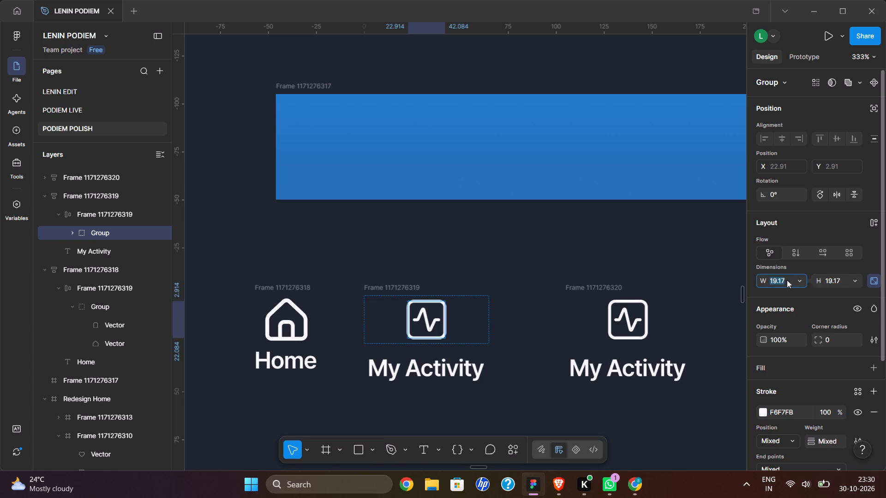
type("20")
left_click(542, 243)
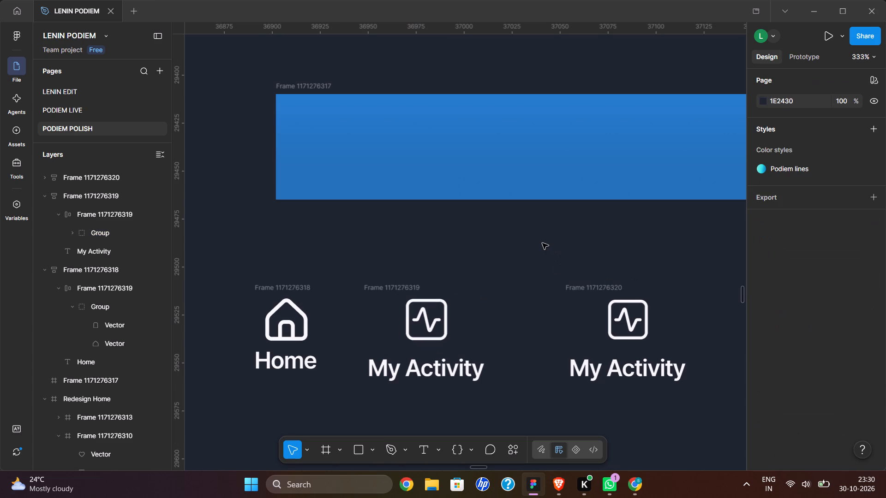
Compare the Home and My Activity icon frames and labels, and set the height of the My Activity label next to Home to 12.
left_click(459, 339)
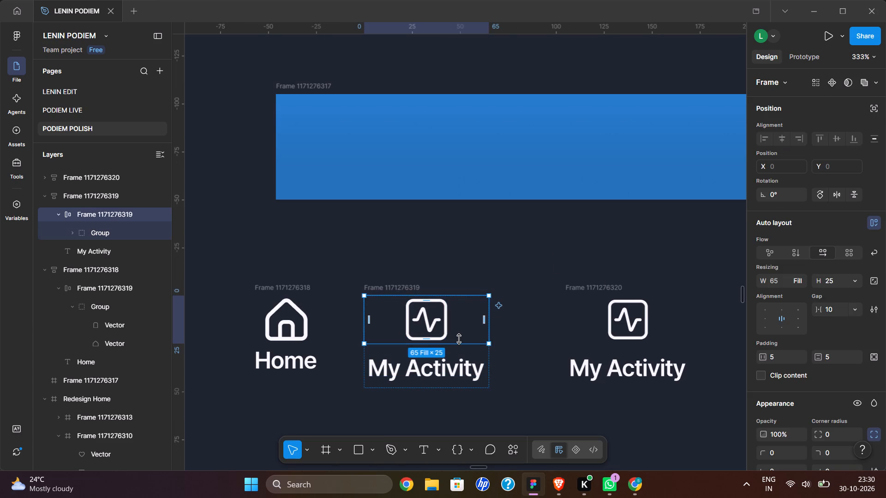
left_click(297, 337)
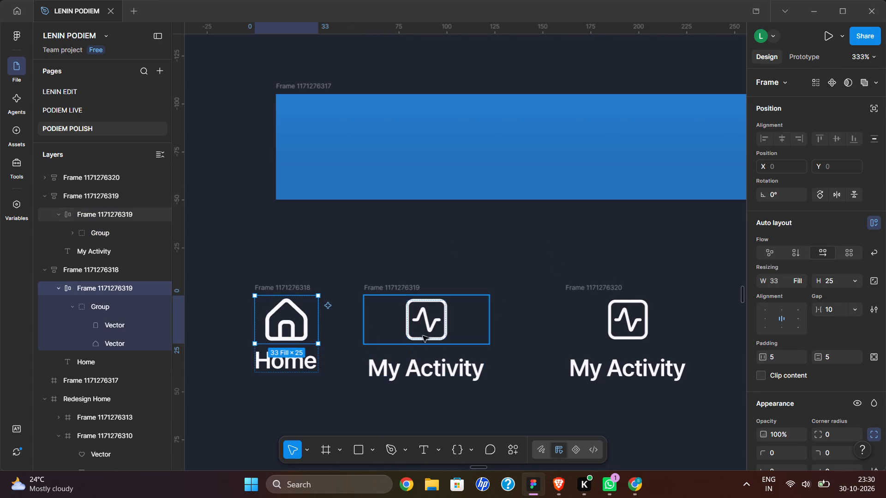
left_click(445, 332)
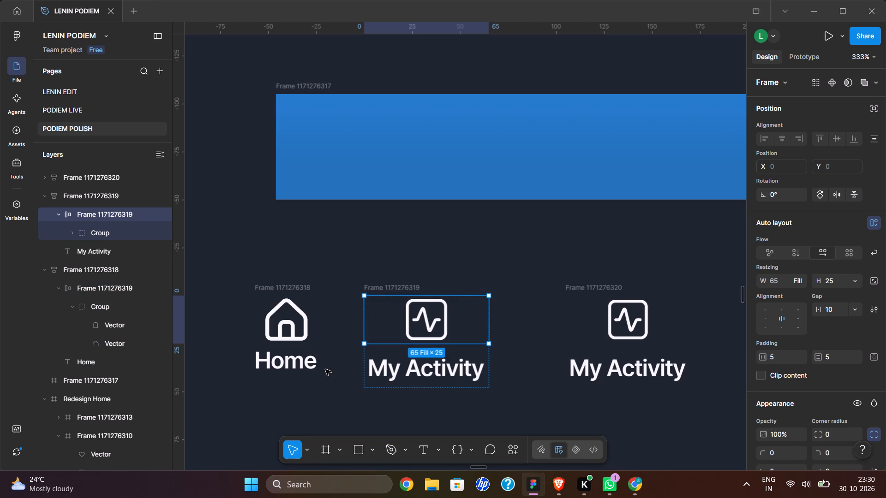
left_click(308, 364)
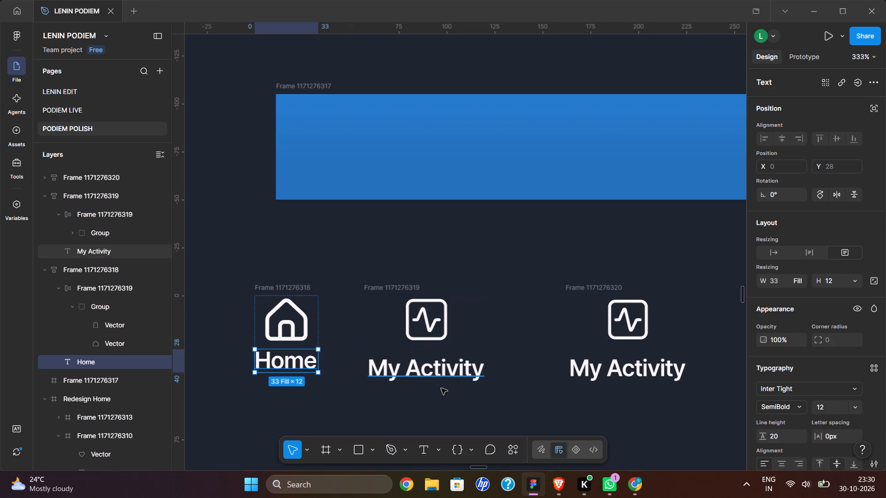
left_click(452, 372)
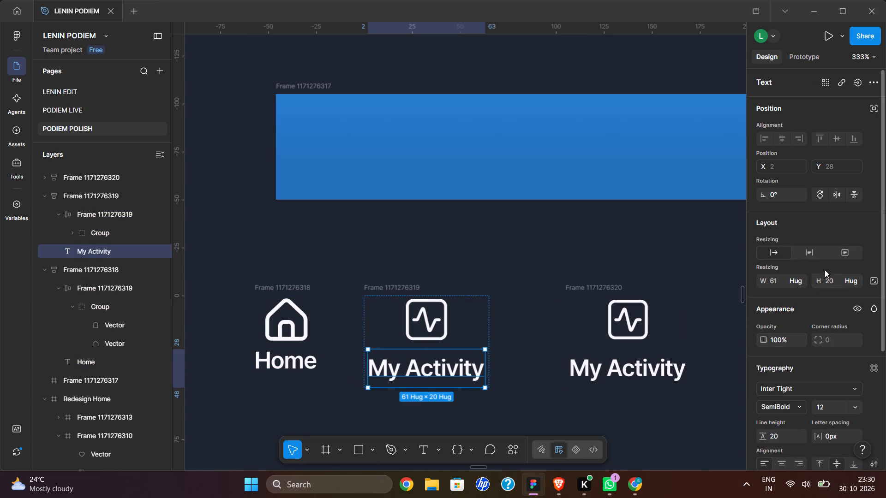
left_click(832, 285)
type("12")
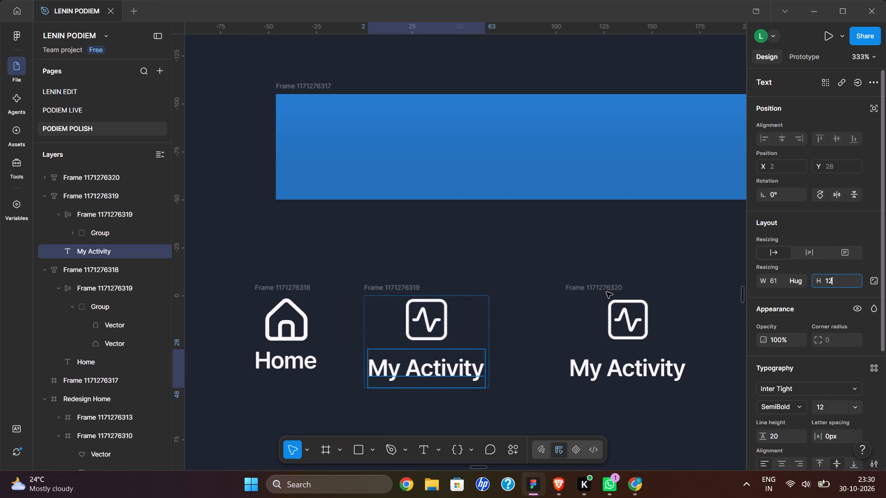
left_click(472, 251)
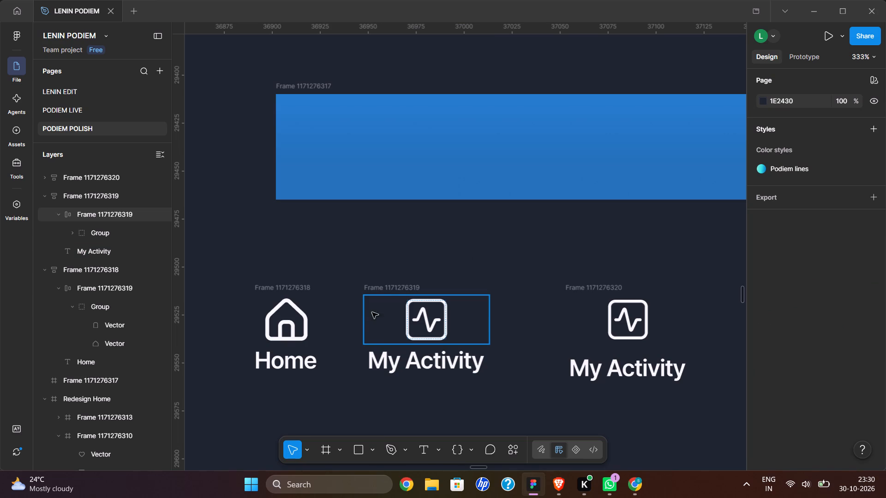
Set the vertical gap between icon and label to 5 in both the Home item and the My Activity item beside it.
left_click(381, 290)
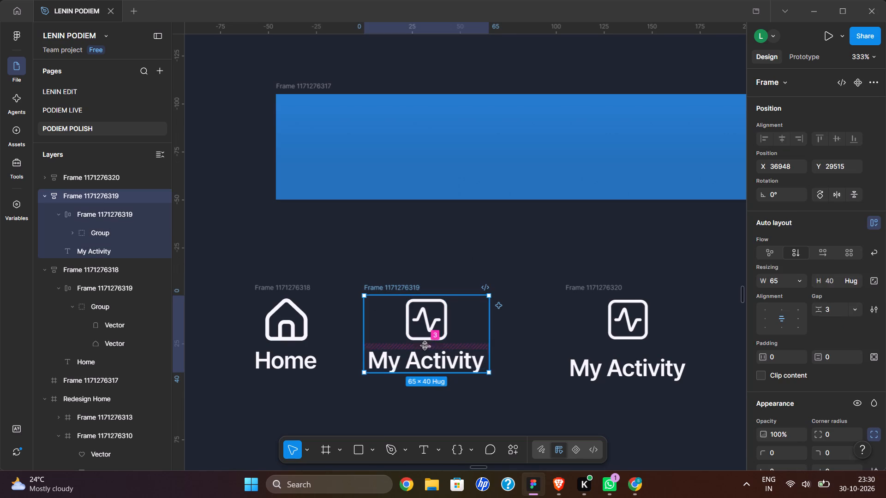
left_click(425, 345)
key("Up")
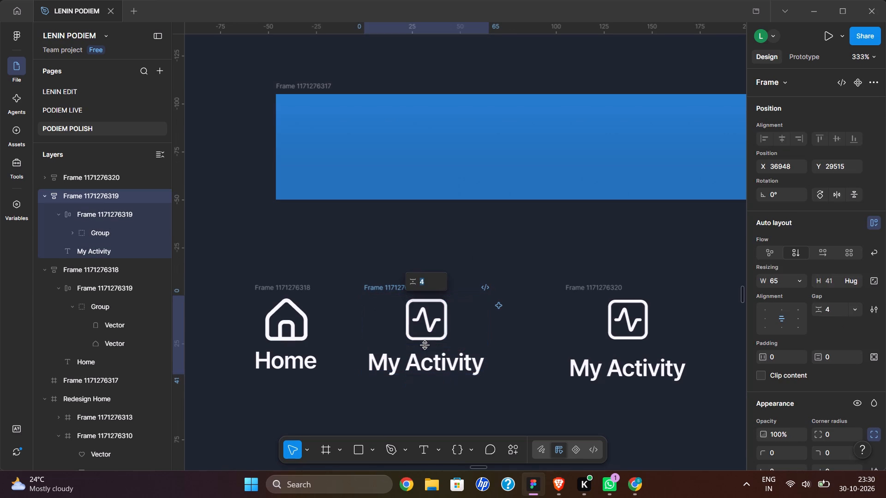
key("Up")
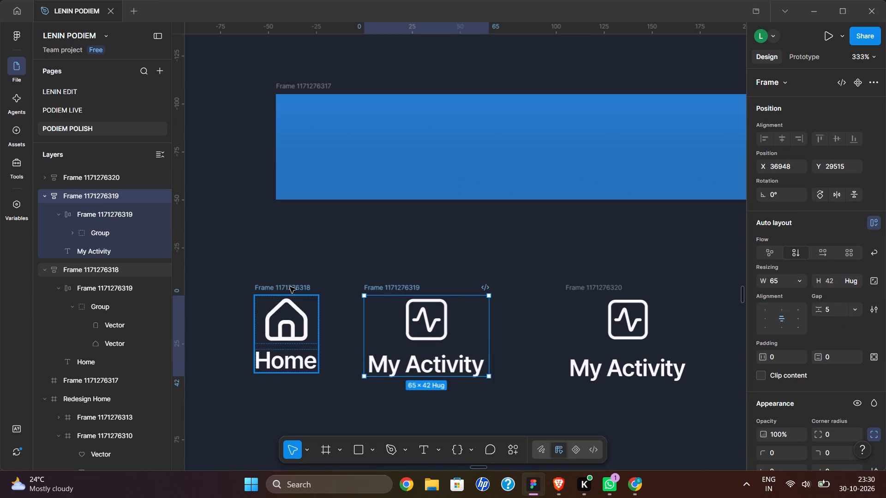
left_click(290, 287)
left_click(840, 309)
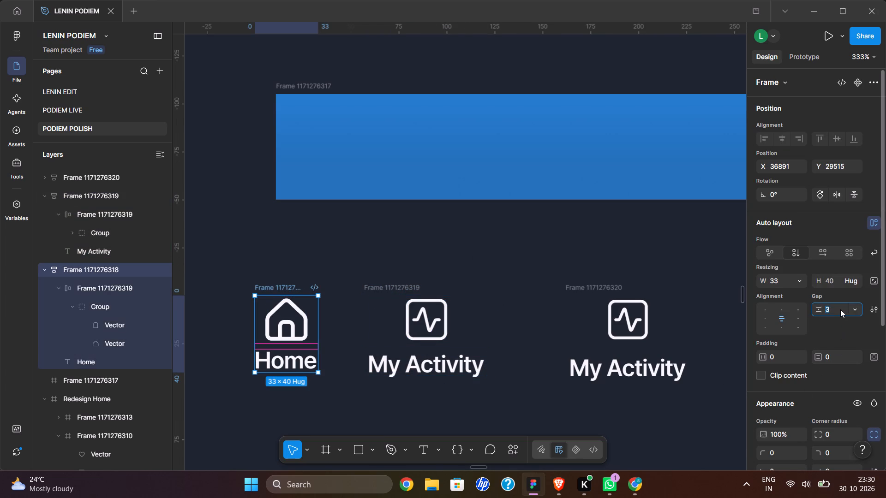
key("Up")
key("Up")
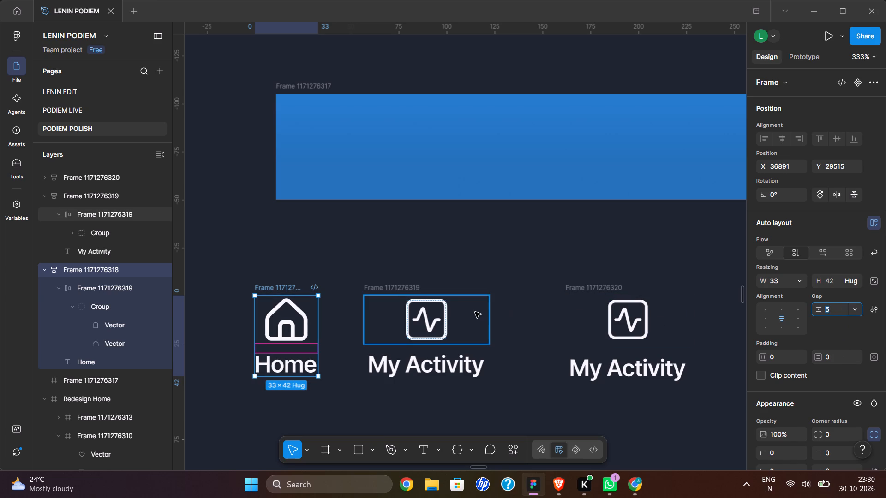
left_click(385, 283)
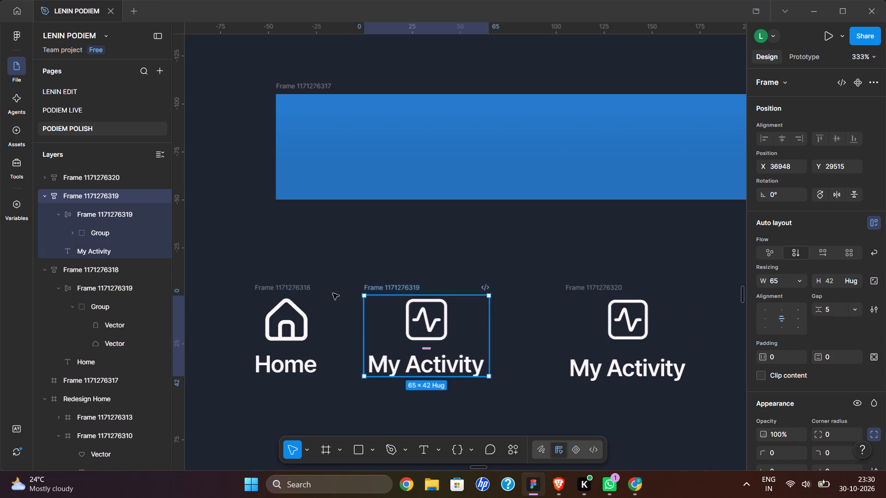
left_click(271, 287)
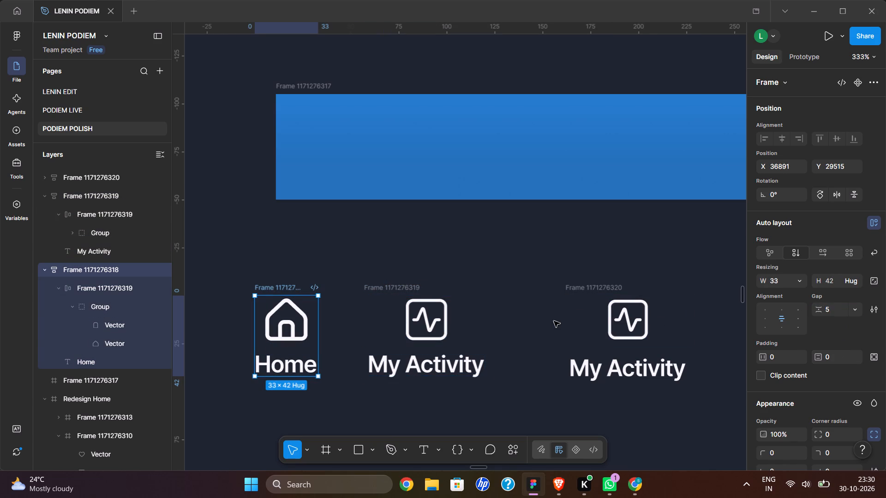
Change the label of the duplicate My Activity item to "Post".
scroll(554, 321, "left", 2)
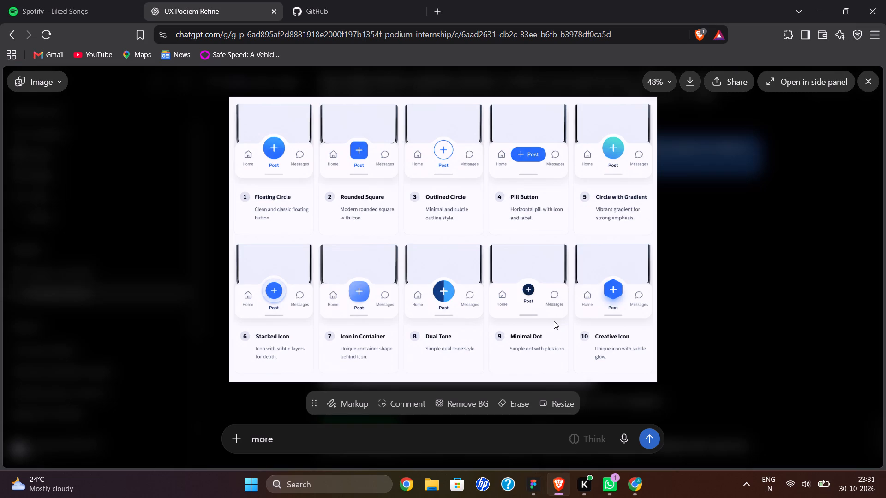
triple_click(492, 373)
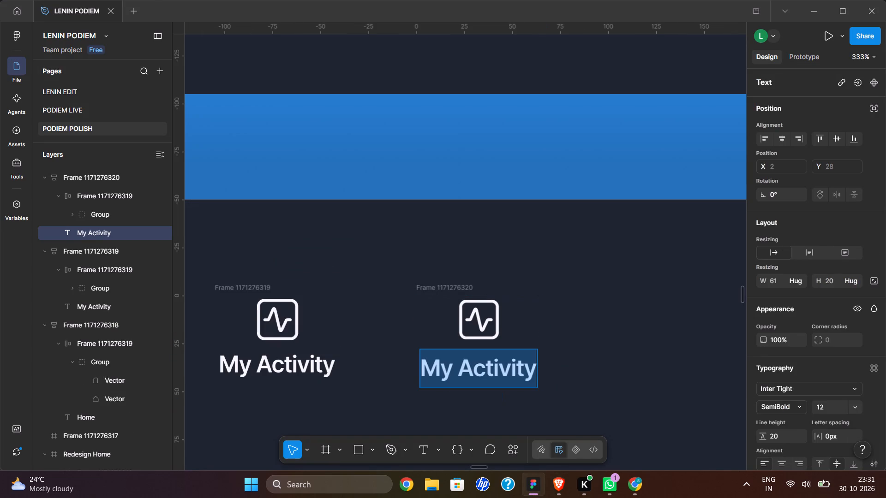
type("Post")
double_click(593, 225)
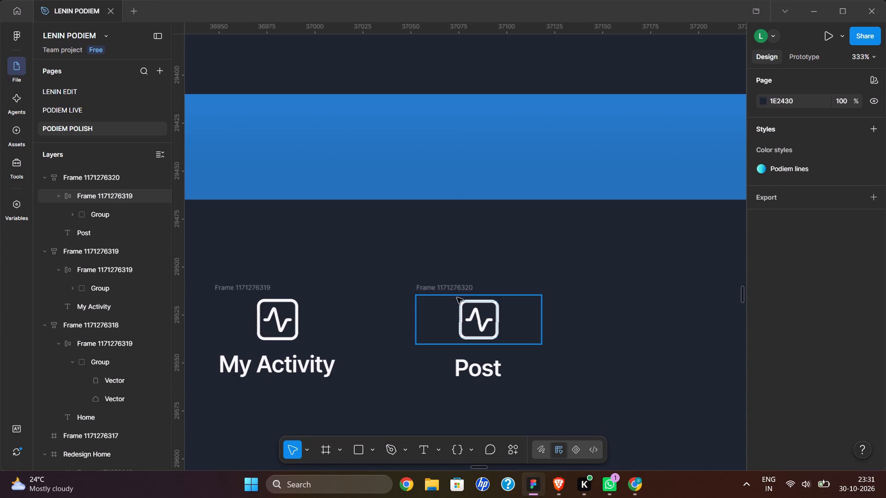
Narrow the Post item's frame from its left edge to a width of 28, then clear the selection.
left_click(495, 322)
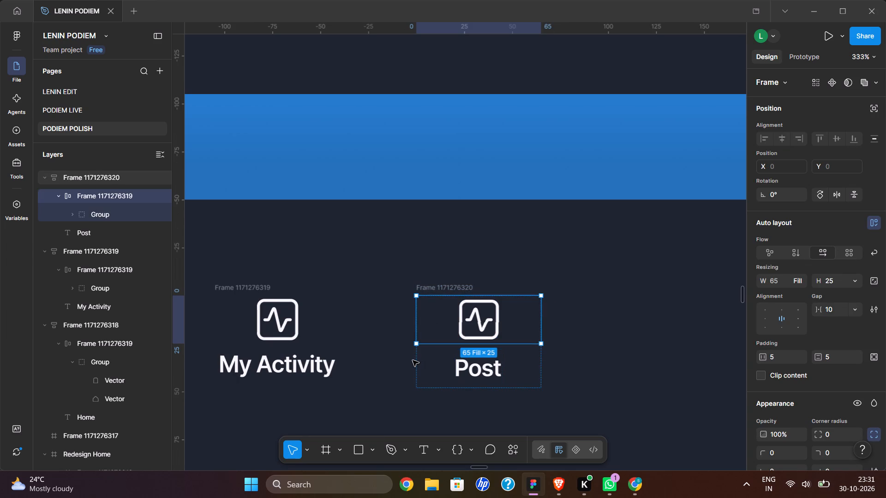
left_click(430, 362)
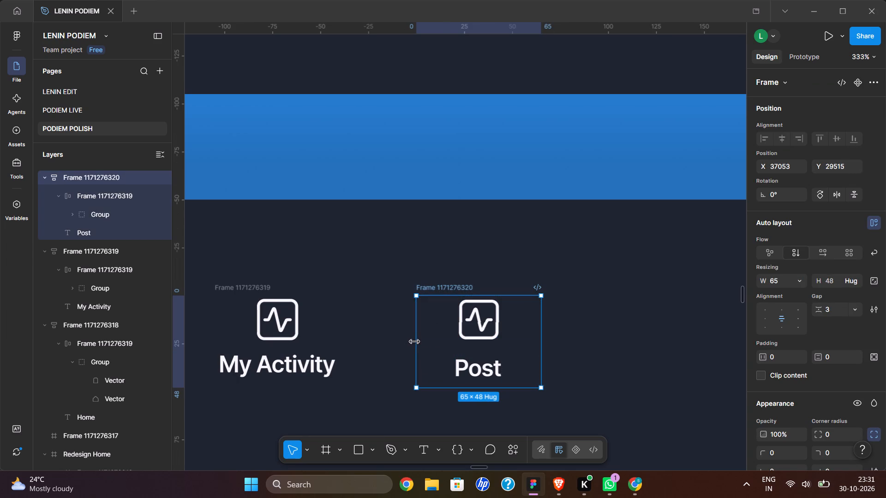
left_click_drag(414, 341, 481, 343)
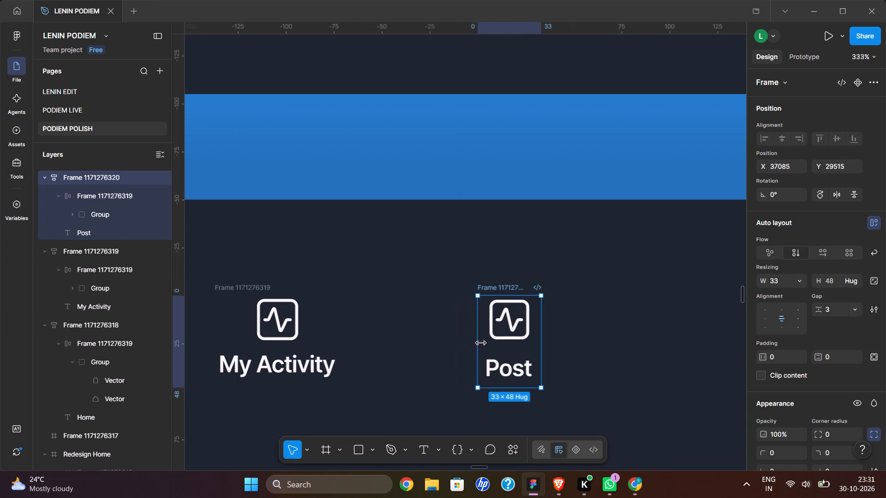
left_click_drag(481, 343, 487, 343)
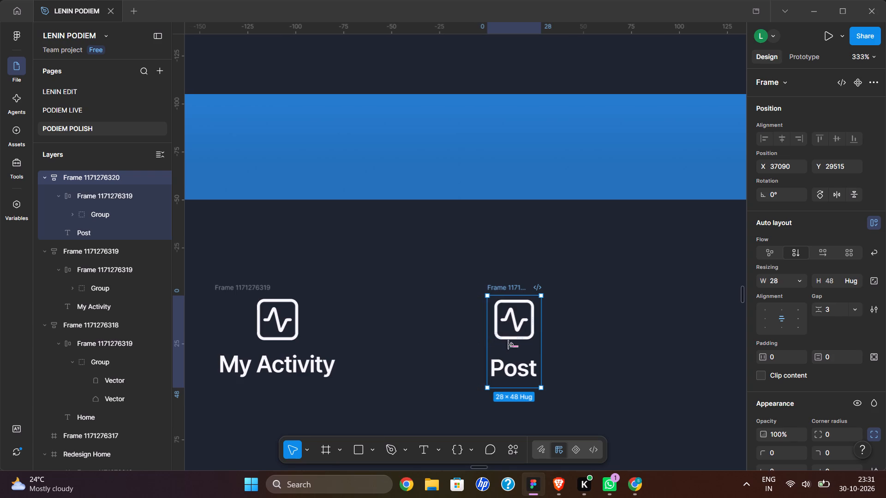
left_click(574, 350)
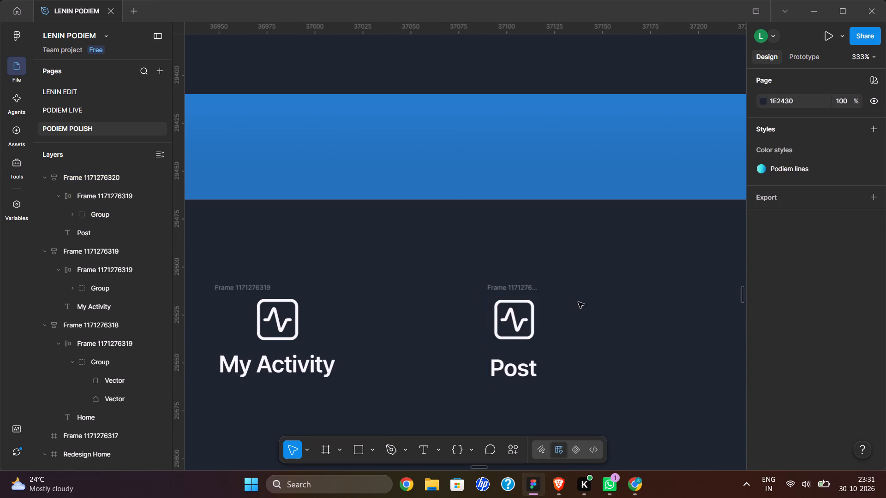
Open the Iconify plugin and search its icons for "post".
right_click(578, 302)
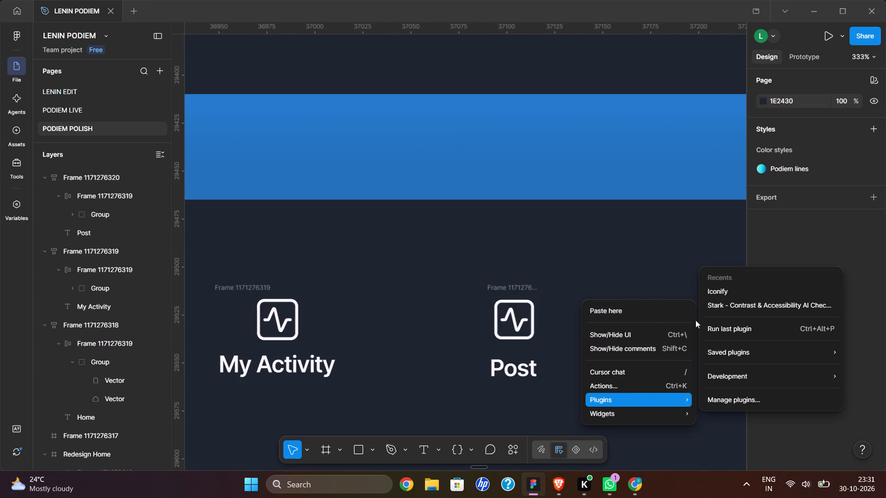
left_click(724, 288)
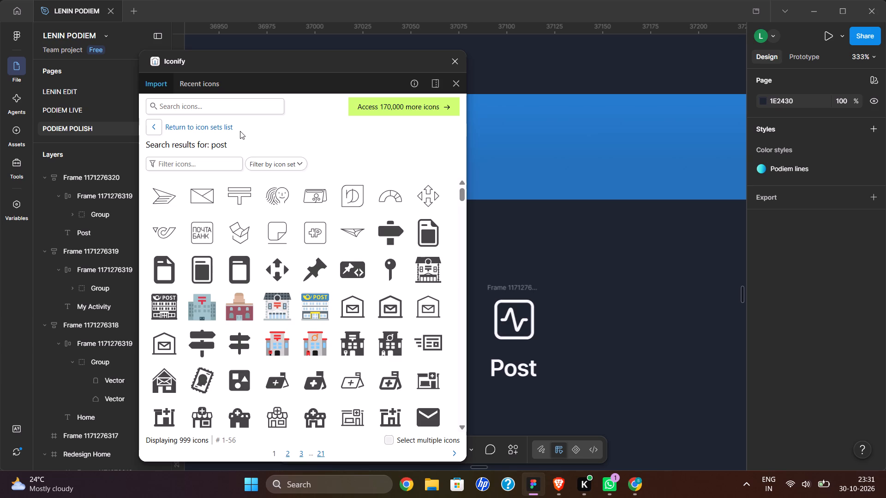
left_click(198, 108)
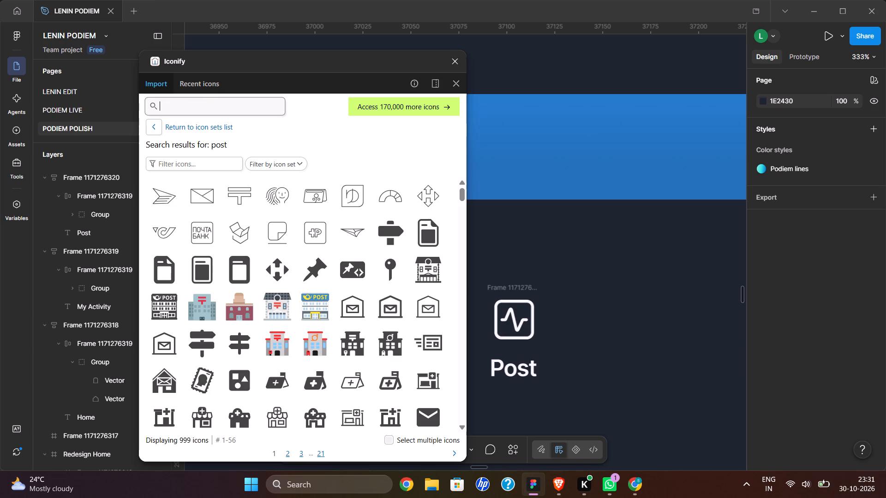
type("po")
type("st")
key("Return")
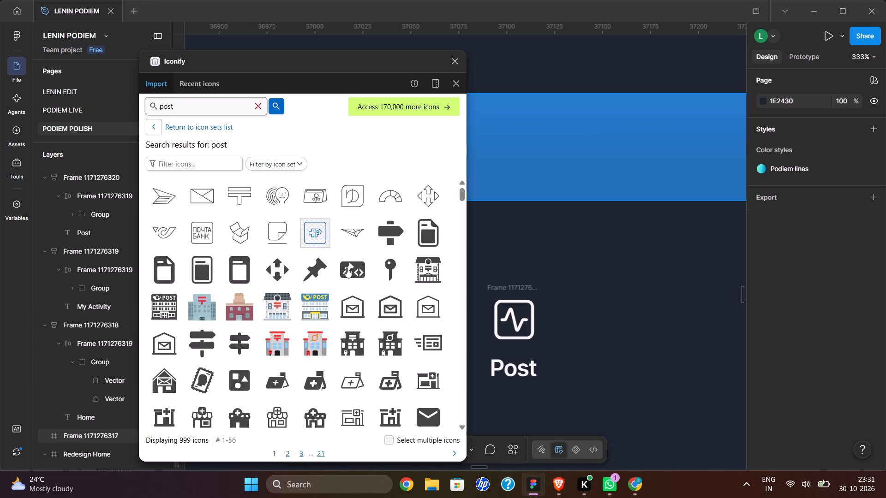
Look through the Iconify search results for "post" for an icon that suits the Post item.
scroll(347, 267, "down", 4)
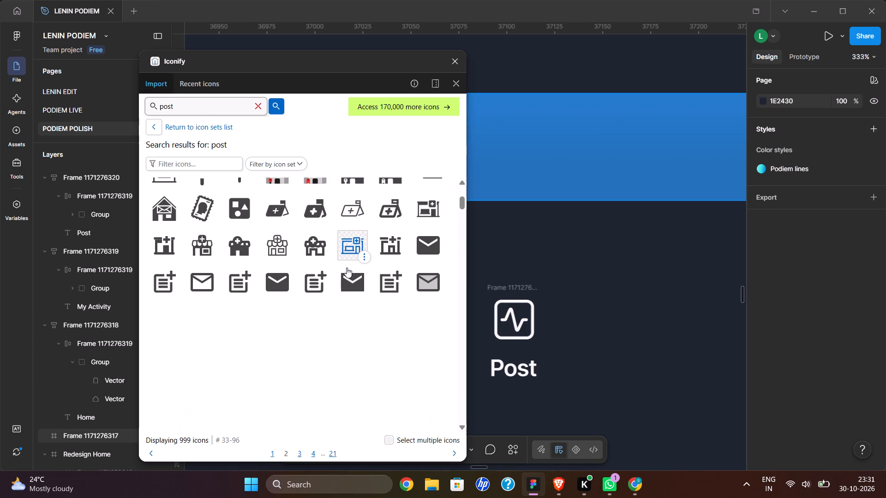
scroll(347, 267, "down", 2)
scroll(347, 267, "up", 1)
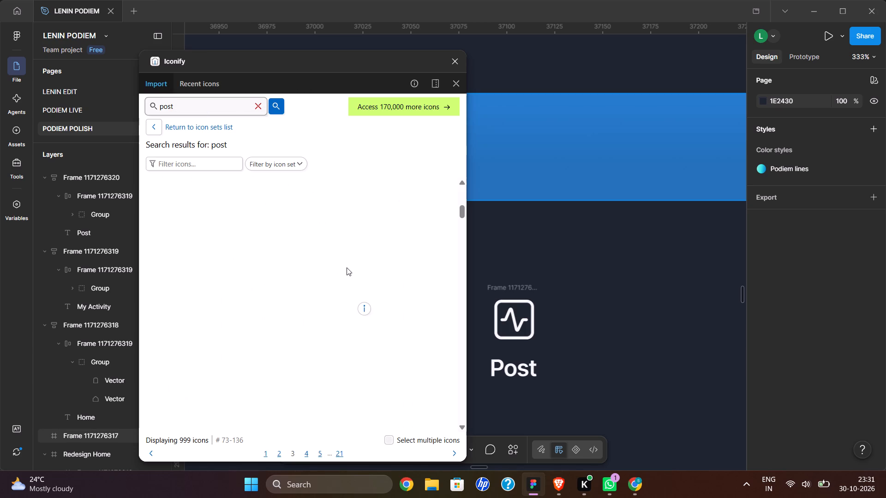
scroll(347, 267, "up", 1)
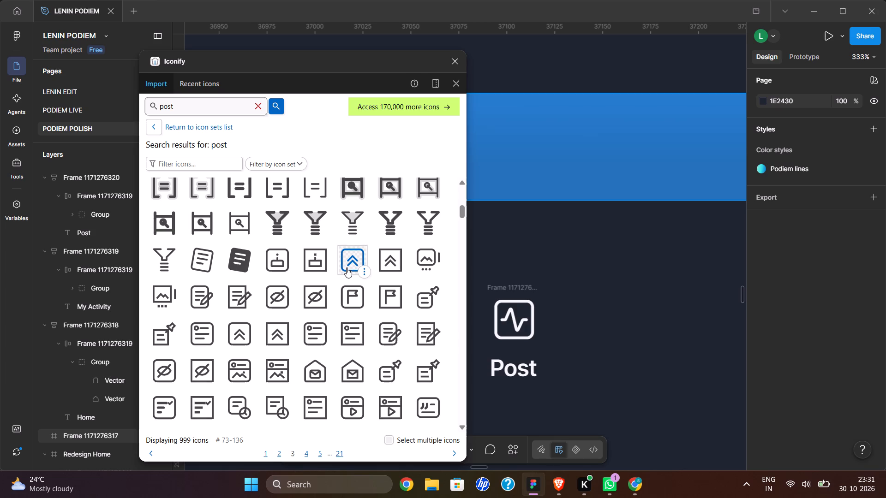
scroll(347, 267, "down", 2)
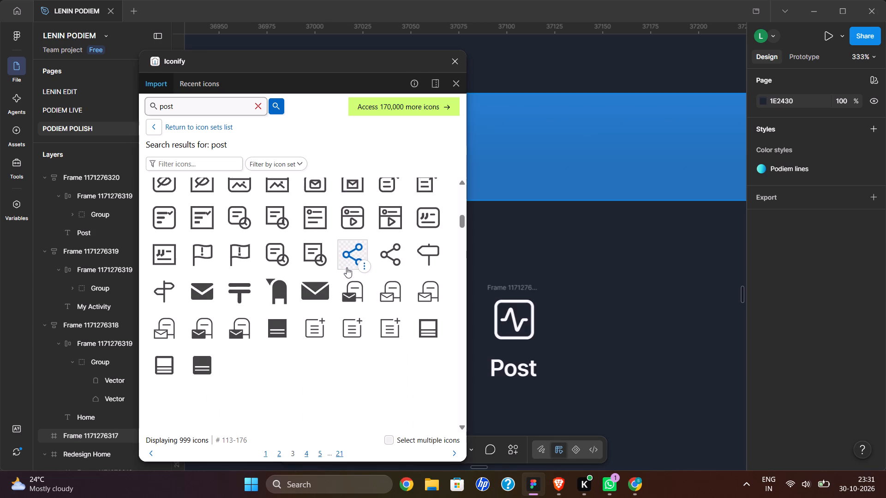
scroll(347, 267, "down", 4)
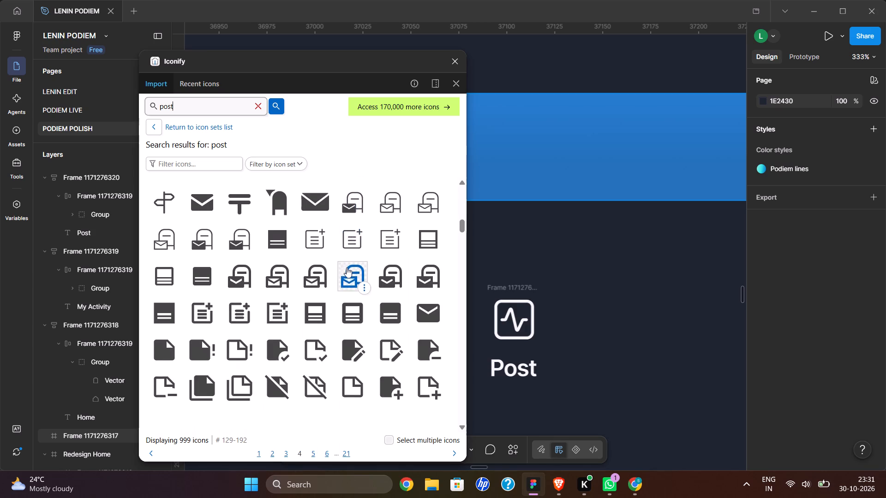
scroll(347, 267, "down", 3)
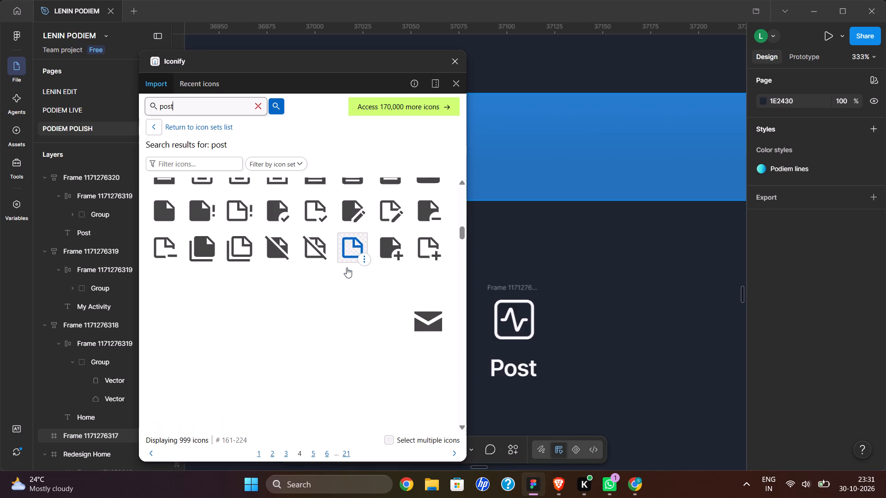
scroll(347, 267, "down", 2)
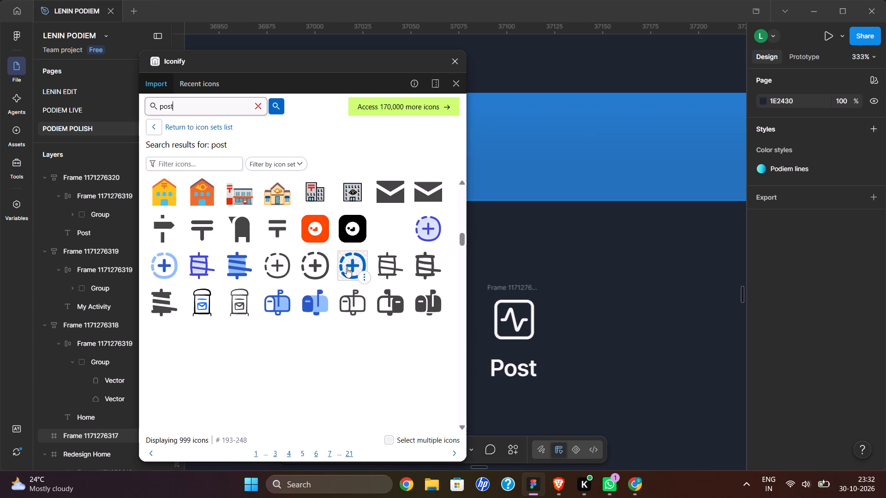
scroll(347, 267, "down", 1)
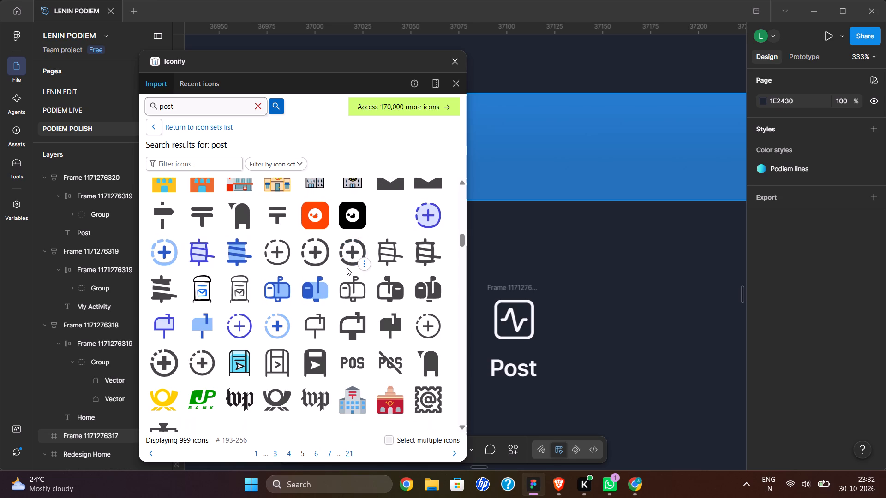
scroll(347, 267, "down", 1)
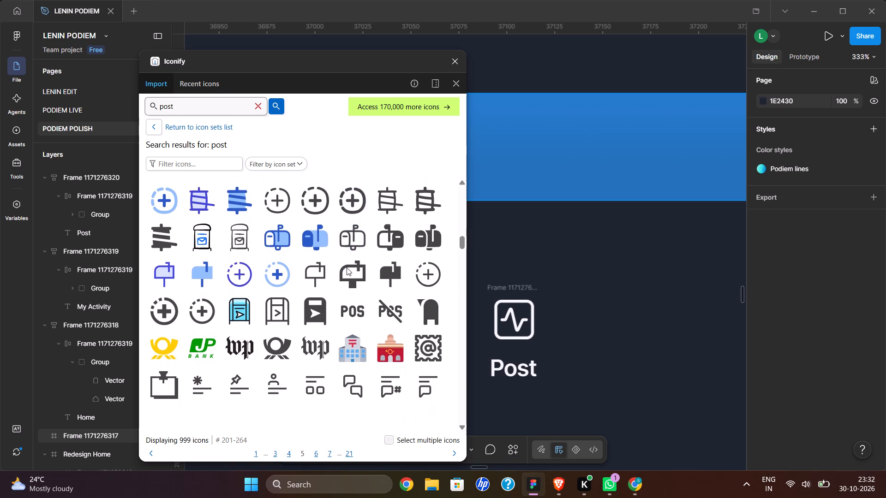
scroll(347, 267, "down", 3)
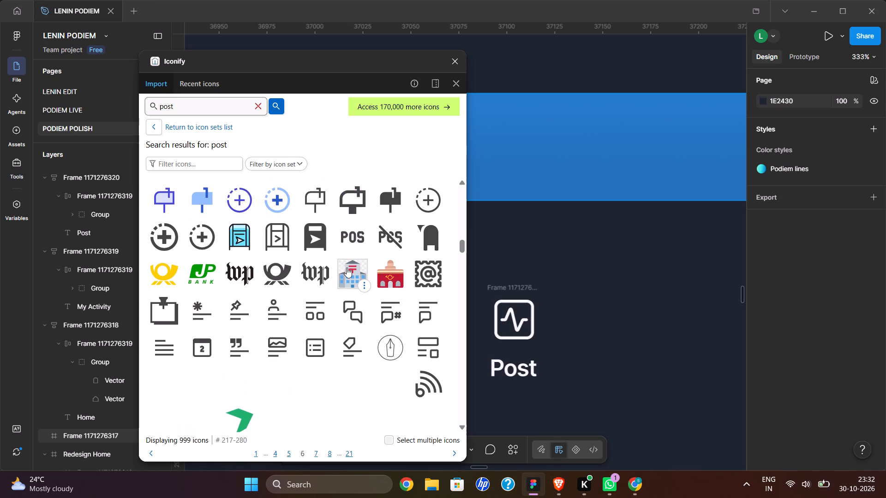
scroll(347, 267, "down", 4)
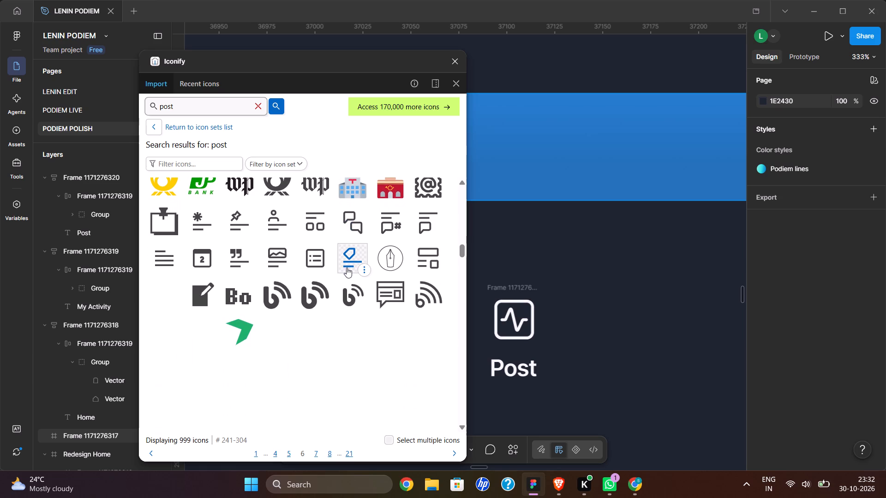
left_click(309, 296)
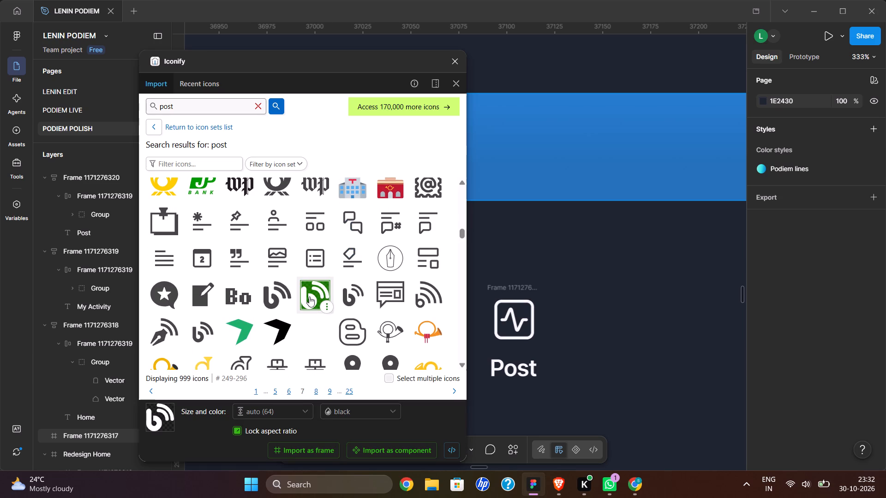
scroll(309, 296, "down", 3)
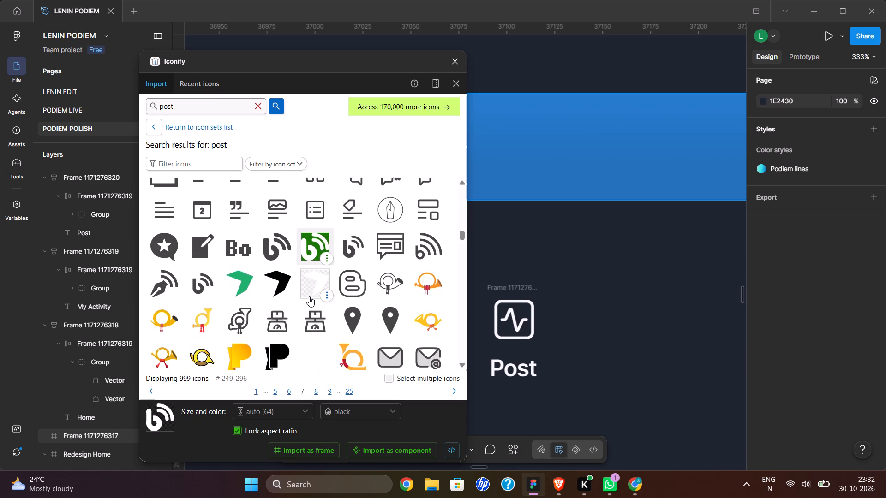
scroll(309, 296, "down", 3)
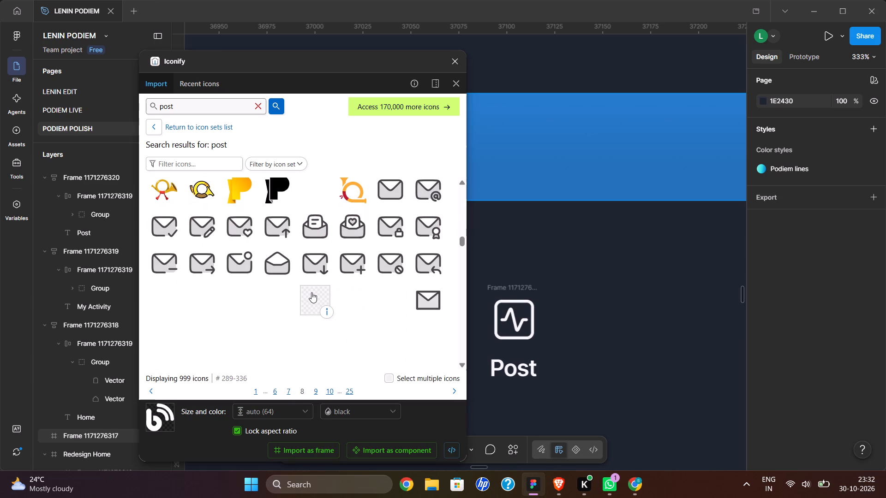
left_click(151, 393)
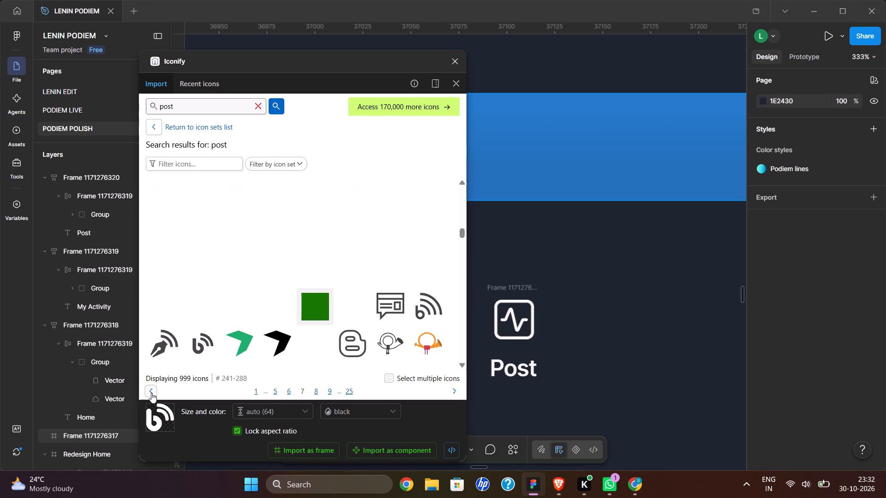
scroll(292, 288, "down", 3)
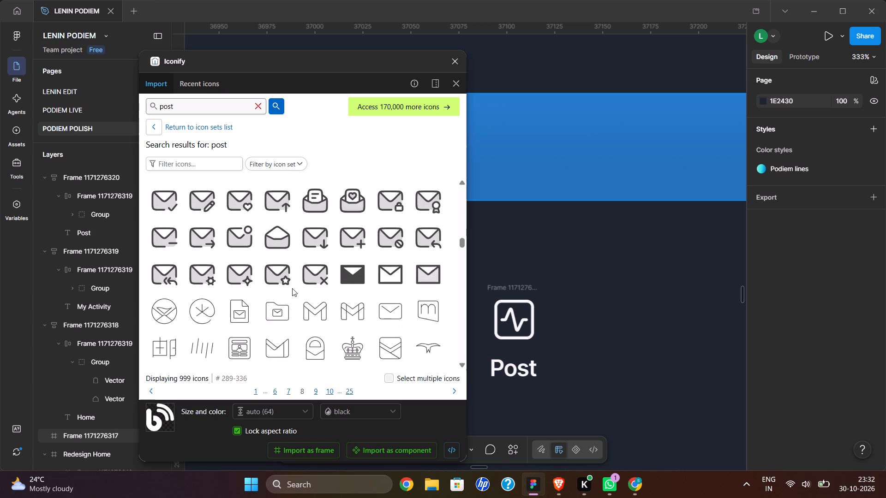
scroll(292, 288, "down", 16)
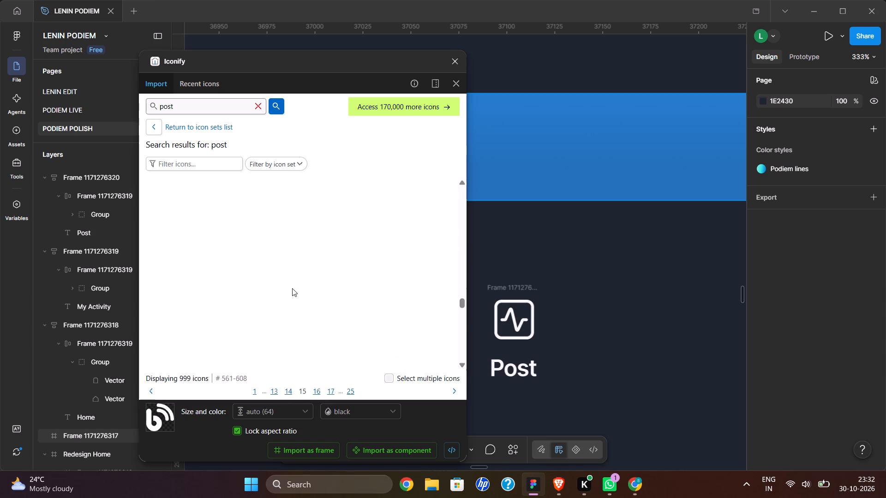
scroll(292, 288, "down", 11)
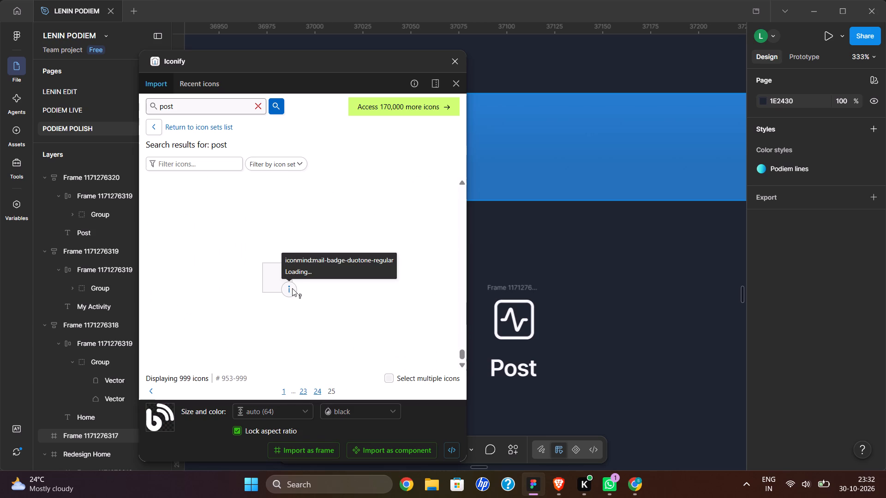
scroll(330, 281, "up", 4)
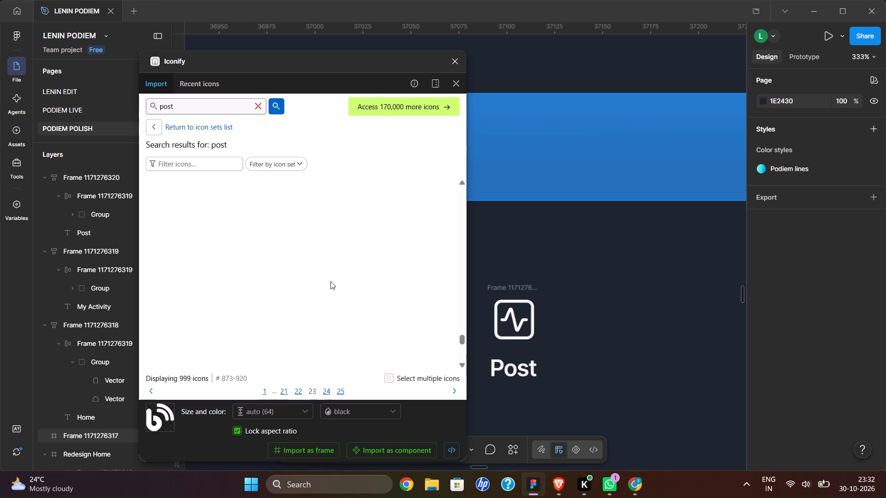
scroll(330, 281, "up", 9)
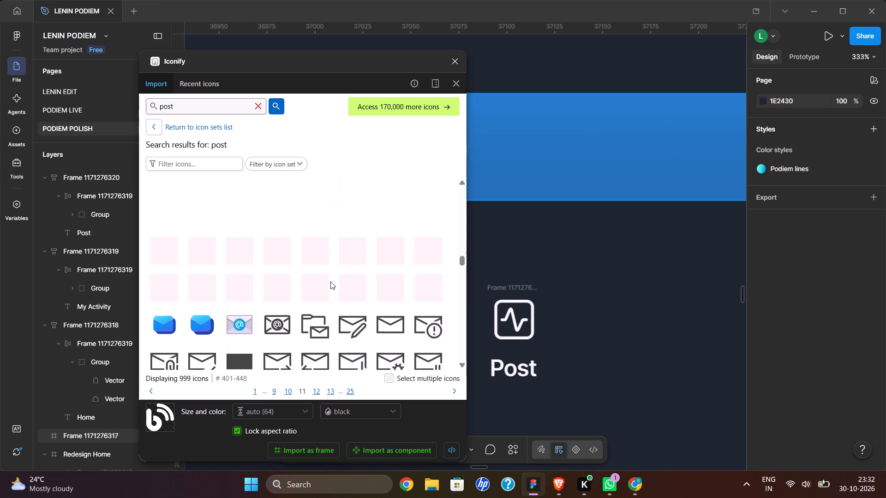
scroll(330, 281, "up", 7)
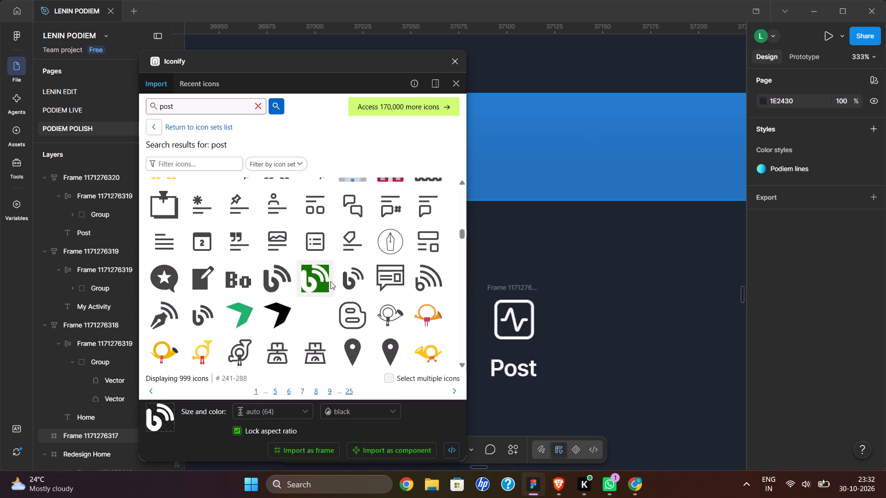
scroll(330, 281, "up", 2)
left_click(544, 243)
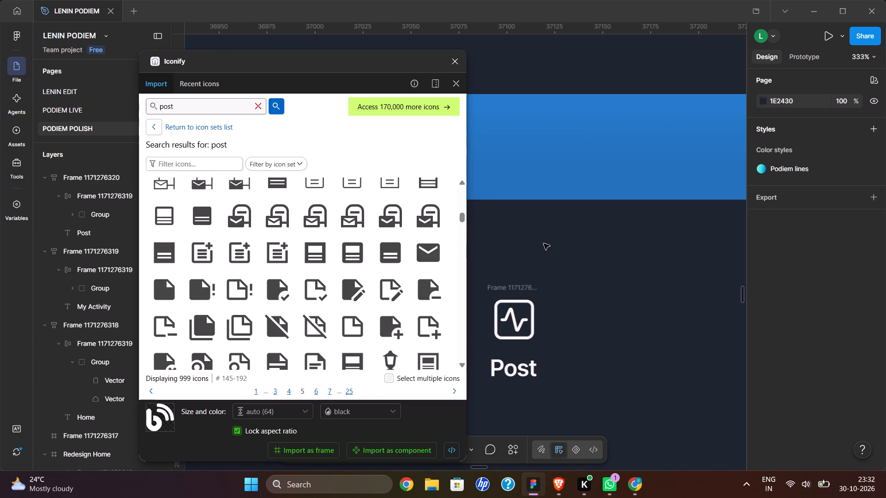
scroll(353, 275, "down", 2)
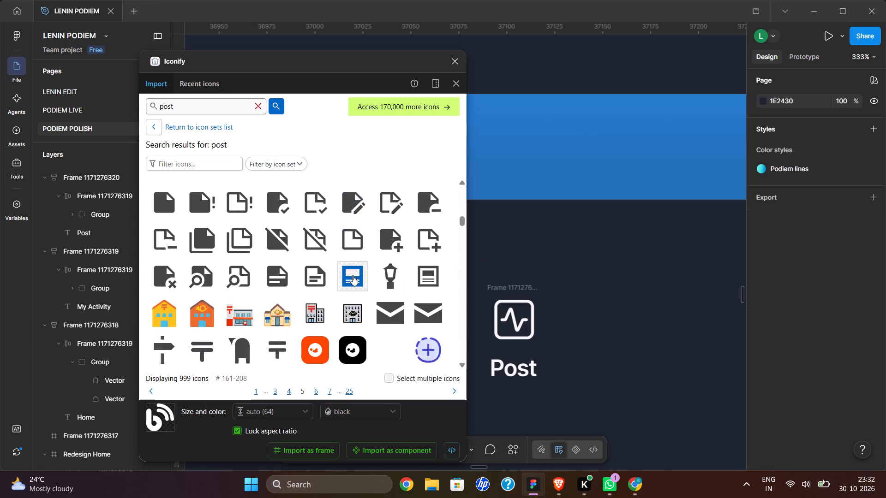
scroll(353, 275, "down", 5)
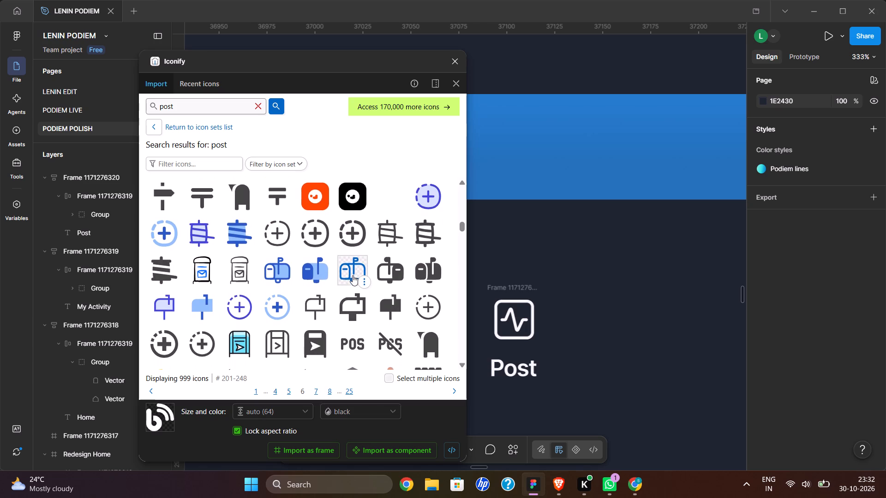
scroll(353, 275, "down", 5)
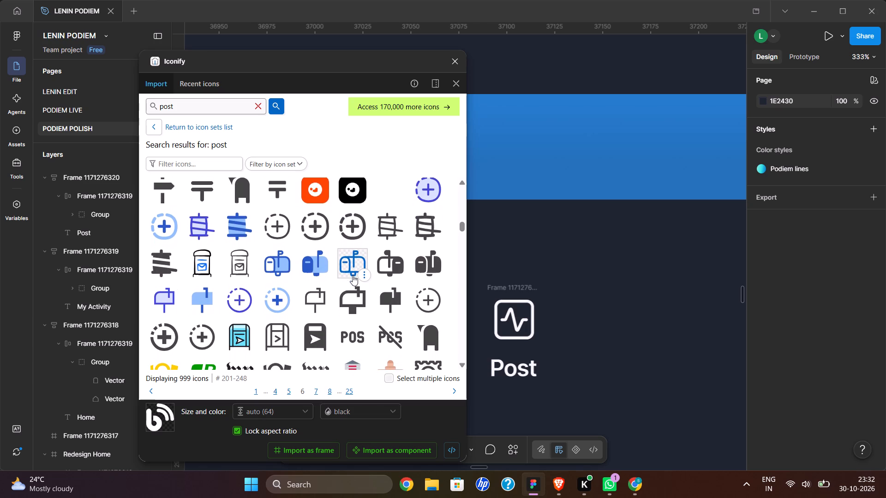
scroll(353, 275, "down", 5)
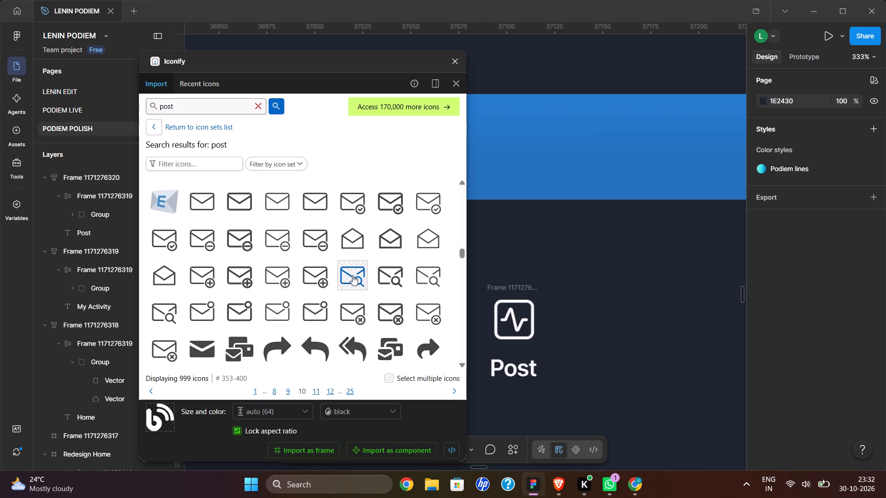
scroll(353, 275, "down", 5)
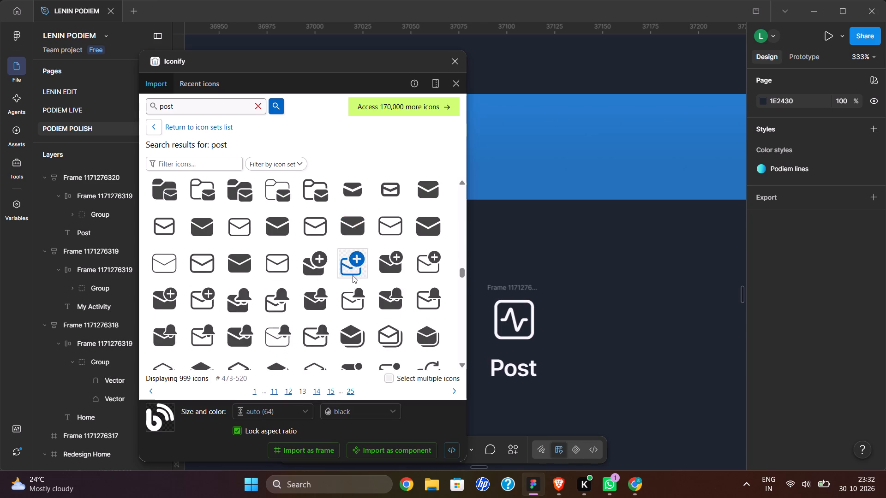
scroll(353, 275, "down", 4)
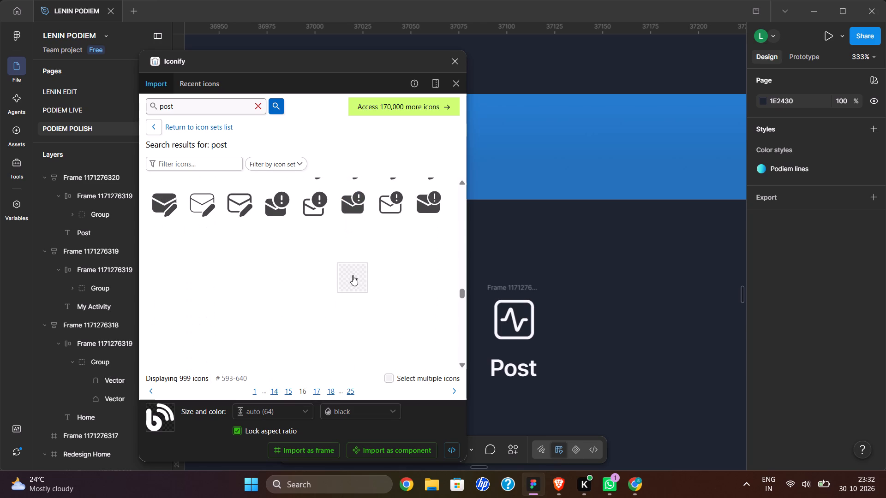
scroll(353, 275, "down", 1)
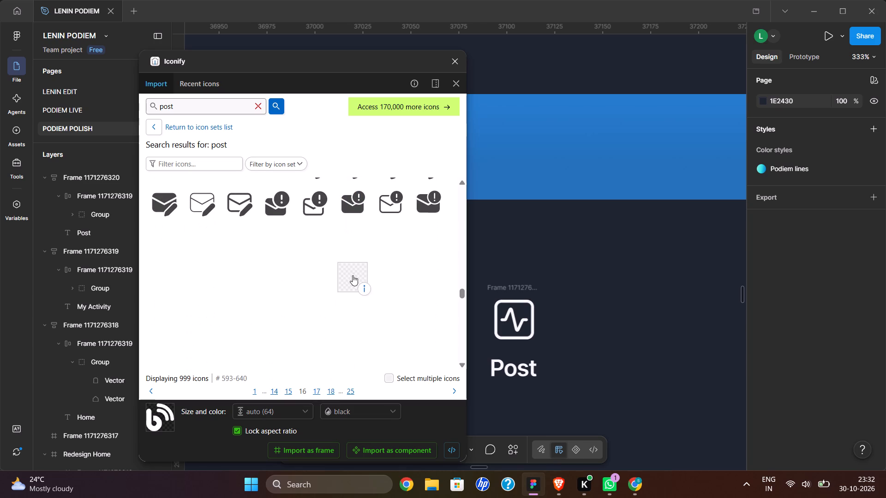
scroll(353, 275, "down", 4)
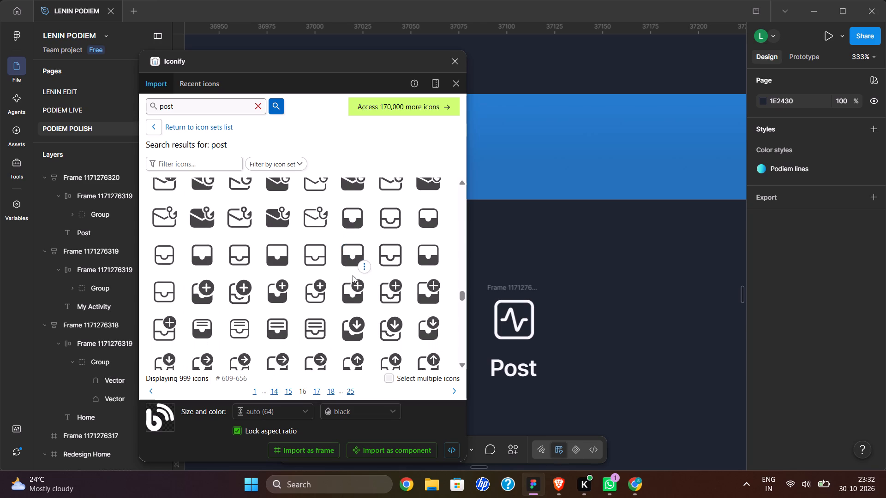
scroll(353, 275, "down", 7)
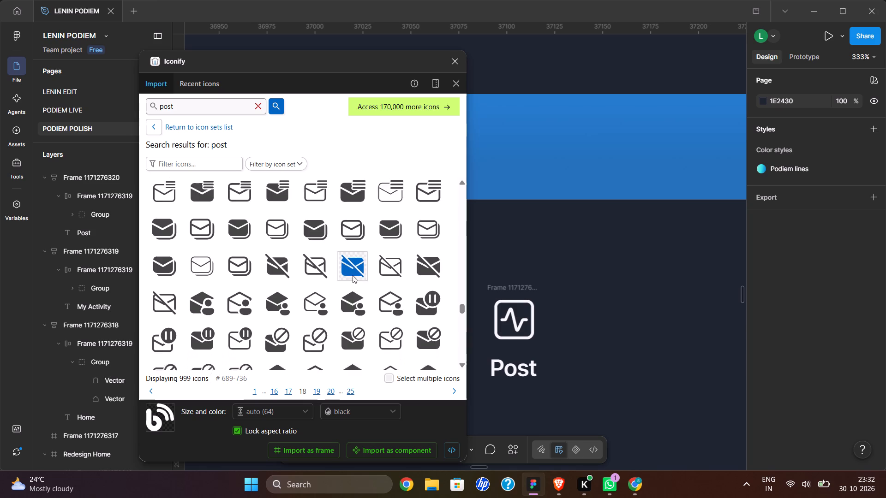
scroll(353, 275, "down", 6)
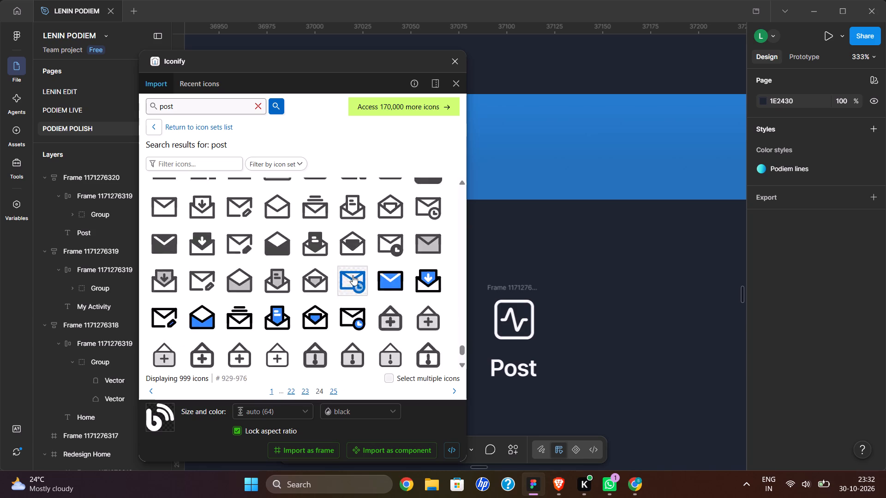
scroll(353, 275, "down", 3)
Search the Iconify icons for "add" instead.
triple_click(197, 111)
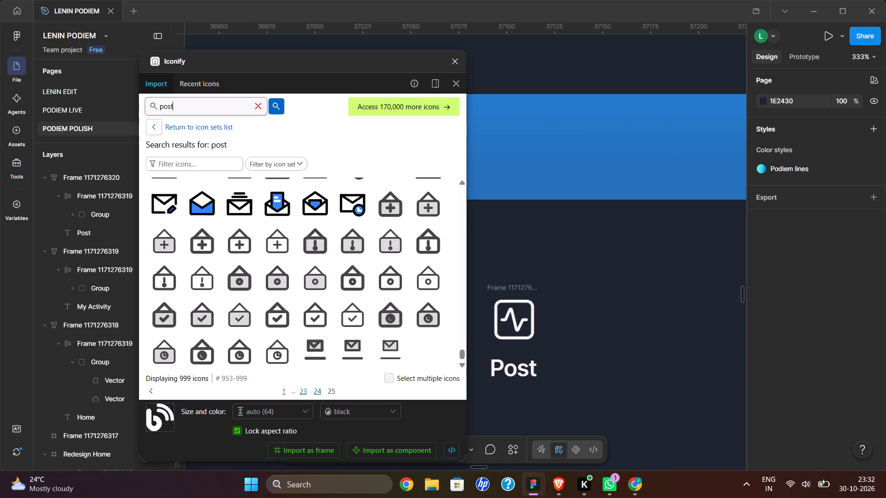
type("add")
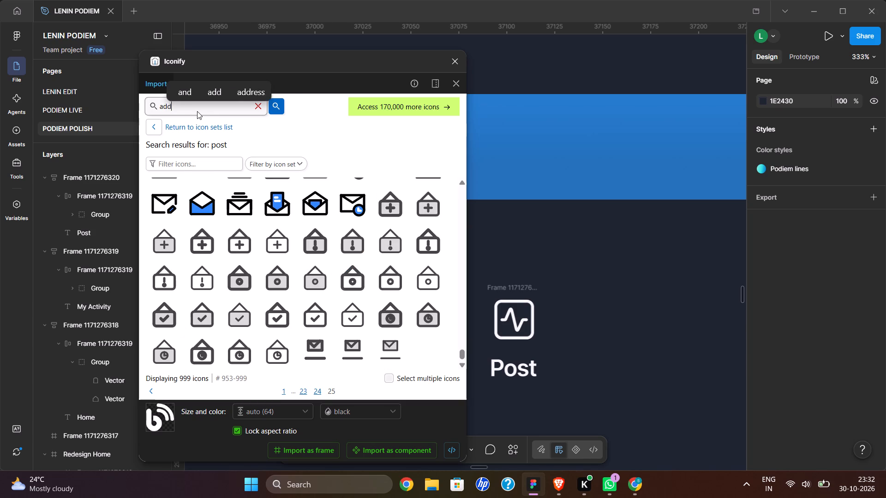
key("Return")
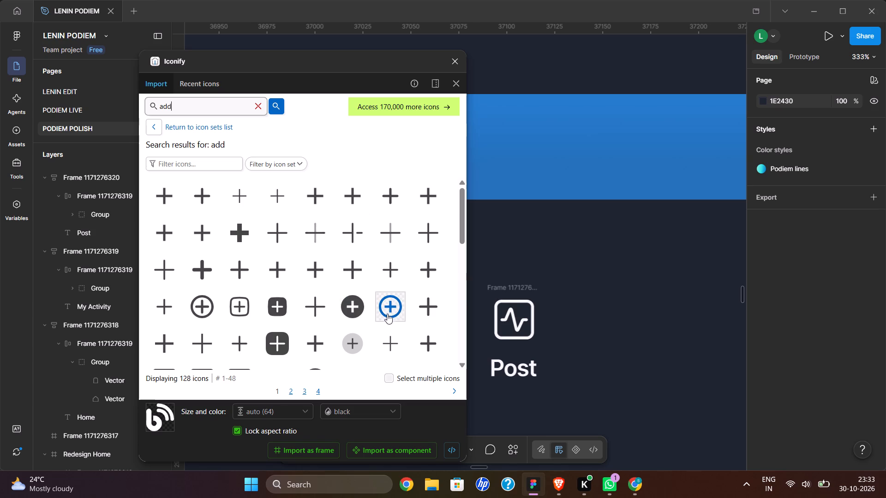
Import the gg:add and gridicons:add-outline icons beside the Post item, close Iconify, and delete the gridicons:add-outline one.
left_click_drag(197, 304, 581, 328)
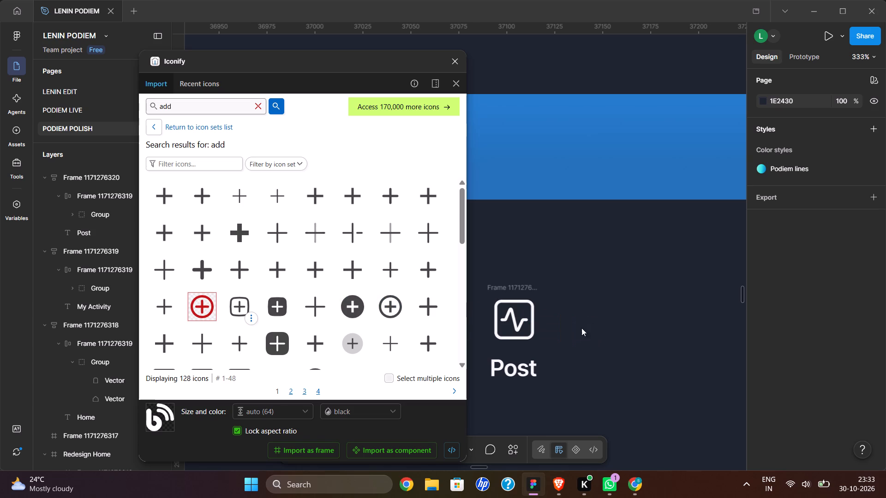
left_click_drag(392, 310, 632, 312)
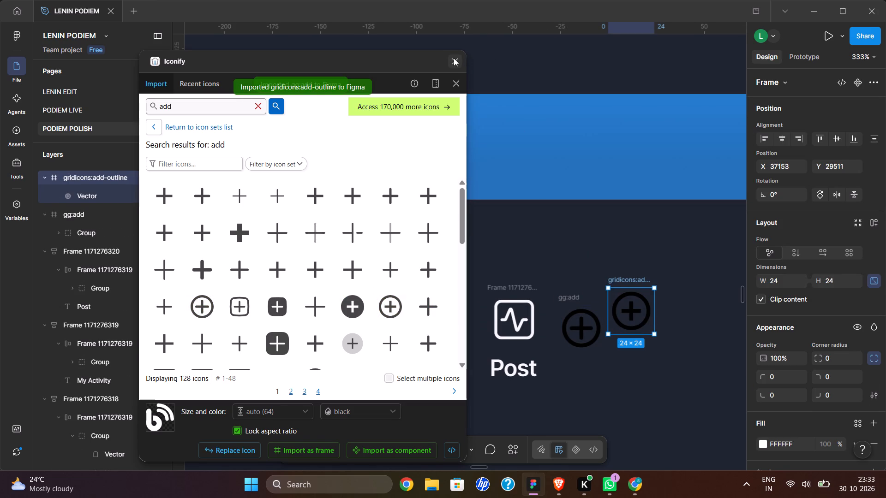
left_click(454, 58)
key("Delete")
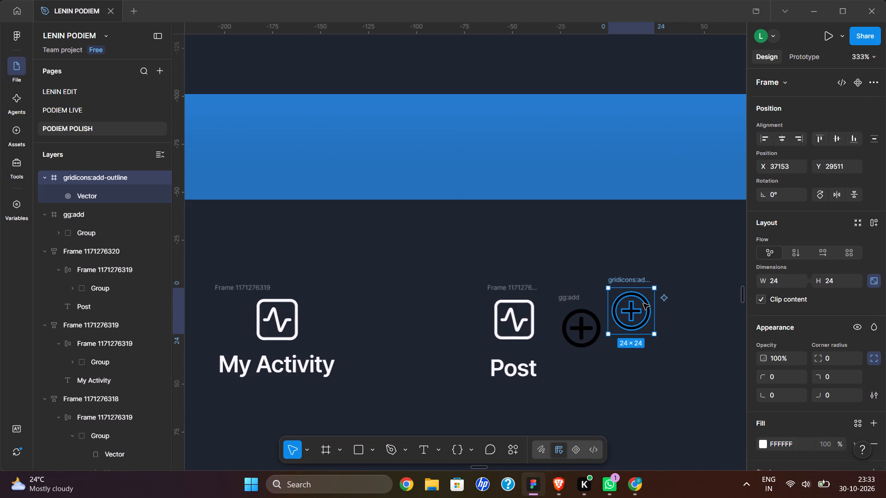
Move the circled plus group out of its gg:add frame onto the canvas and delete the empty frame.
double_click(595, 329)
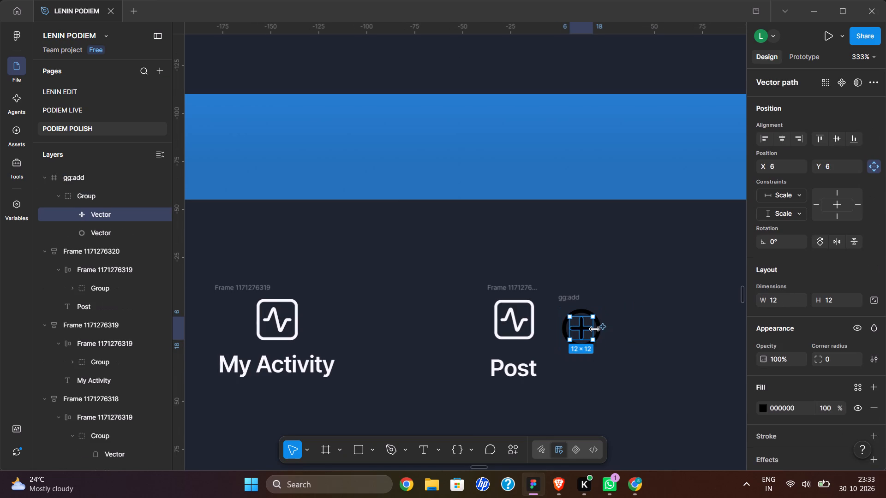
left_click_drag(646, 344, 595, 328)
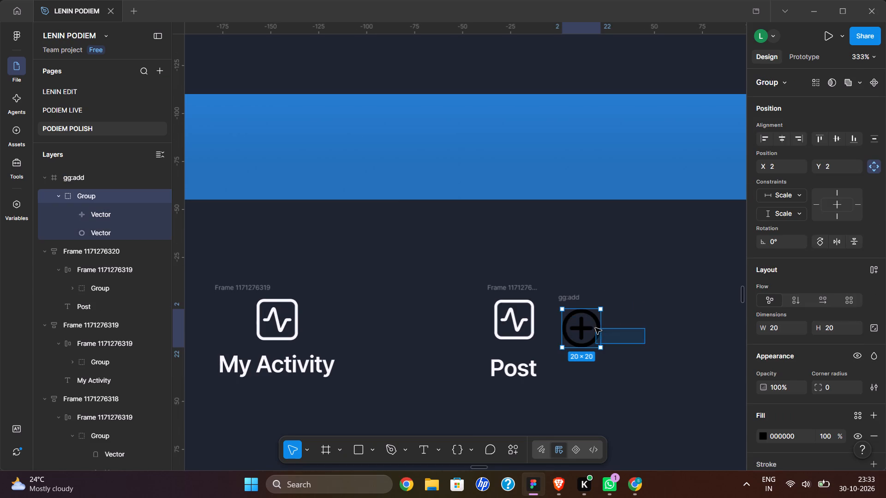
left_click_drag(595, 328, 593, 328)
left_click_drag(593, 328, 677, 272)
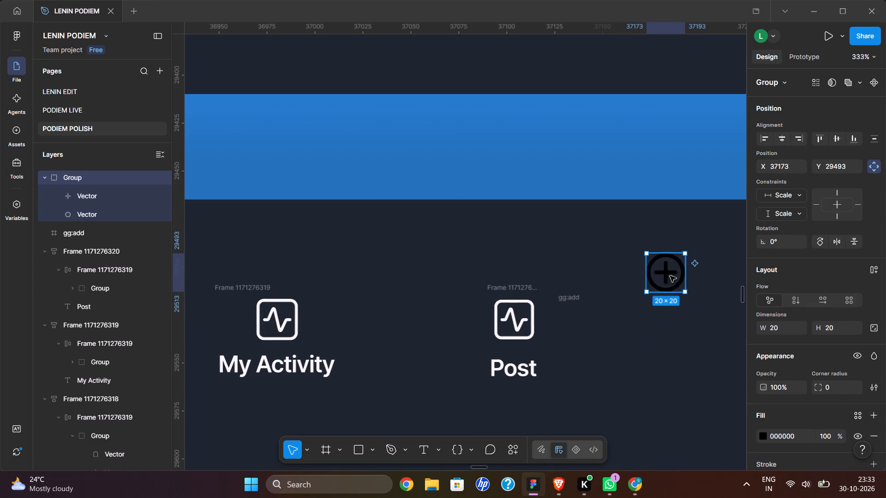
left_click(588, 320)
key("Delete")
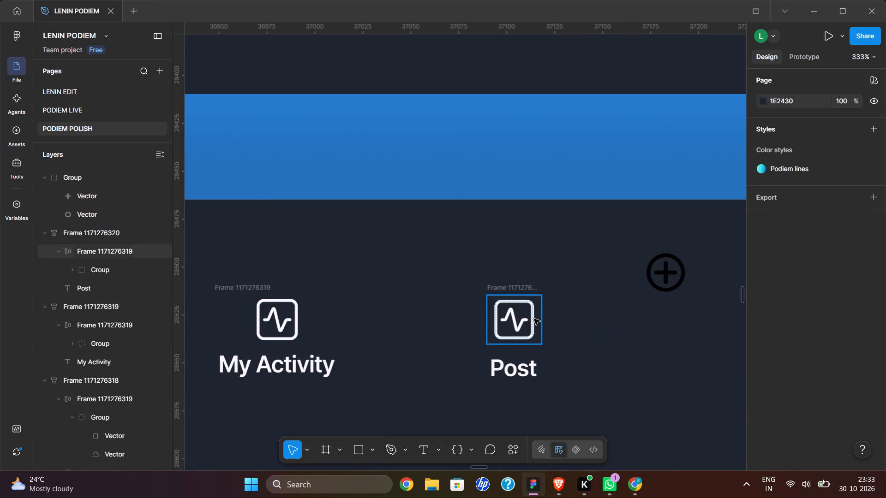
Recolour the circled plus icon's fill to F6F7FB, sampled from the My Activity label.
double_click(532, 319)
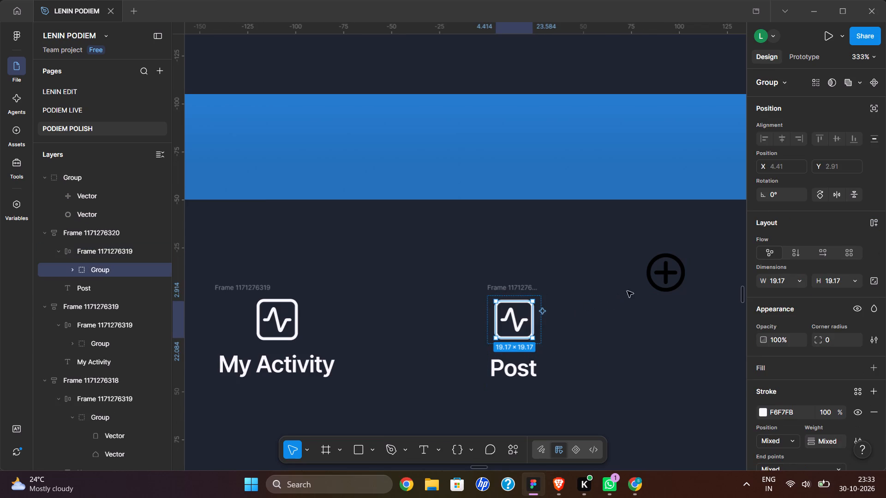
left_click(666, 274)
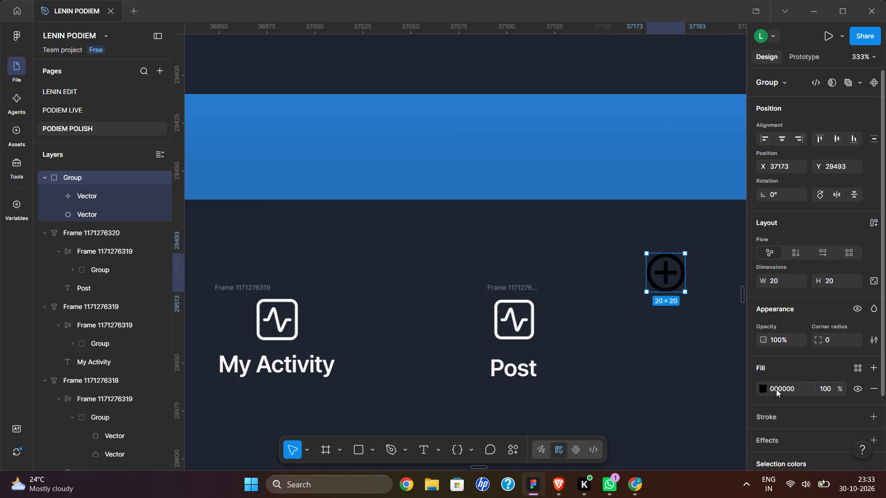
left_click(763, 387)
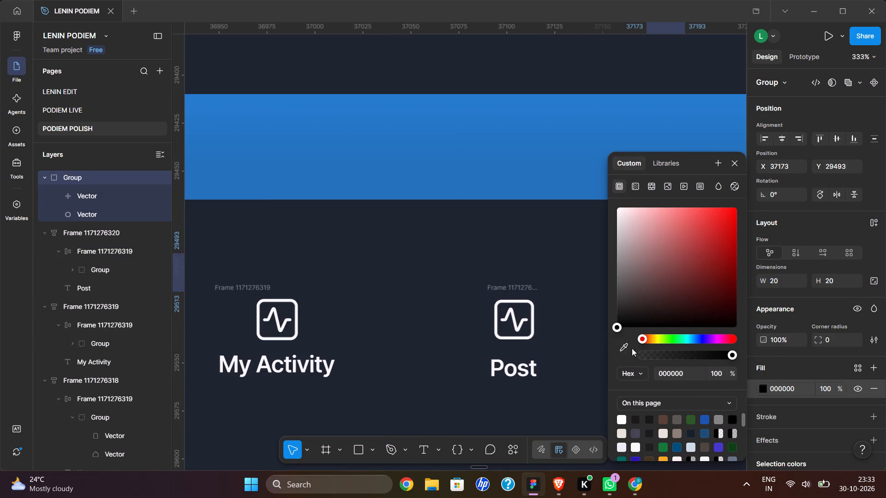
left_click(626, 344)
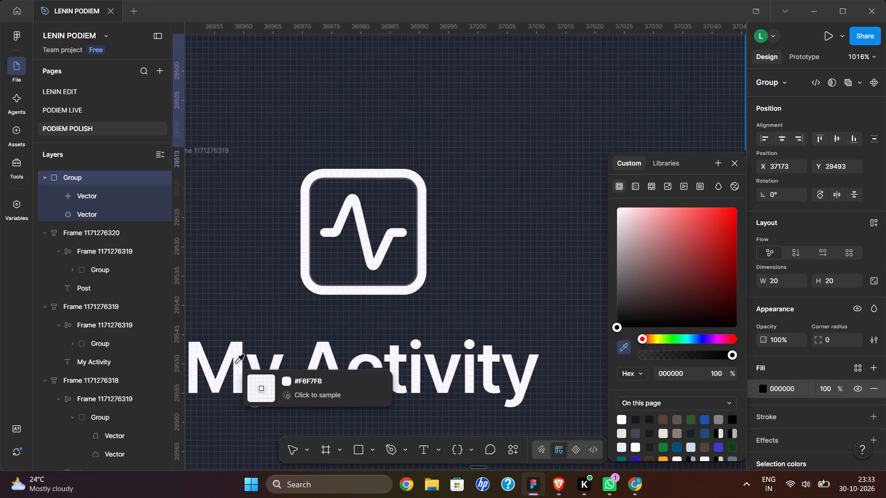
left_click(238, 353)
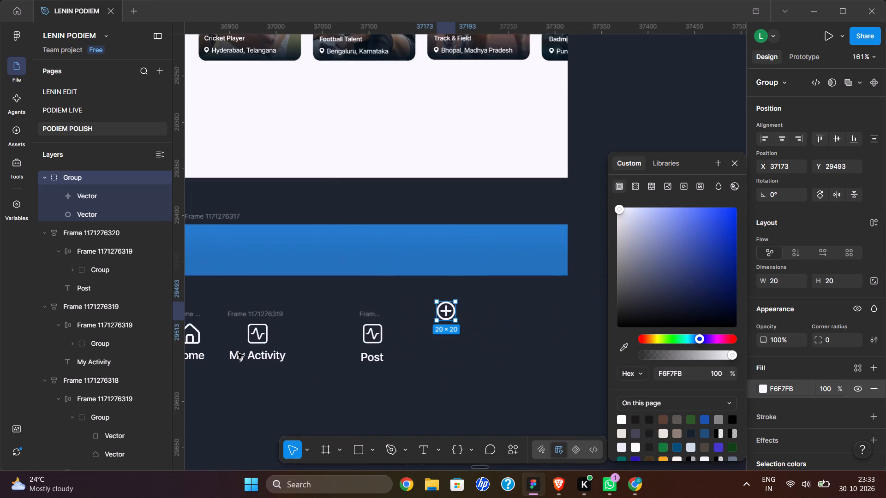
Place the circled plus icon inside the Post item's icon frame and delete the activity icon there.
left_click_drag(445, 311, 362, 353)
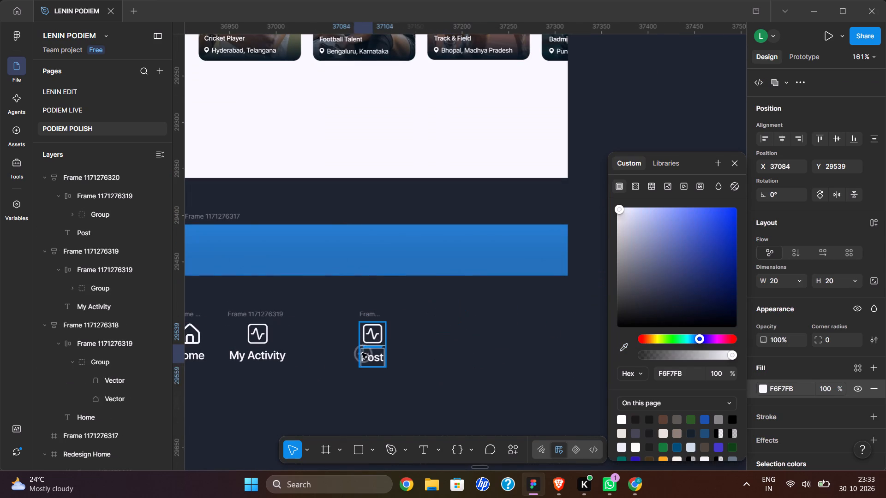
left_click_drag(362, 353, 374, 334)
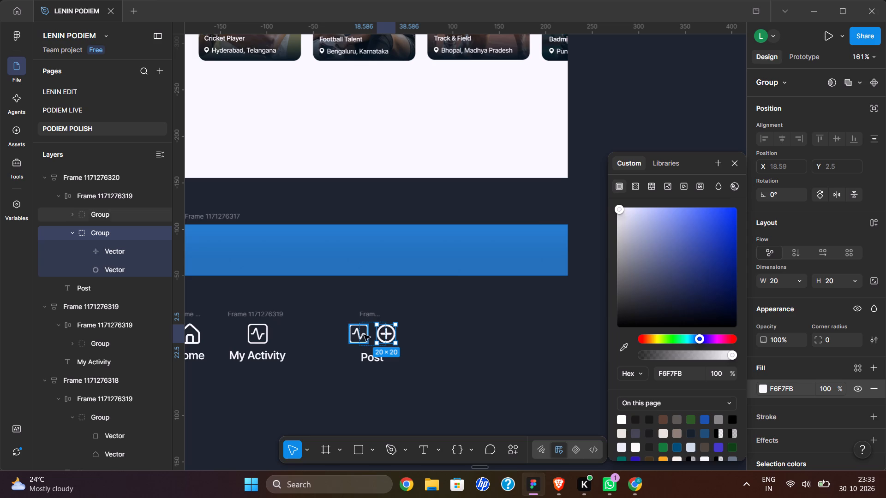
left_click(362, 335)
key("Delete")
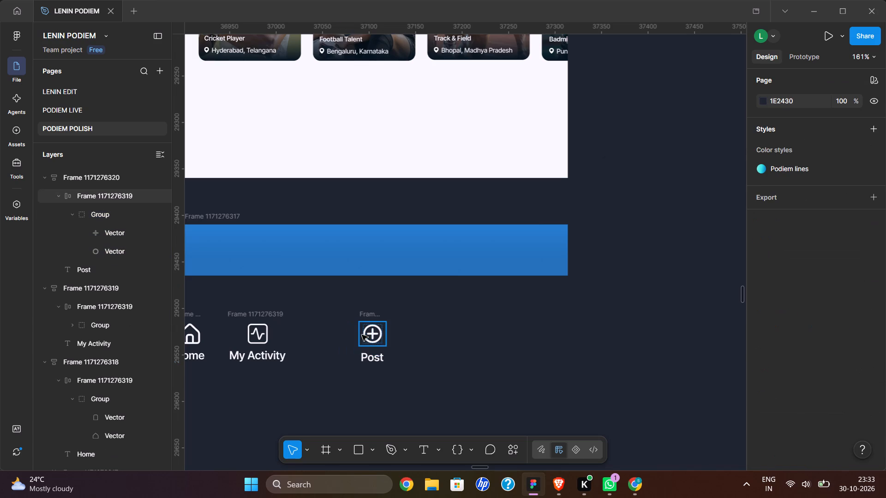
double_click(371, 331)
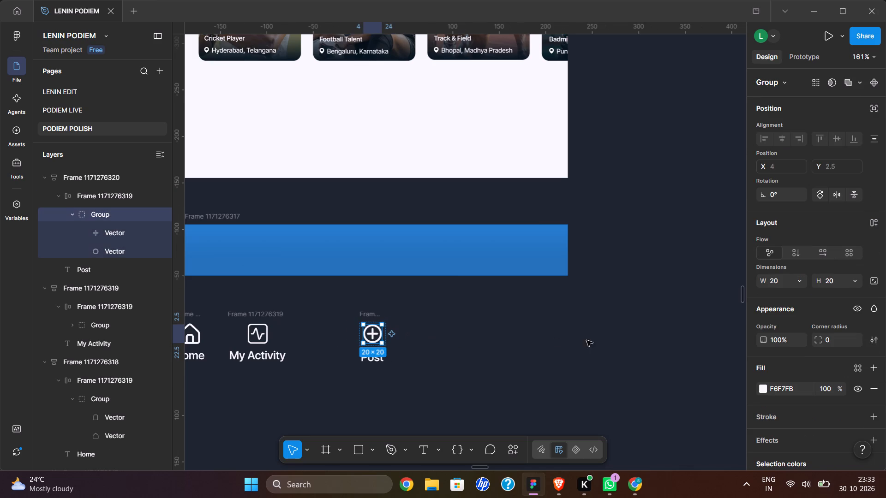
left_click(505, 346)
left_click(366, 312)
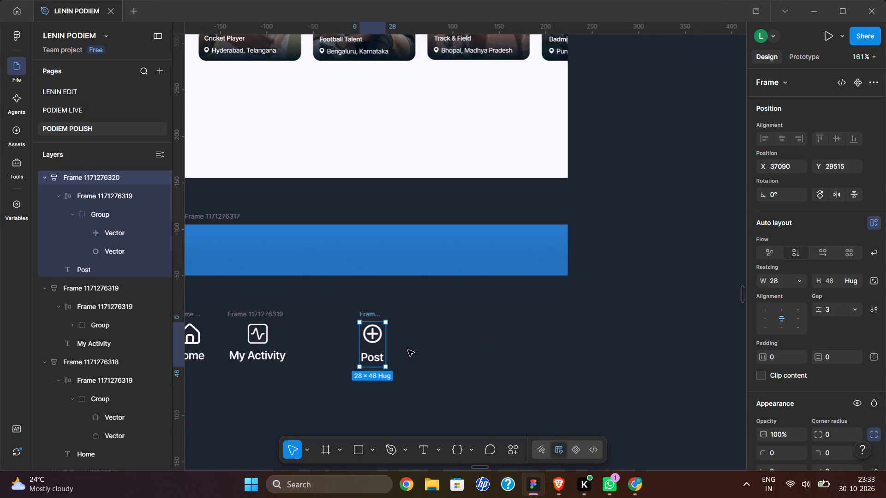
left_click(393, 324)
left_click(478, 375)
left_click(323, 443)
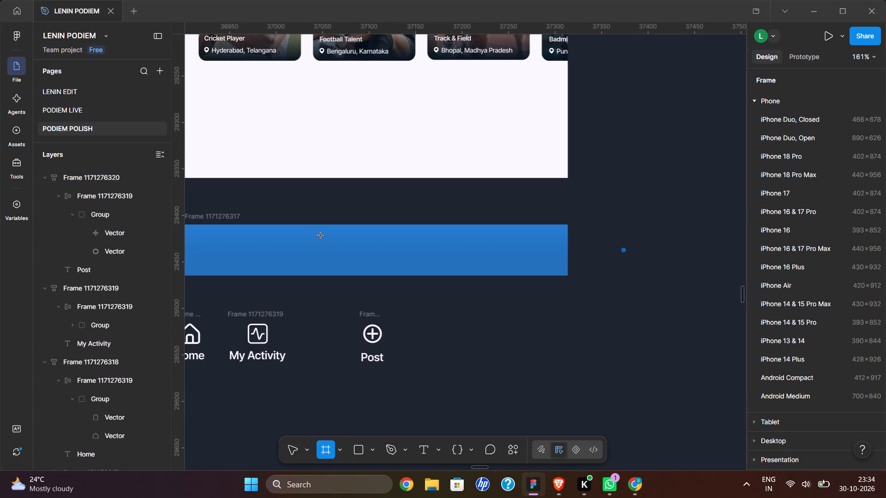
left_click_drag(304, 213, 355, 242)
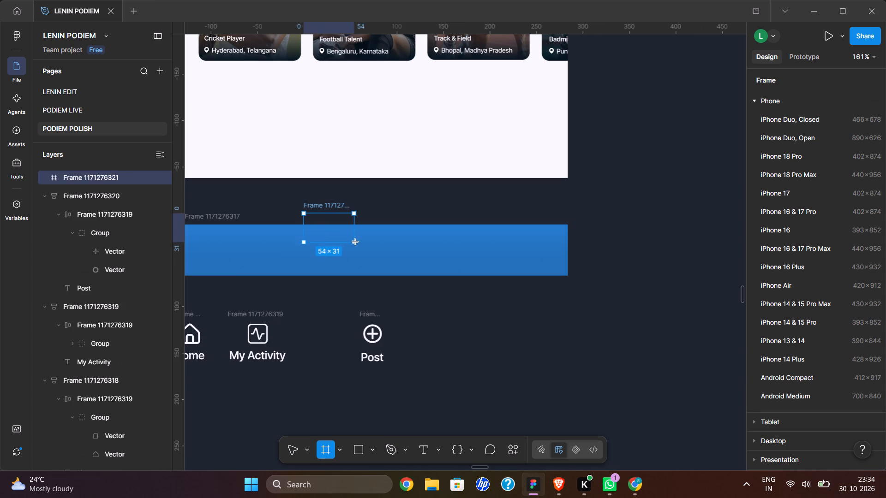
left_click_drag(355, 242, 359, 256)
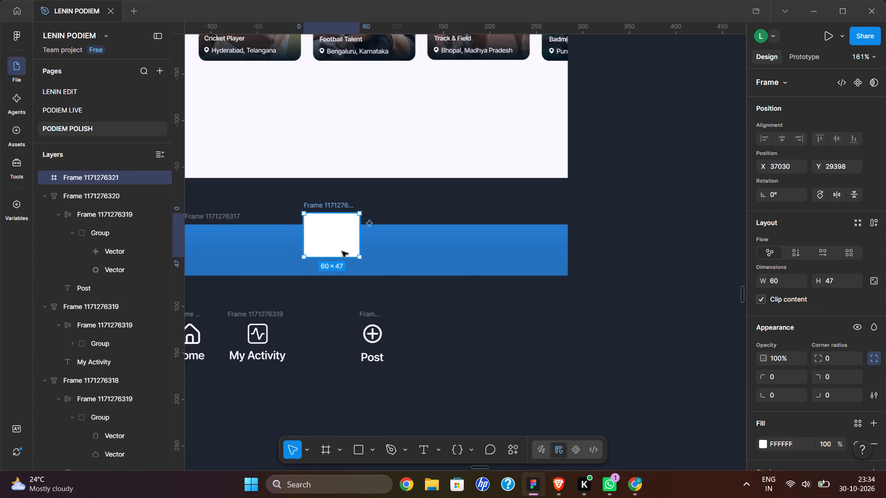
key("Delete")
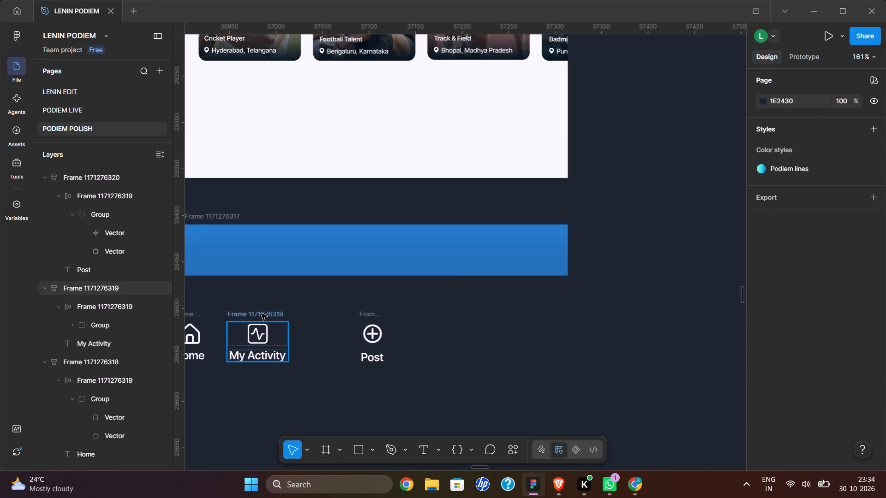
Duplicate the Home item and place the copy beyond the Post item, at about X 37205, Y 29526.
scroll(244, 314, "right", 1)
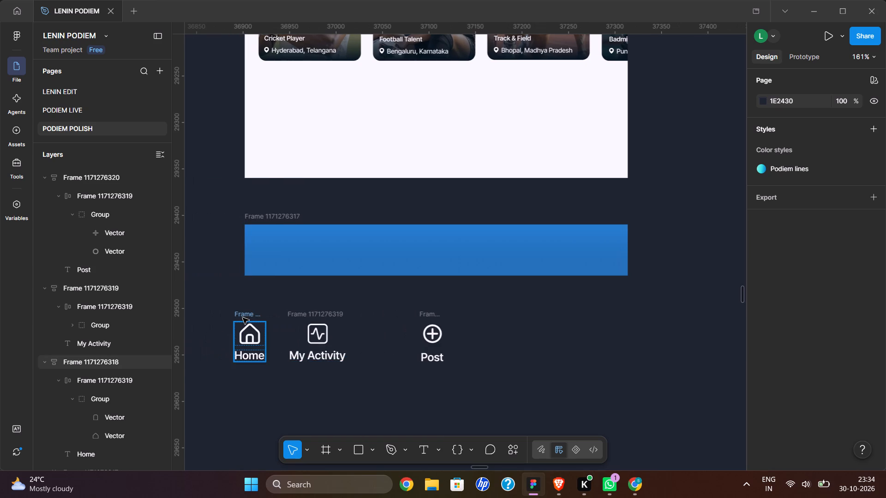
left_click(243, 318)
key("ctrl+d")
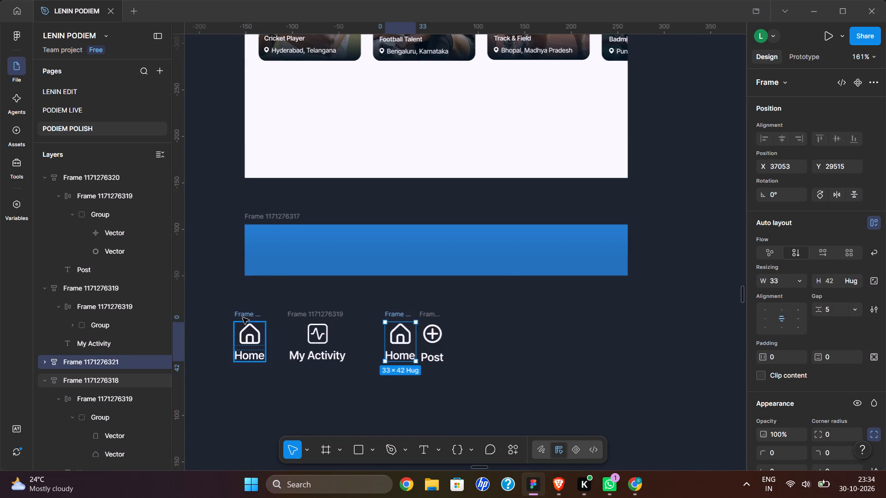
left_click_drag(396, 314, 538, 325)
right_click(498, 342)
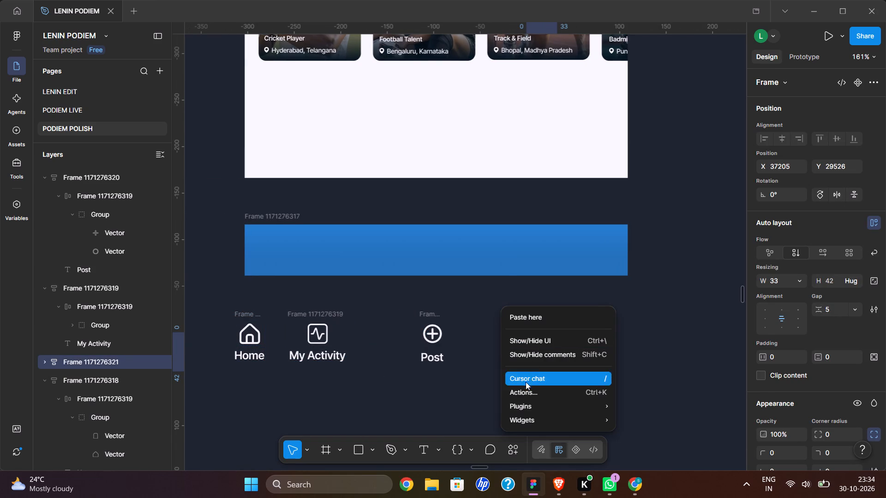
left_click(652, 301)
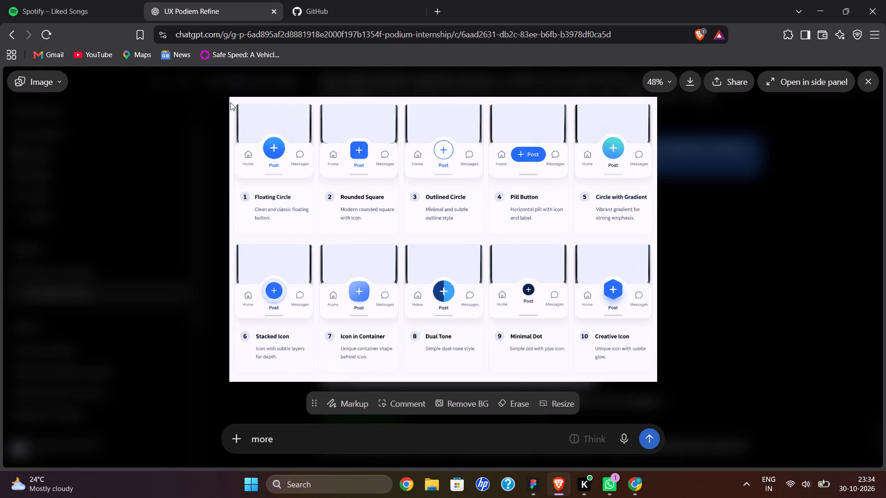
In the ChatGPT conversation in the browser, close the Post button variations image and review the navigation structure advice above it.
left_click(864, 85)
scroll(555, 175, "up", 3)
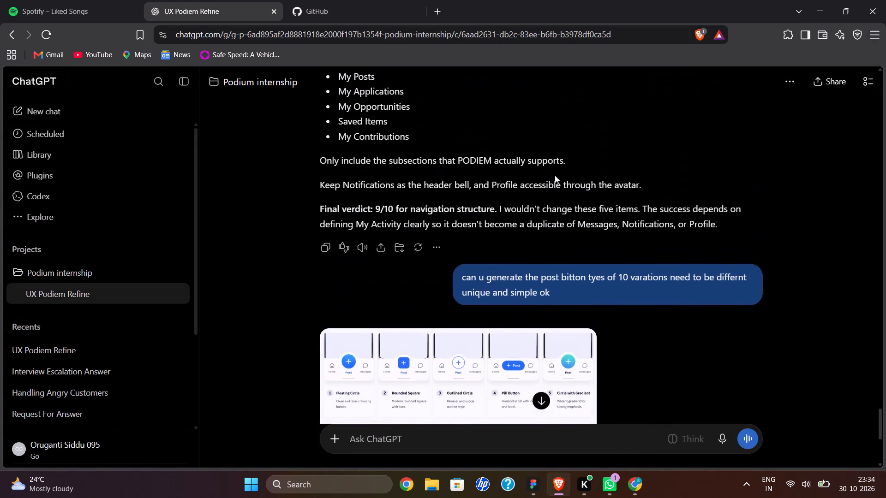
scroll(555, 175, "up", 5)
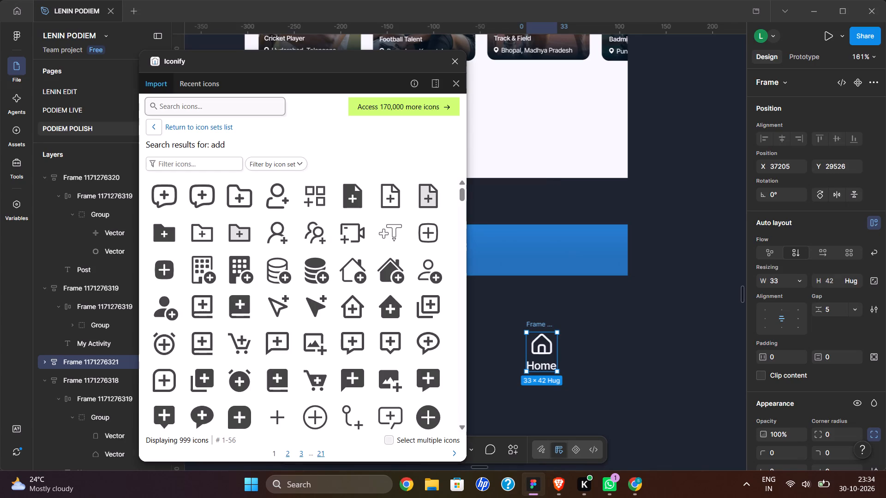
Back in Figma, search the Iconify icons for "messages" and look over the results.
left_click(227, 108)
type("messages")
key("Return")
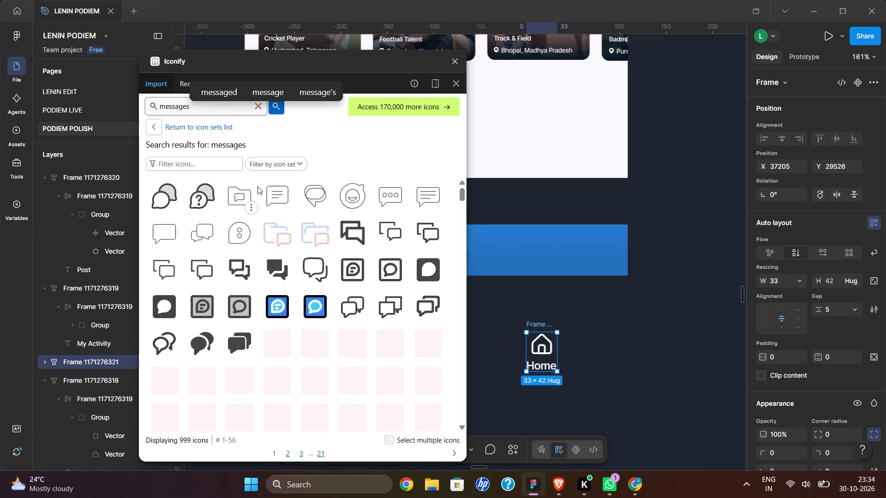
scroll(257, 186, "down", 1)
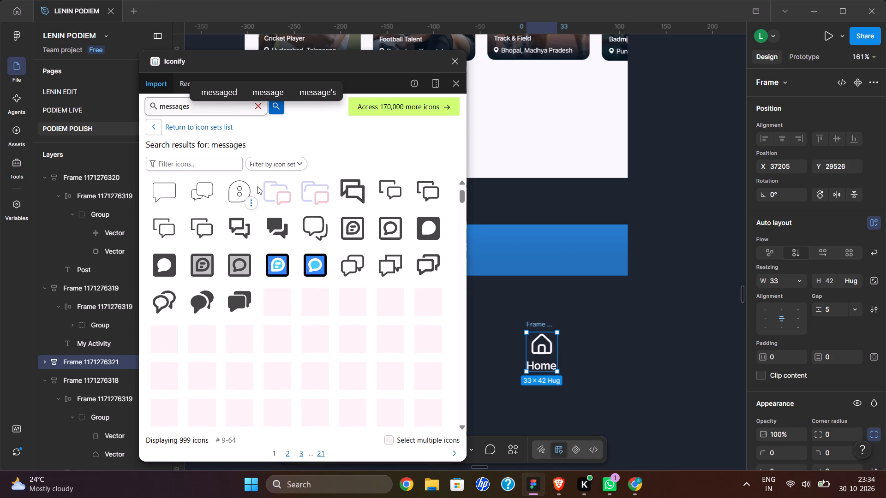
Search the Iconify icons for "message" and look over the results for a suitable messages icon.
key("BackSpace")
key("Return")
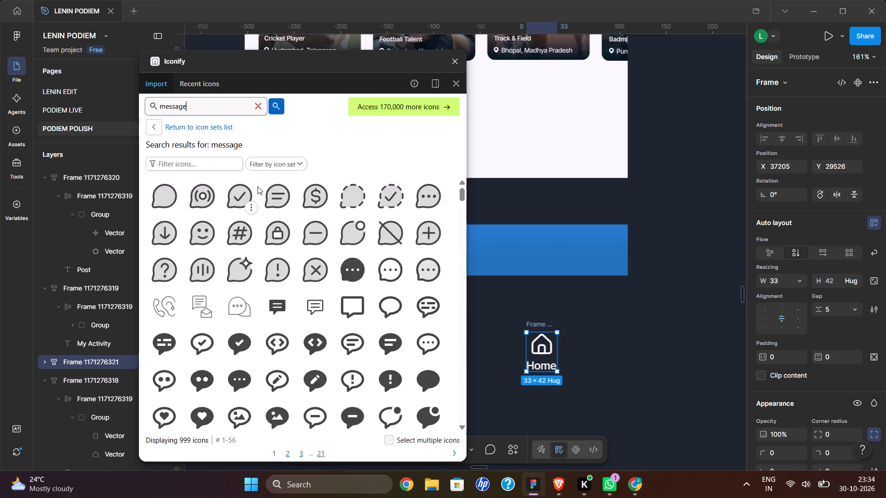
scroll(257, 186, "down", 1)
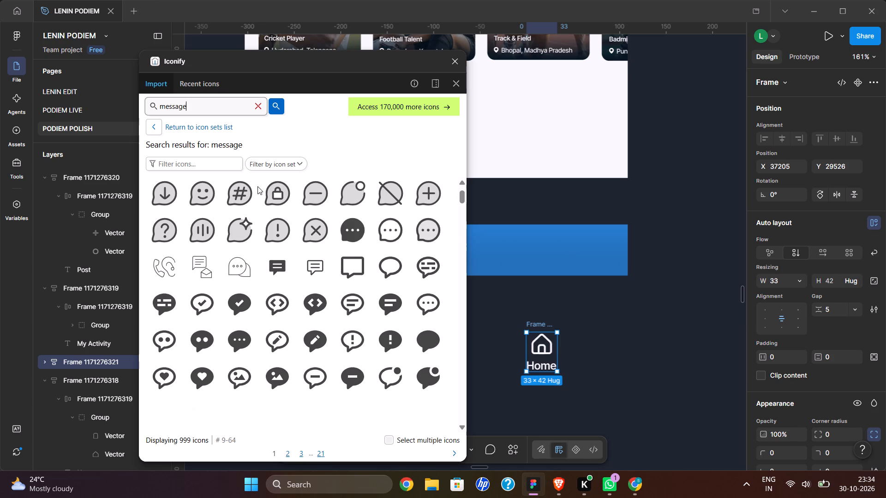
scroll(257, 186, "down", 3)
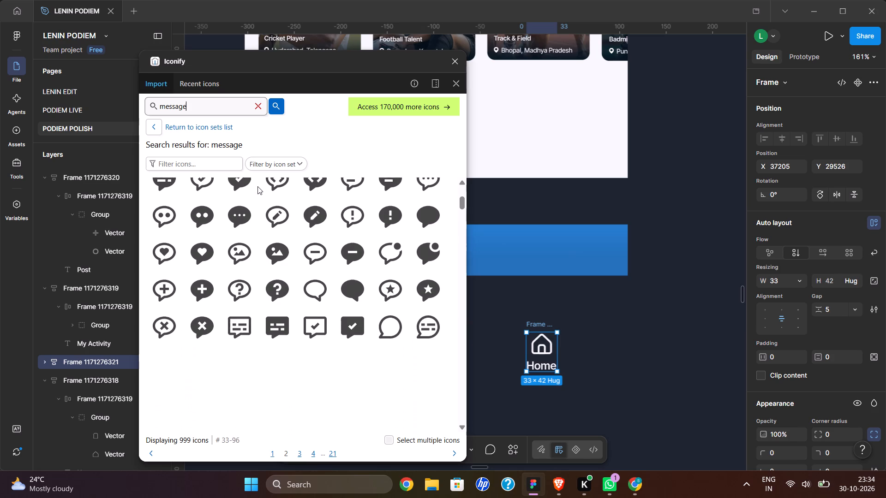
scroll(257, 186, "down", 3)
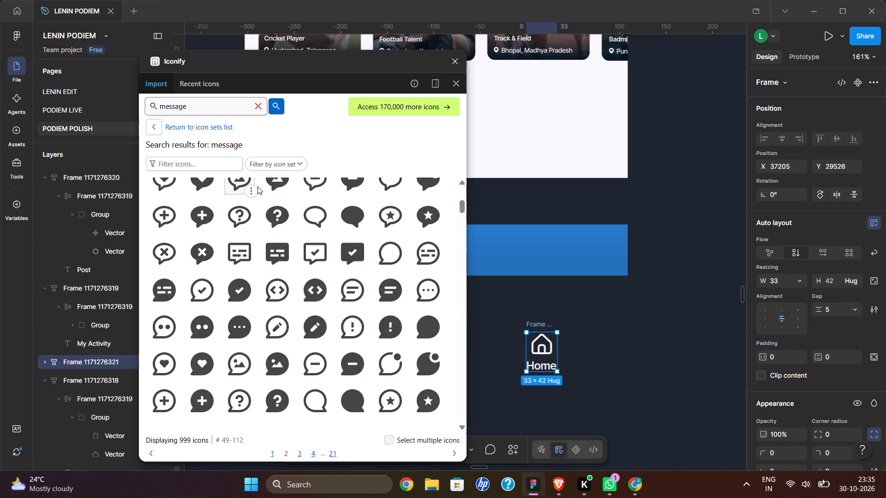
scroll(257, 186, "down", 4)
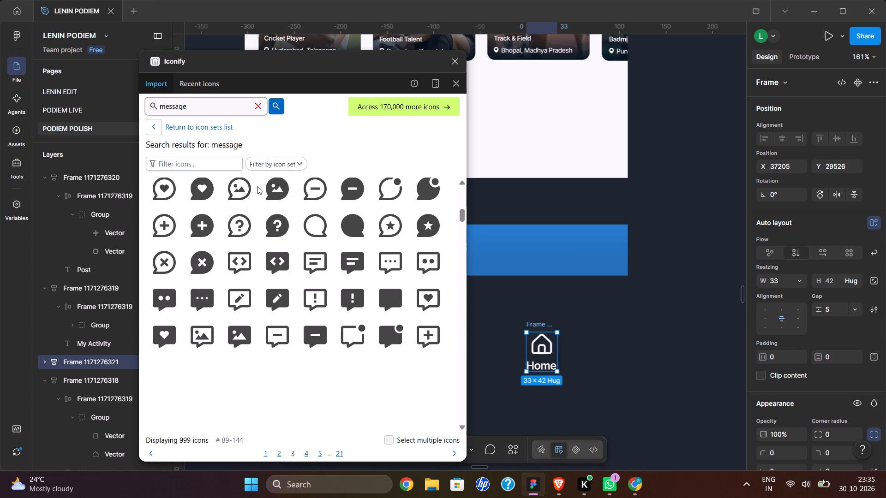
scroll(257, 186, "down", 1)
Search Iconify for "chat" and import the bi:chat-left-dots icon onto the canvas below the blue bar, at about X 37302, Y 29482.
key("BackSpace")
key("BackSpace")
key("BackSpace")
key("BackSpace")
key("BackSpace")
key("BackSpace")
key("BackSpace")
key("BackSpace")
key("BackSpace")
key("BackSpace")
key("BackSpace")
key("BackSpace")
key("BackSpace")
key("BackSpace")
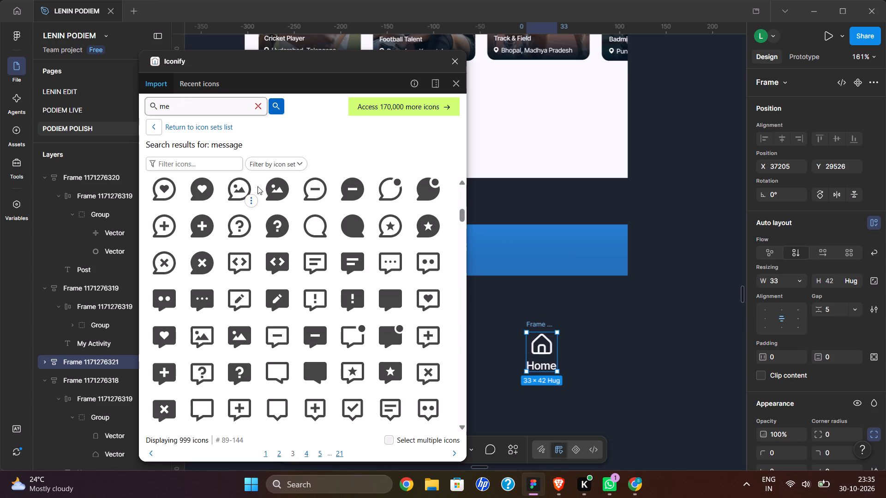
type("chat")
key("Return")
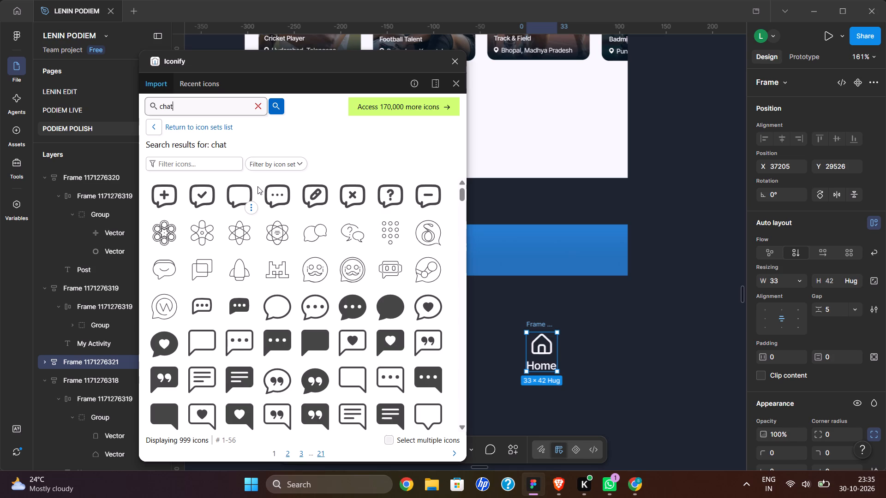
left_click_drag(234, 346, 298, 342)
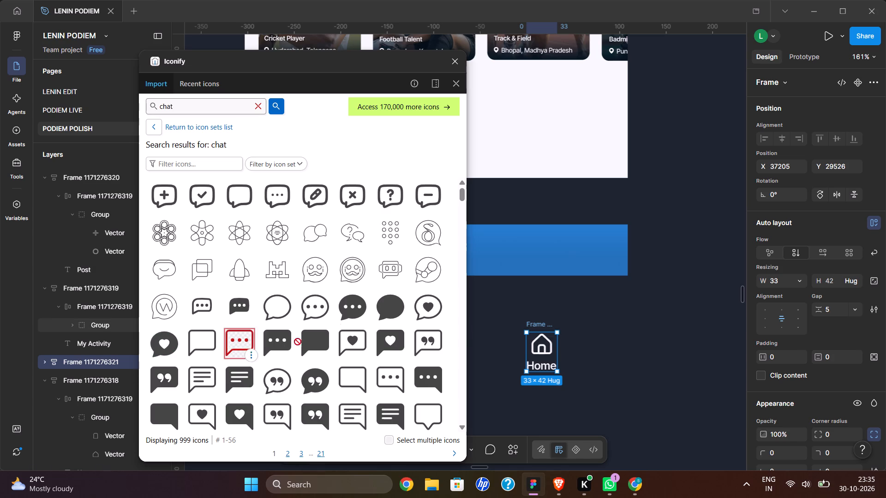
left_click_drag(298, 342, 624, 299)
scroll(407, 312, "down", 1)
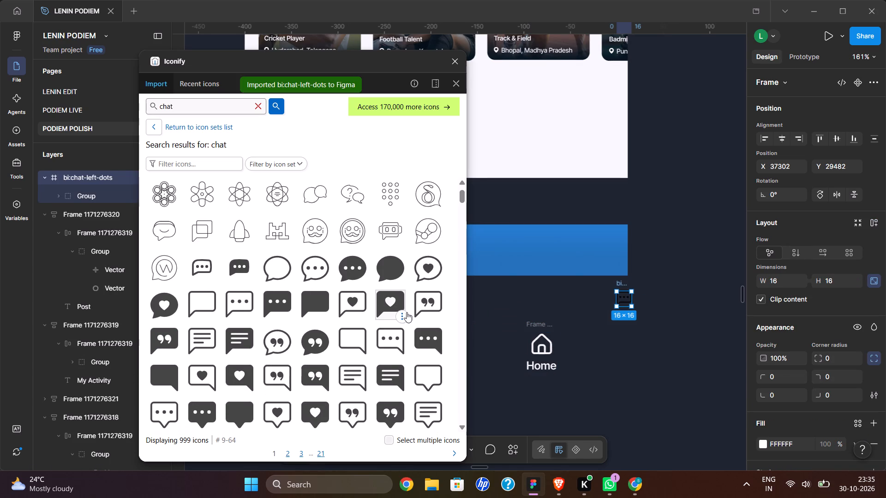
scroll(433, 267, "down", 2)
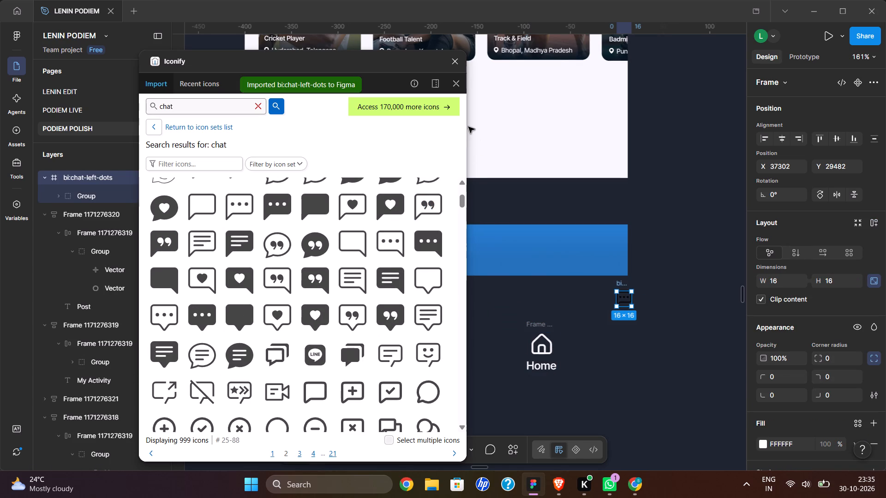
left_click(453, 59)
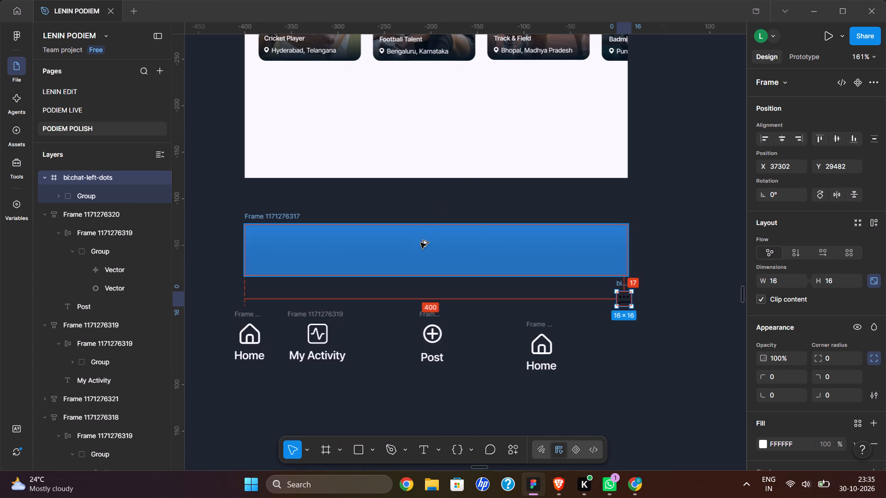
Search Iconify for "settings" and import the carbon:settings gear icon beside the duplicated Home item, at about X 37259, Y 29561.
key("ctrl+alt+p")
left_click(221, 108)
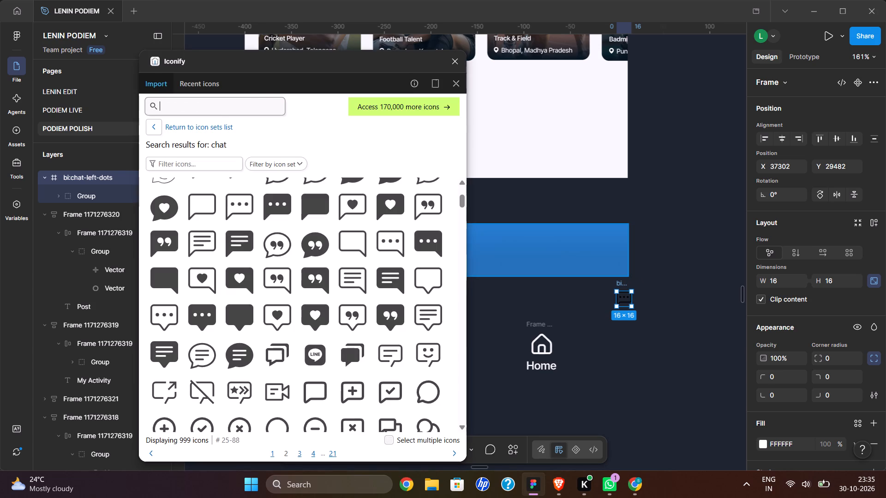
type("settings")
key("Return")
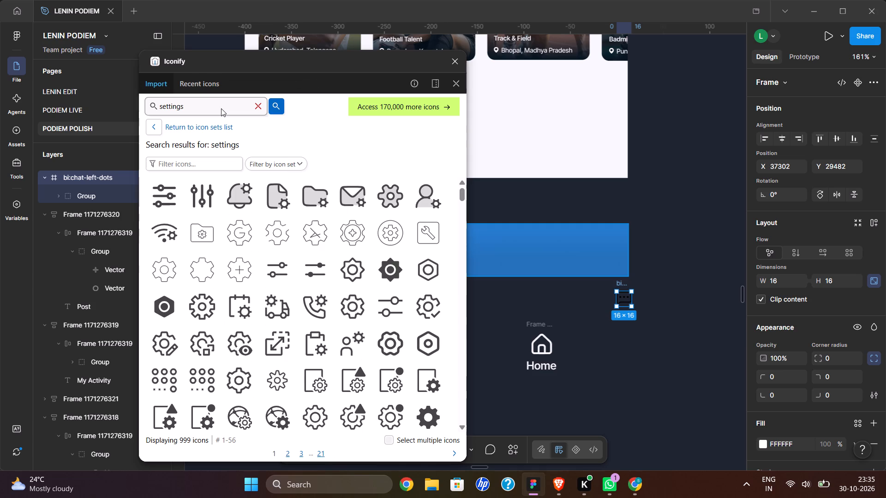
scroll(261, 268, "down", 1)
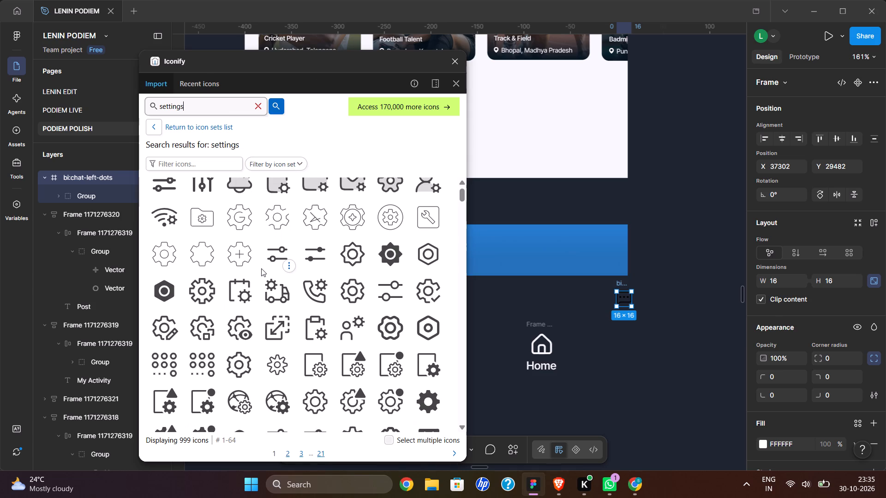
scroll(261, 268, "down", 1)
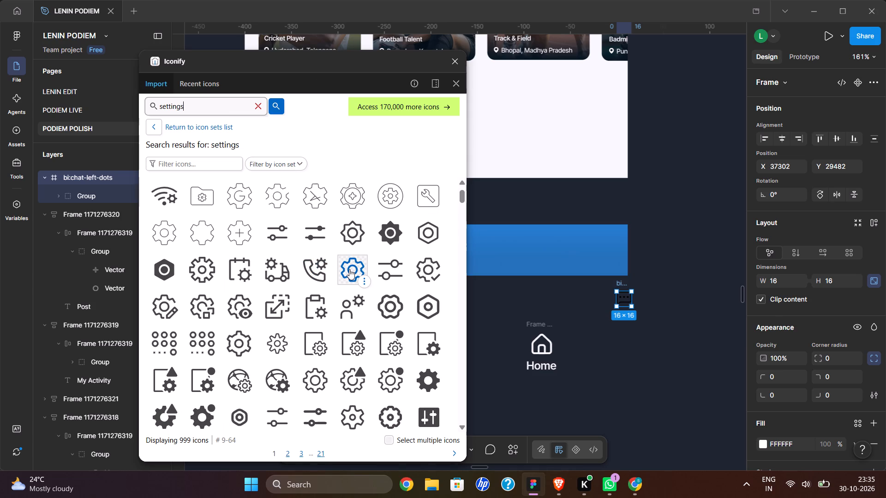
left_click_drag(349, 269, 585, 372)
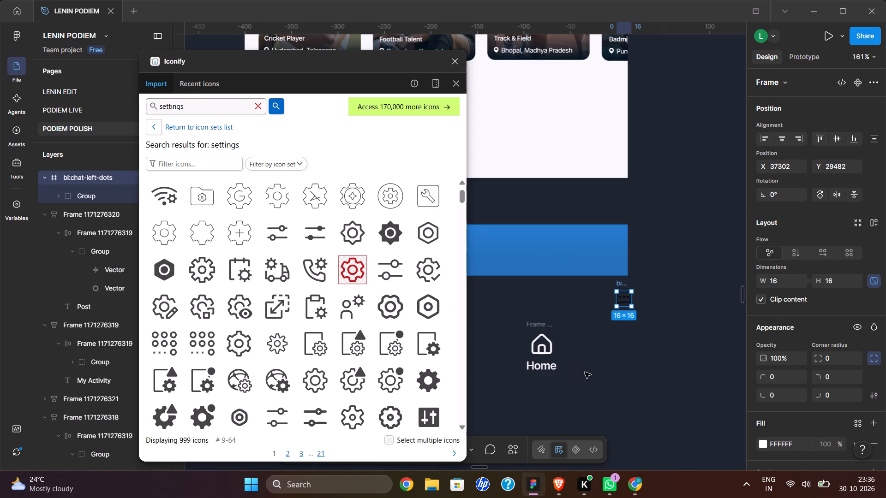
left_click(457, 57)
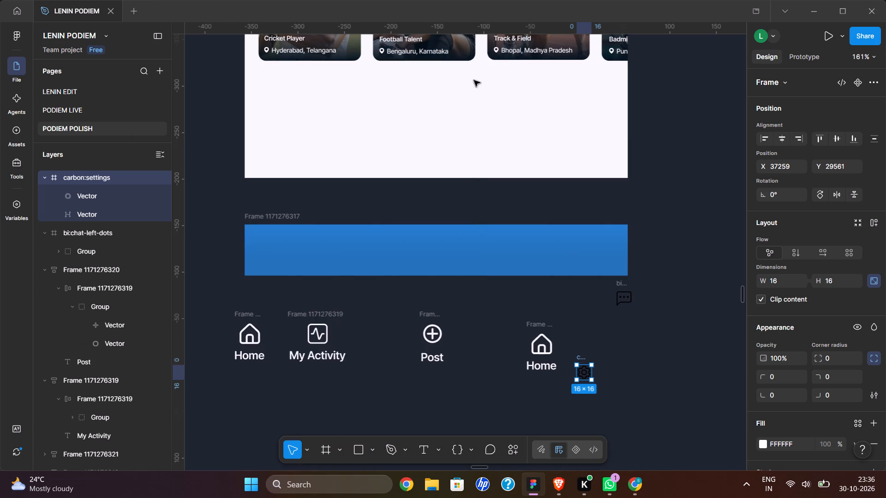
Move the chat icon's group out of its frame to just above the duplicated Home item, at about X 37220, Y 29490.
left_click(625, 293)
left_click_drag(625, 293, 549, 298)
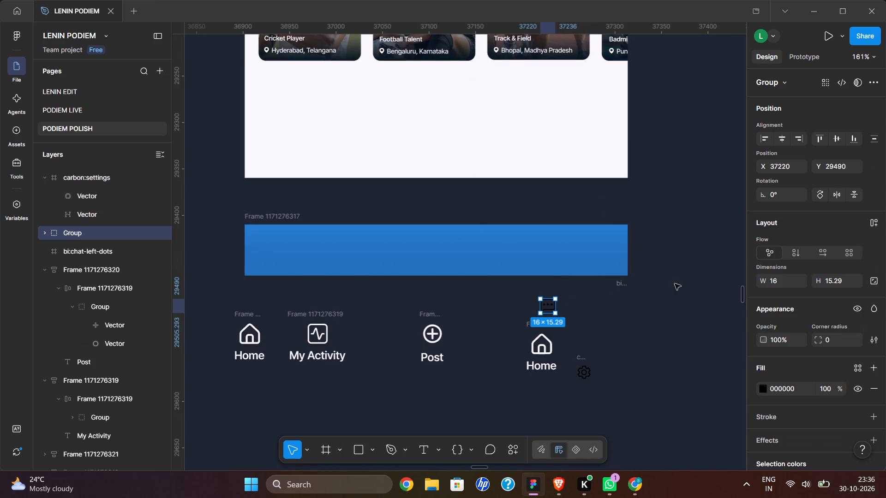
Lock the chat icon group's proportions and set its width to 20.
left_click(870, 280)
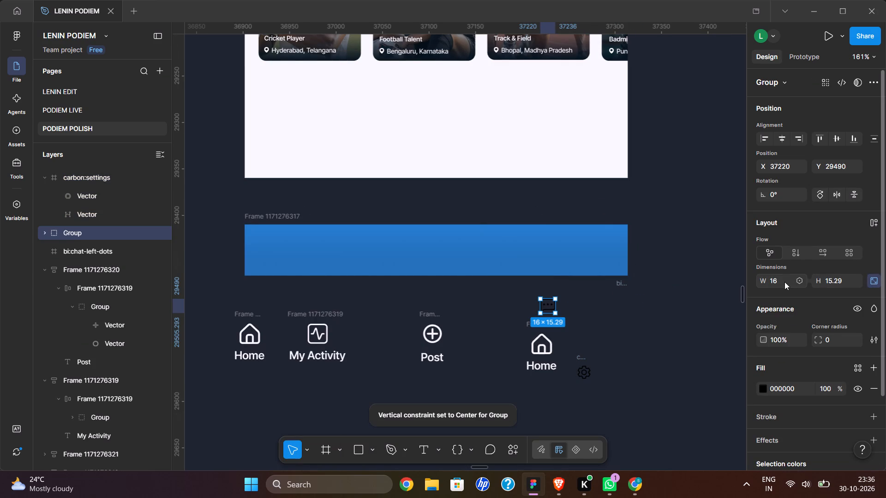
left_click(784, 282)
type("20")
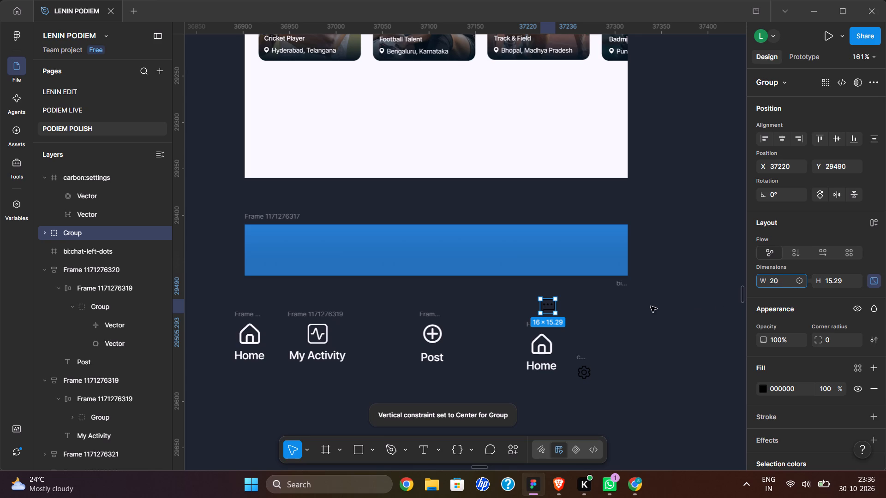
left_click(649, 306)
Add a stroke to the chat icon group.
left_click(553, 310)
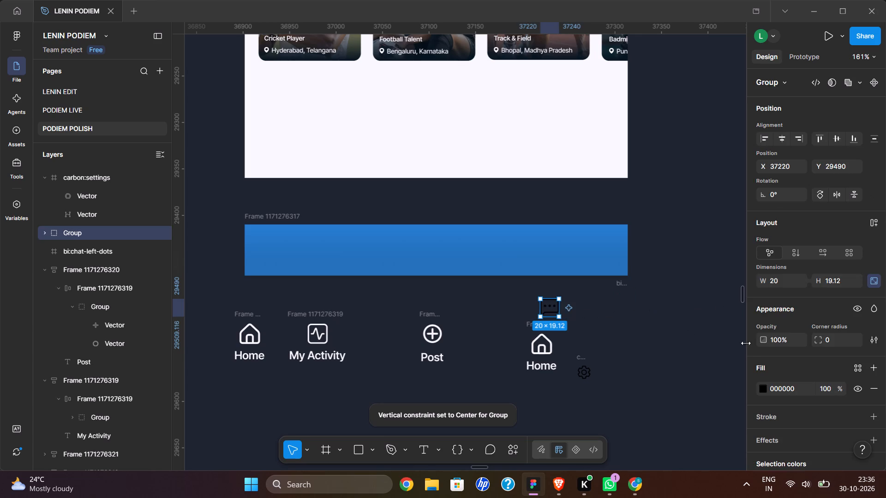
scroll(823, 374, "down", 1)
left_click(804, 329)
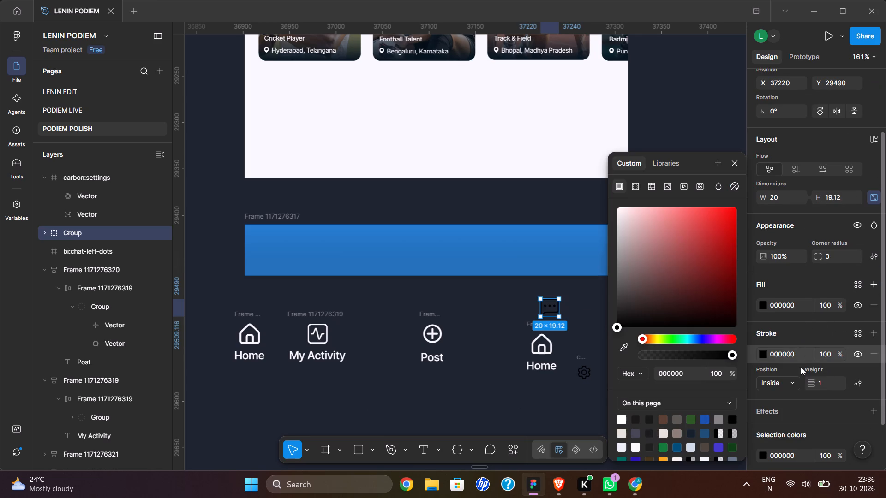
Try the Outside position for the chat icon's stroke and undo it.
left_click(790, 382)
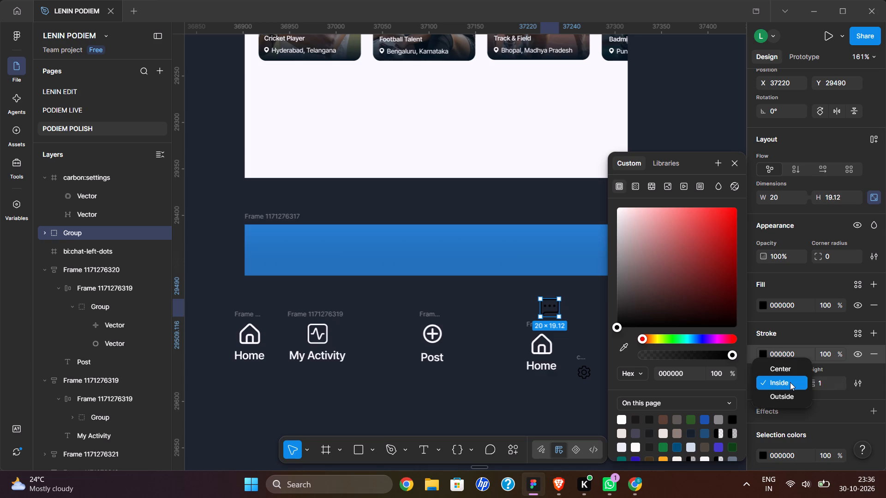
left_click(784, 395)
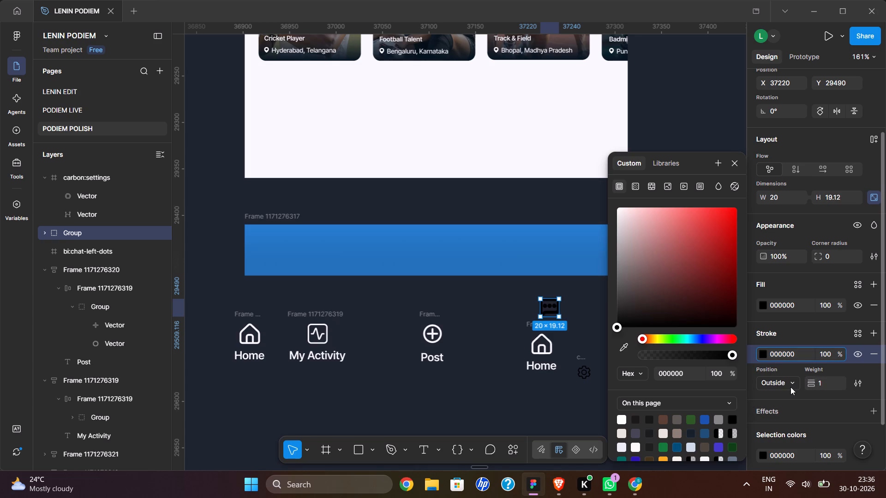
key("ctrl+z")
Set the chat icon's stroke position to Center and its weight to 0.8.
left_click_drag(812, 383, 457, 244)
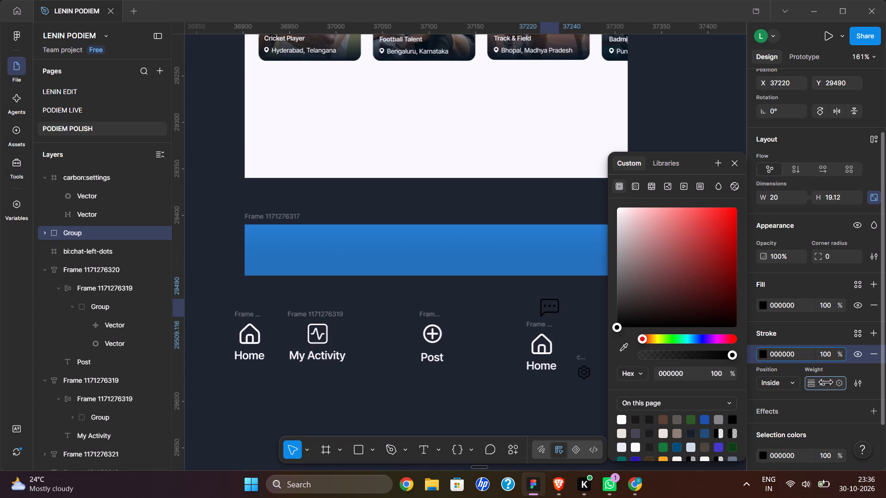
left_click_drag(457, 244, 352, 238)
left_click(786, 385)
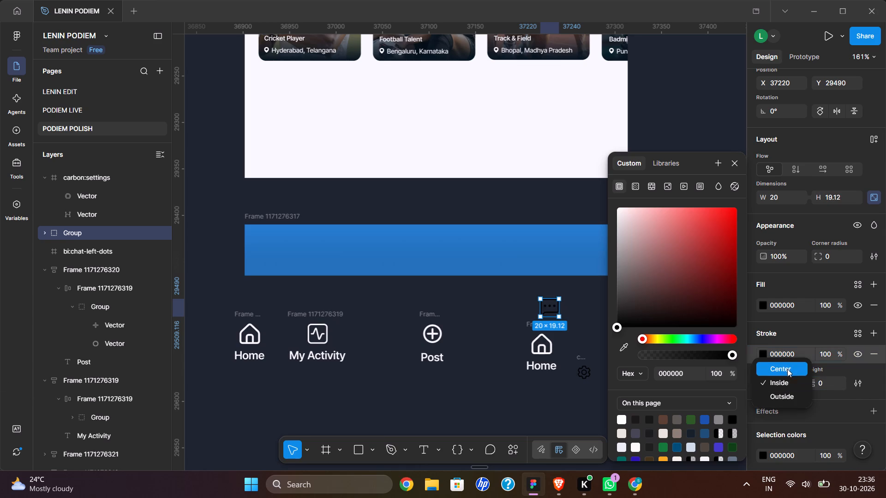
left_click(788, 368)
left_click_drag(811, 385, 472, 245)
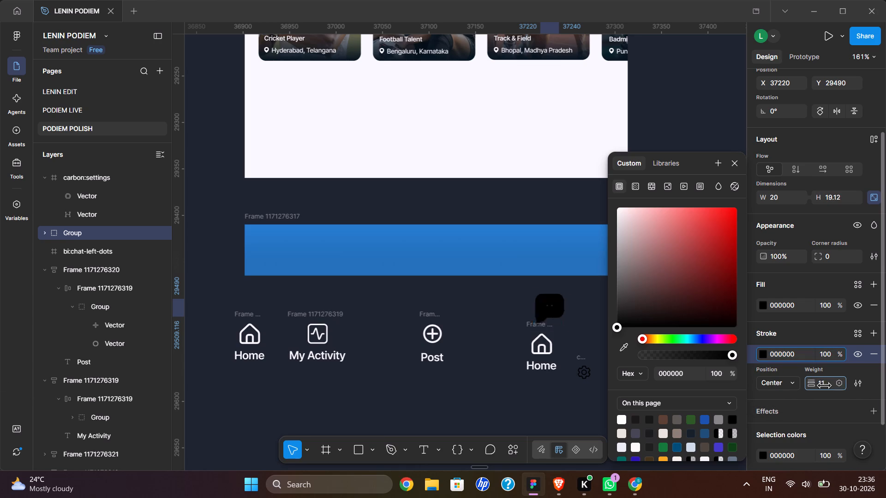
left_click_drag(472, 245, 442, 249)
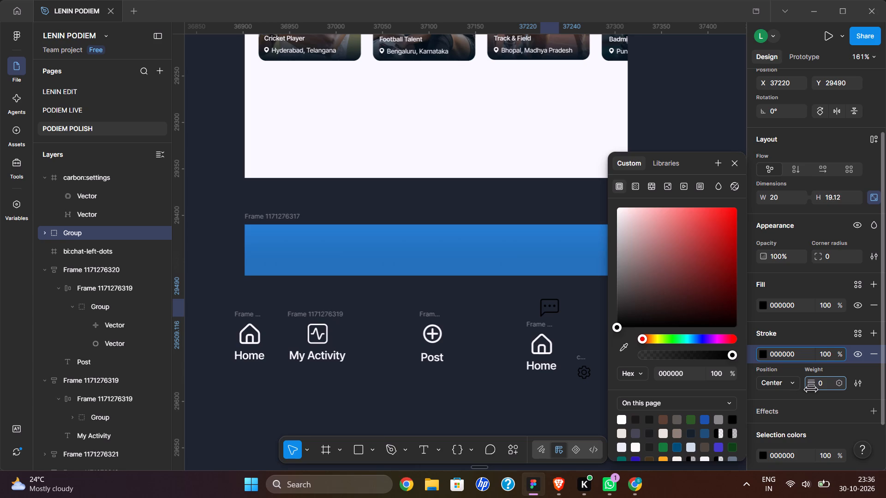
left_click_drag(442, 249, 443, 249)
left_click_drag(443, 249, 443, 249)
left_click(821, 384)
key("Up")
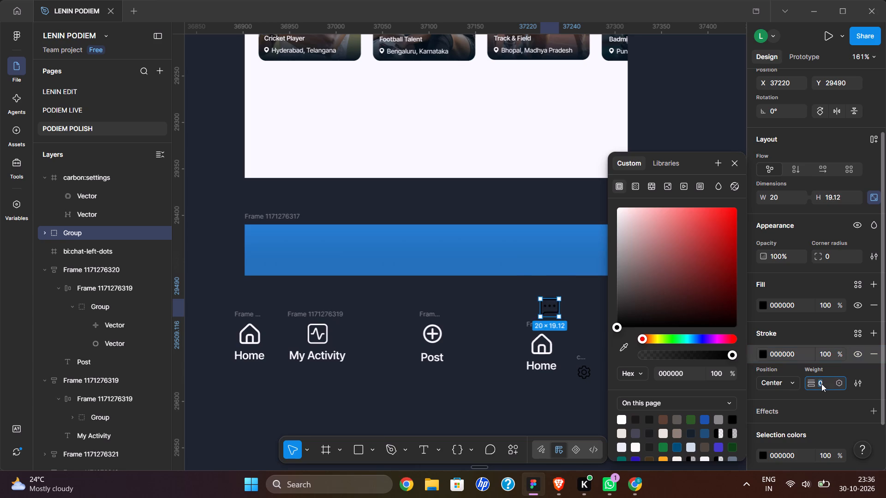
key("Up")
key("Down")
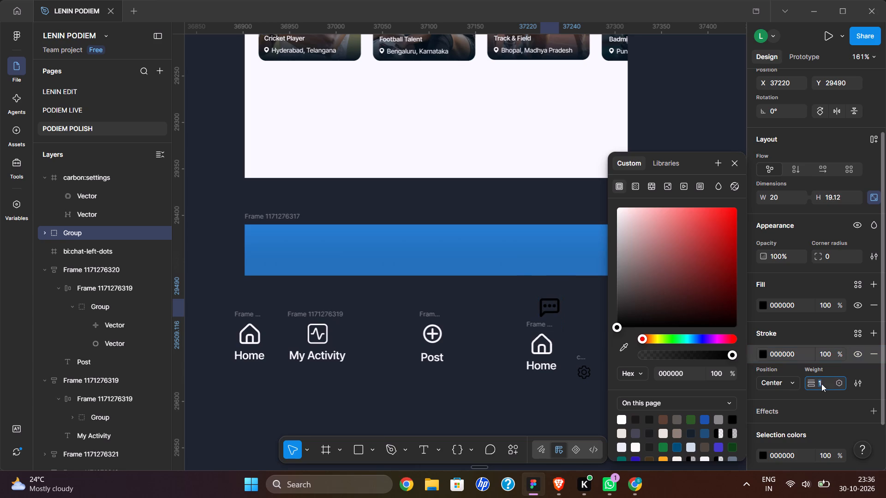
key("Down")
type("0.8")
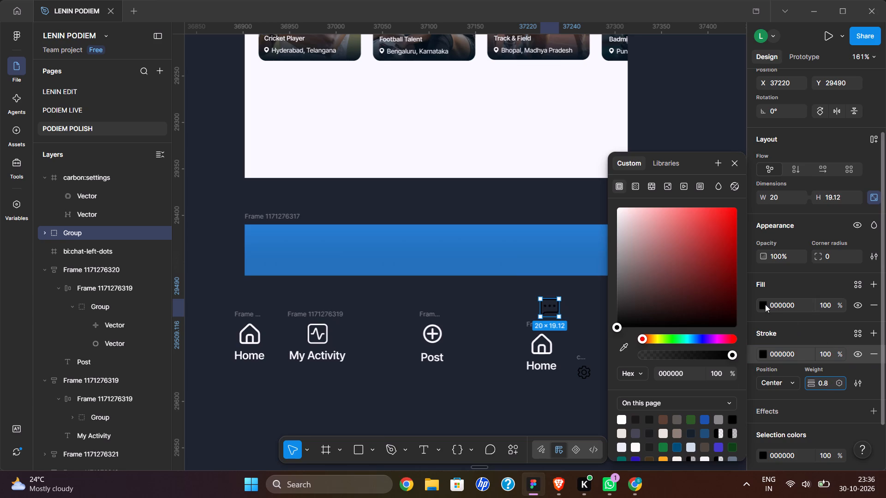
Colour the chat icon's stroke F6F7FB by sampling the pale page background above the blue bar.
left_click(623, 345)
left_click(510, 131)
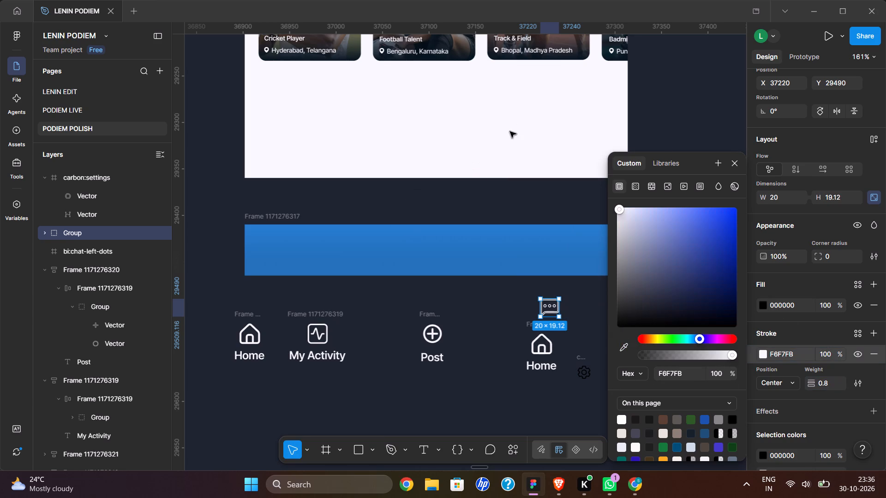
Set the chat icon's fill to F6F7FB by sampling the pale page background above the blue bar.
left_click(761, 306)
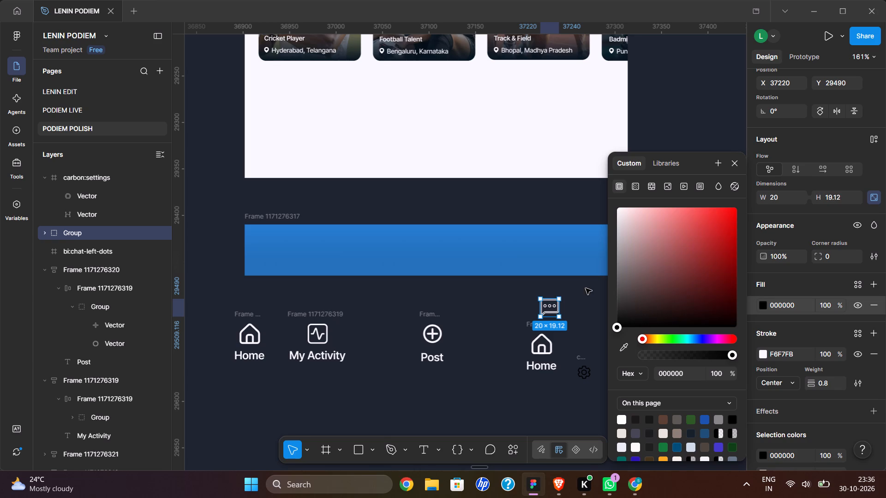
left_click(616, 345)
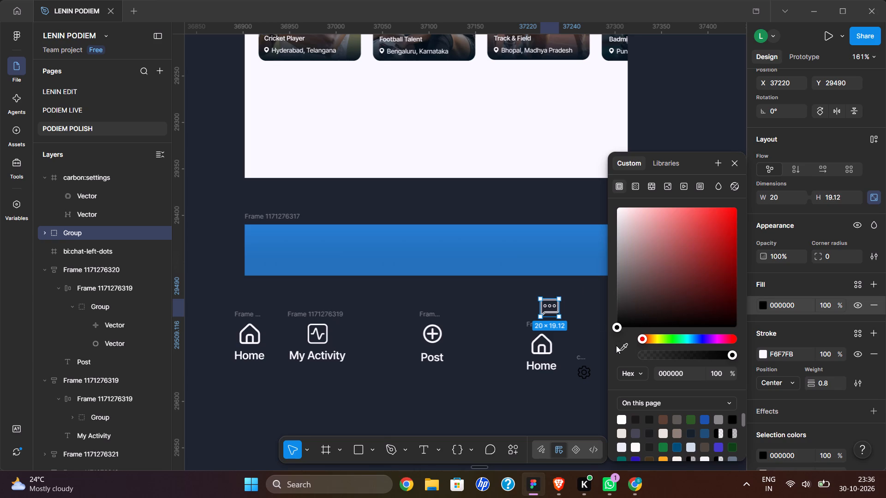
left_click(621, 345)
left_click(515, 155)
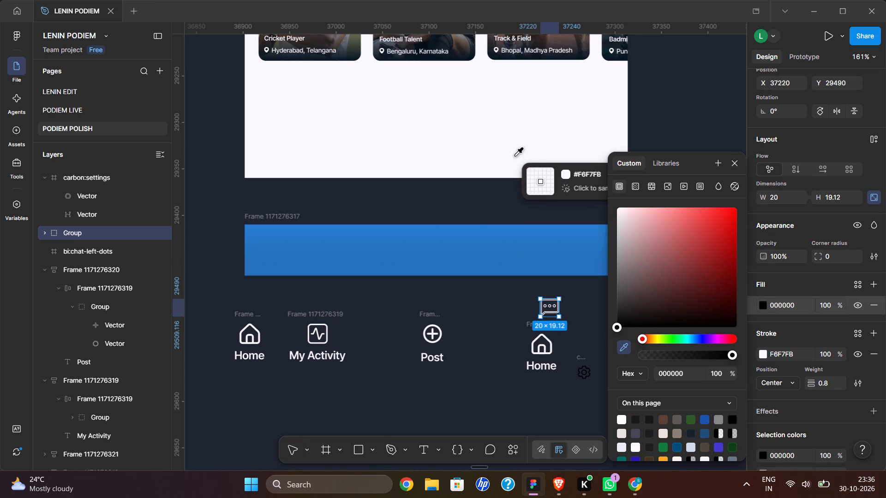
left_click(444, 334)
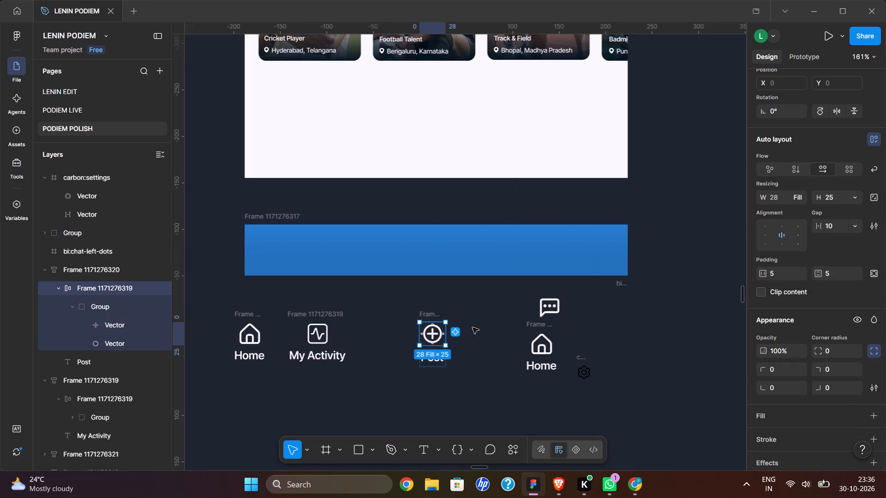
left_click(473, 326)
Move the chat icon away from the duplicated Home item into the empty space above and beside Post.
left_click(553, 311)
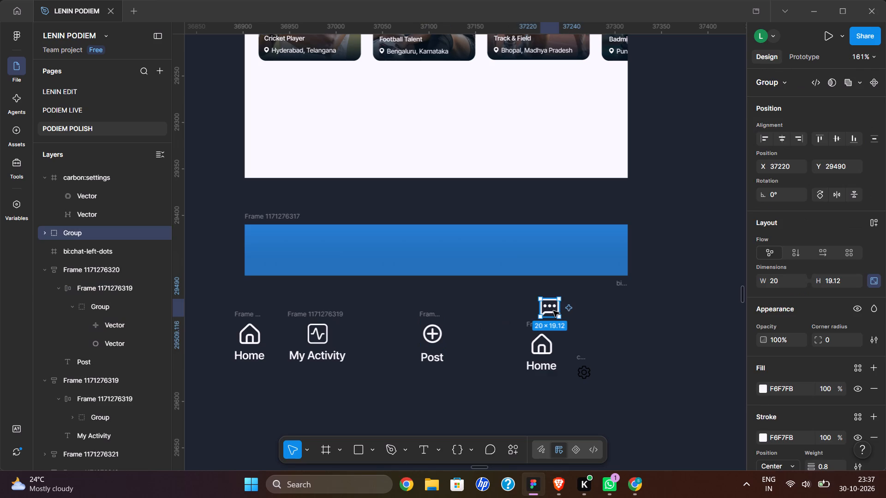
left_click_drag(553, 311, 497, 298)
Delete the leftover empty bi:chat-left-dots frame.
left_click(617, 295)
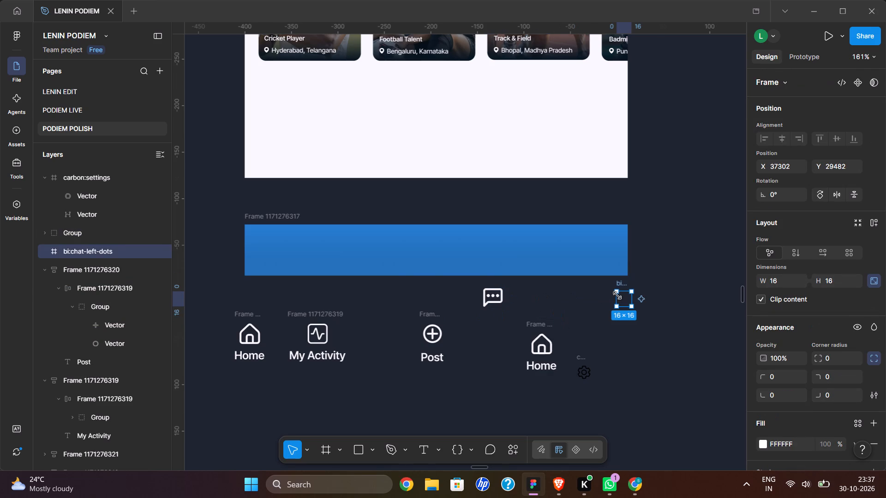
key("Delete")
Unlock the chat icon's aspect ratio and set its height to 20.
left_click(500, 293)
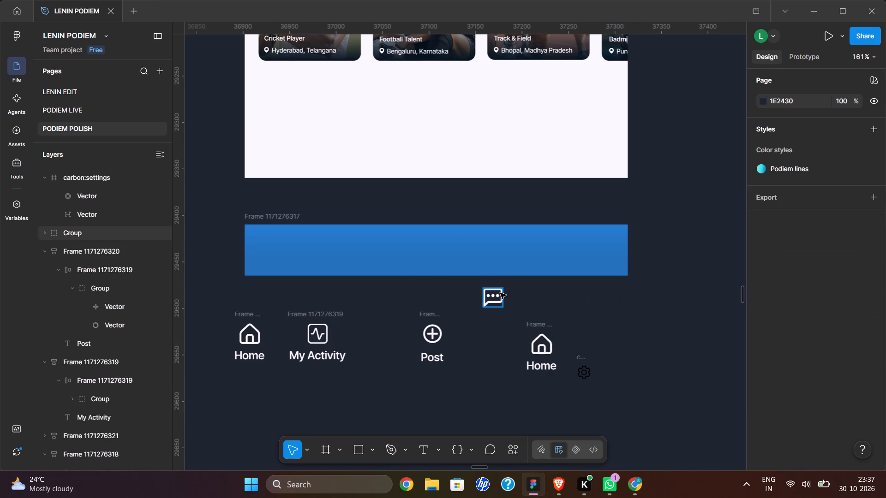
left_click(874, 279)
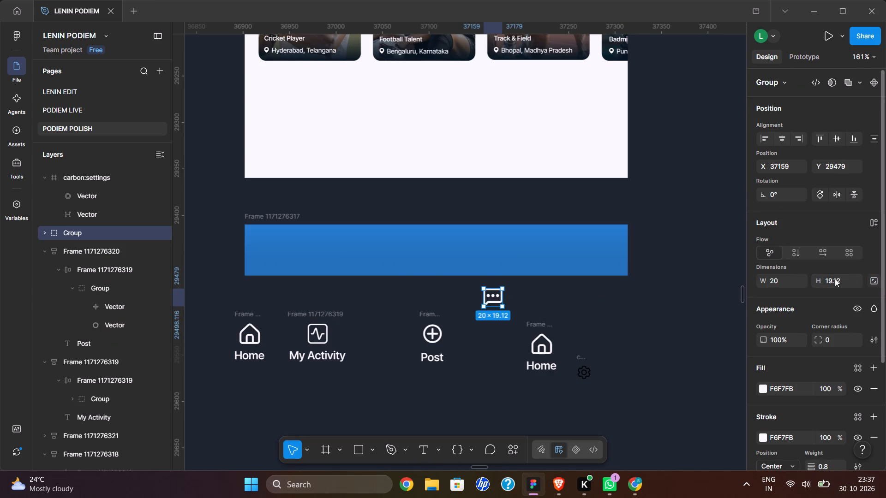
left_click(826, 279)
type("20")
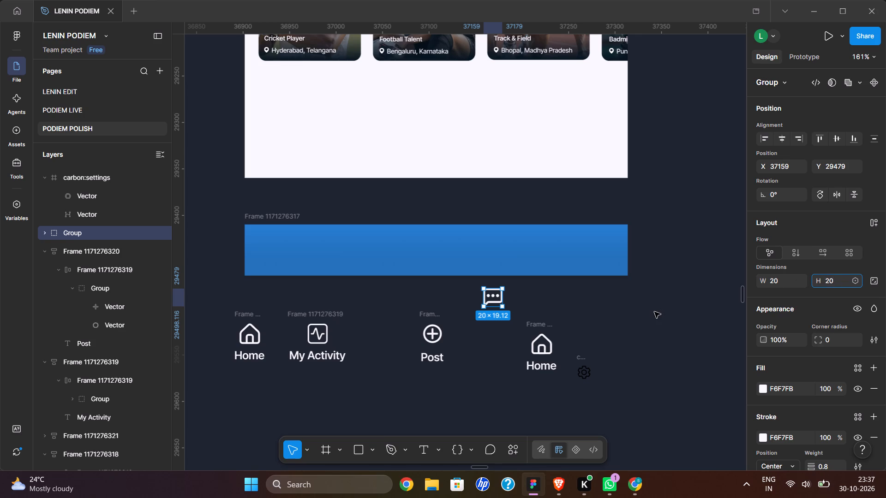
left_click(654, 312)
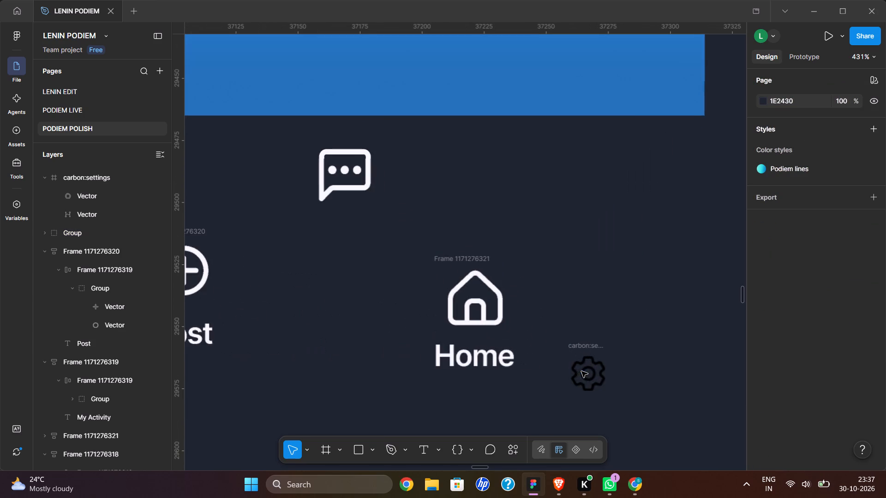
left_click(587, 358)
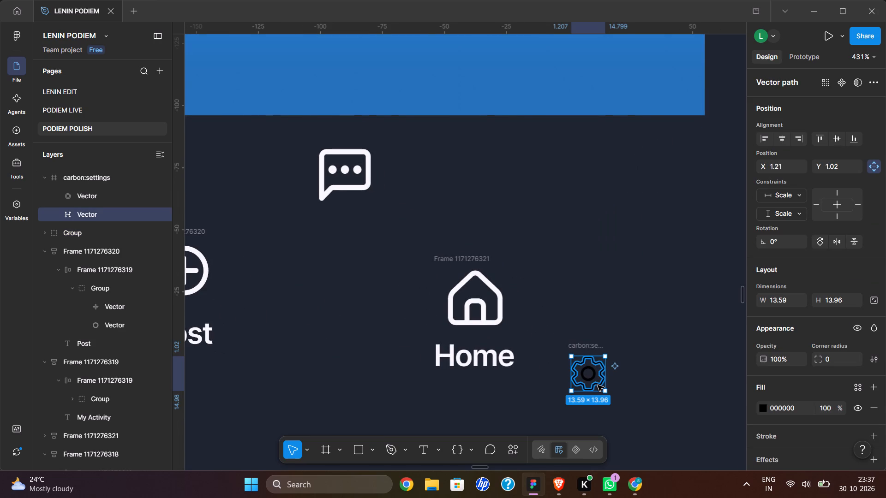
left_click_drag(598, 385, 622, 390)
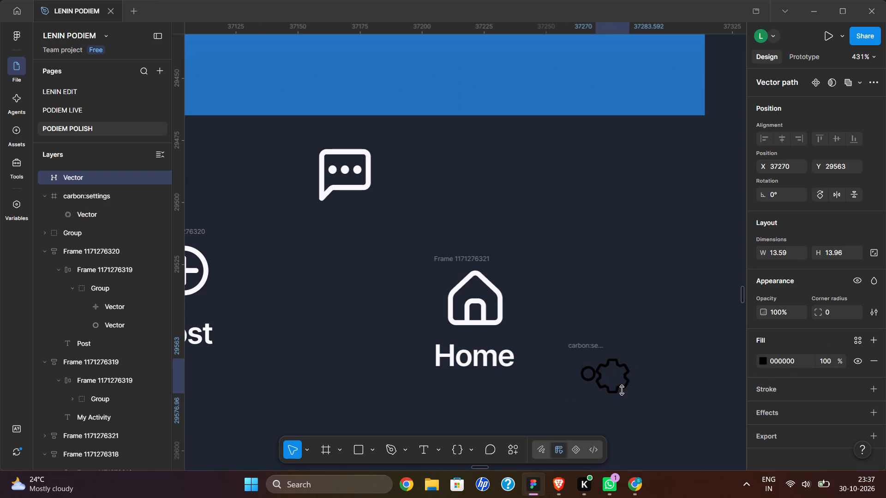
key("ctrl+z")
Ungroup the carbon:settings frame so its two gear vectors stand alone on the canvas.
left_click_drag(635, 332, 587, 342)
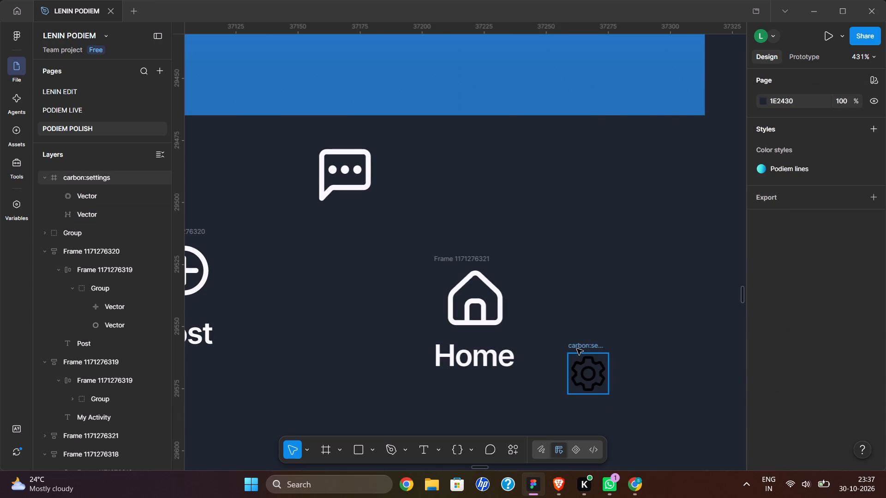
right_click(577, 349)
left_click(641, 258)
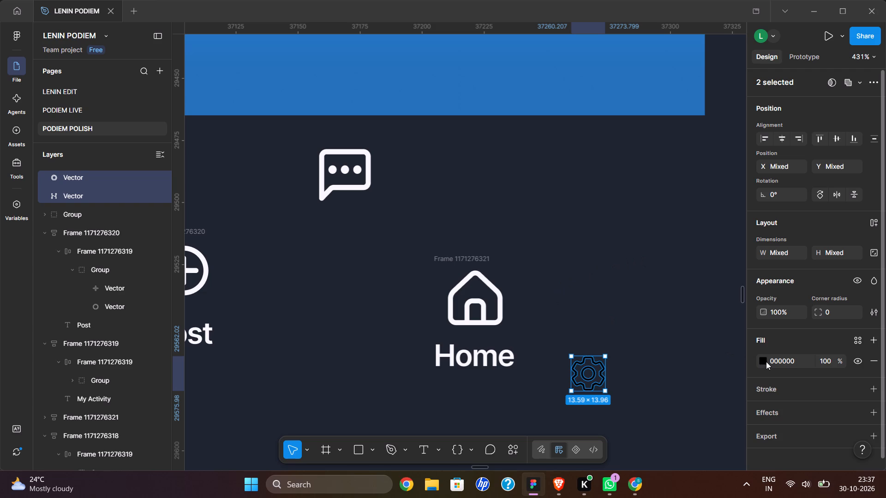
Set both gear vectors' fill to F6F7FB by sampling the neighbouring house icon.
left_click(766, 362)
left_click(622, 346)
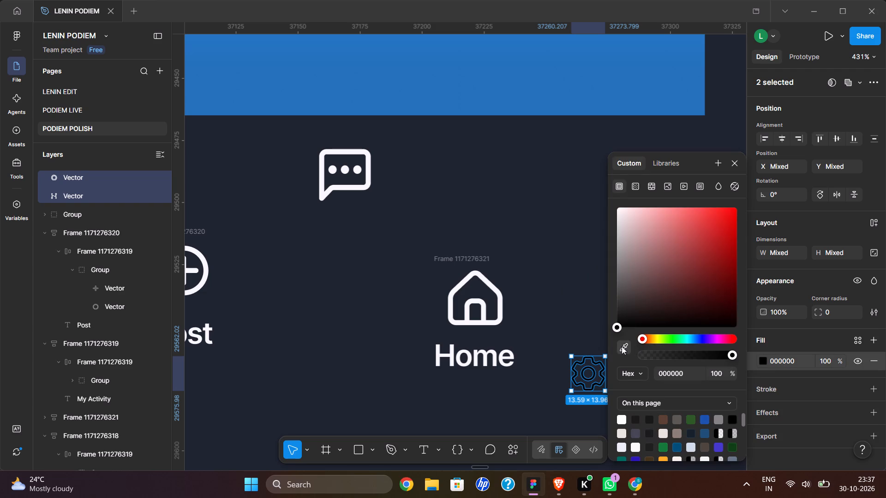
left_click(502, 311)
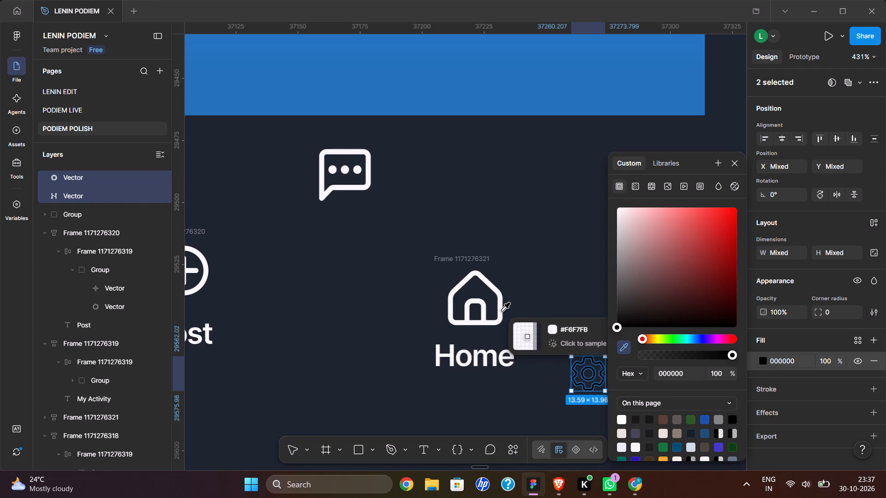
left_click(539, 273)
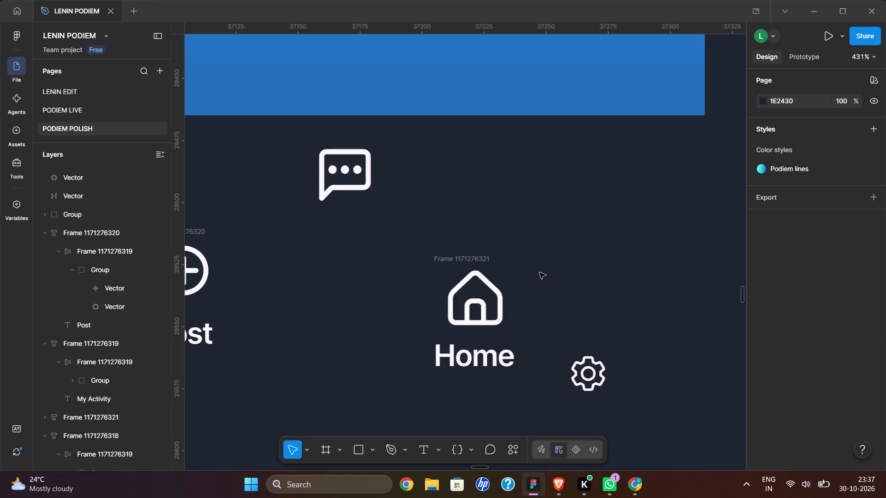
Replace the house icon in the duplicated Home item beside the gear with the chat icon.
double_click(508, 282)
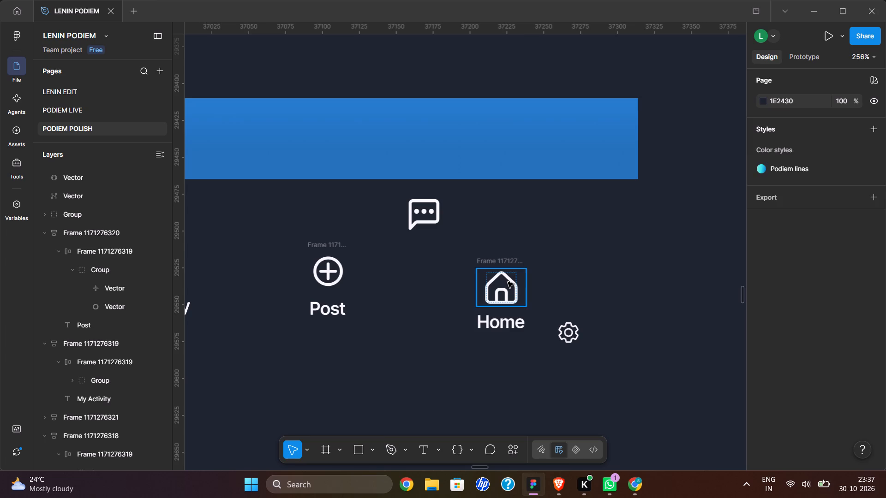
left_click(429, 202)
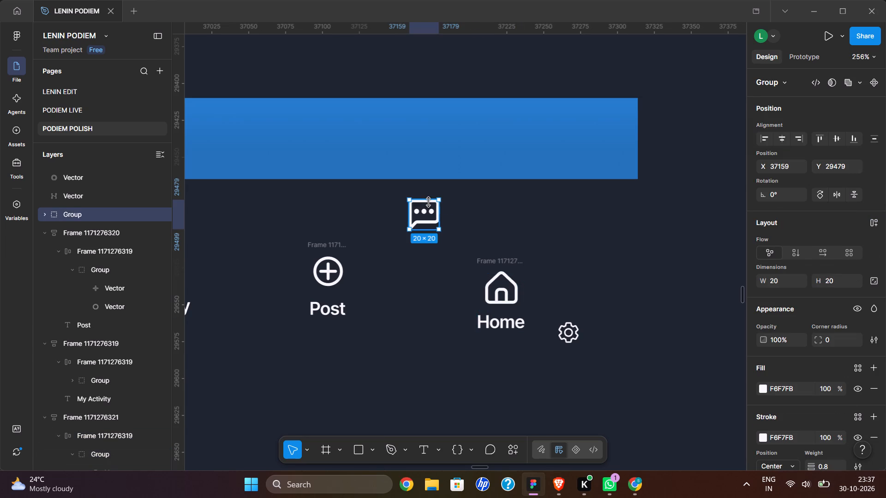
left_click_drag(428, 210, 525, 289)
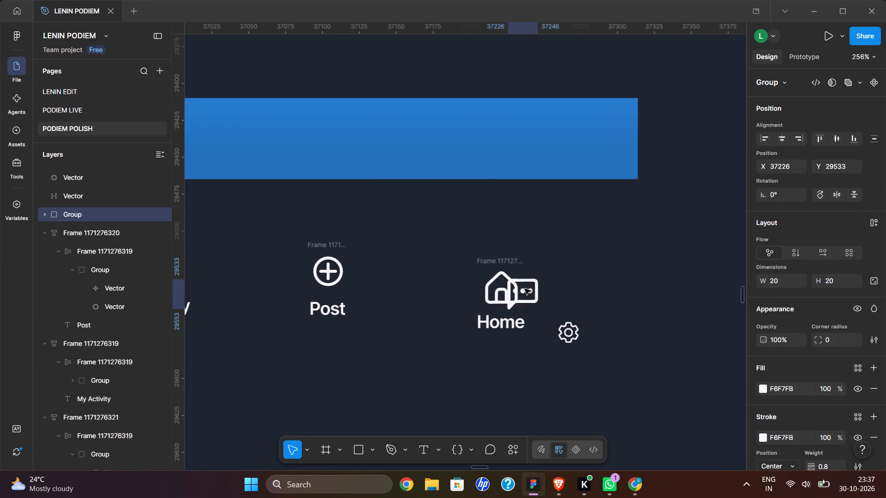
left_click_drag(525, 289, 489, 290)
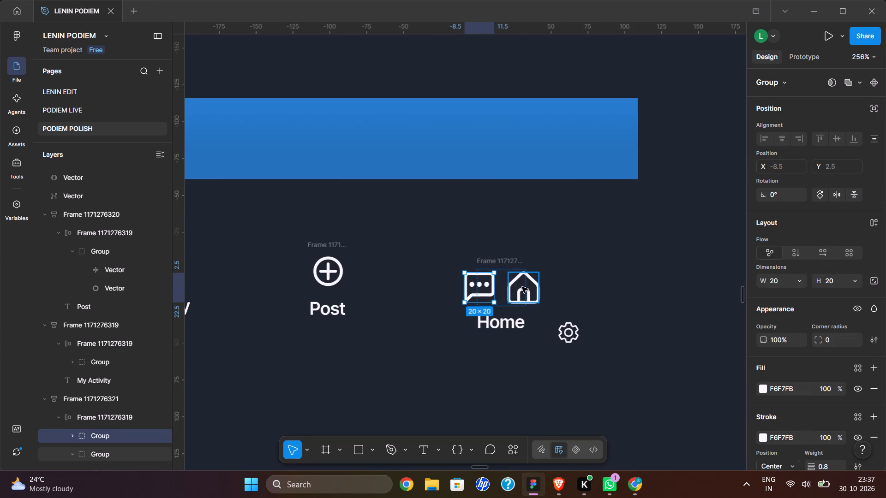
left_click(522, 287)
key("Delete")
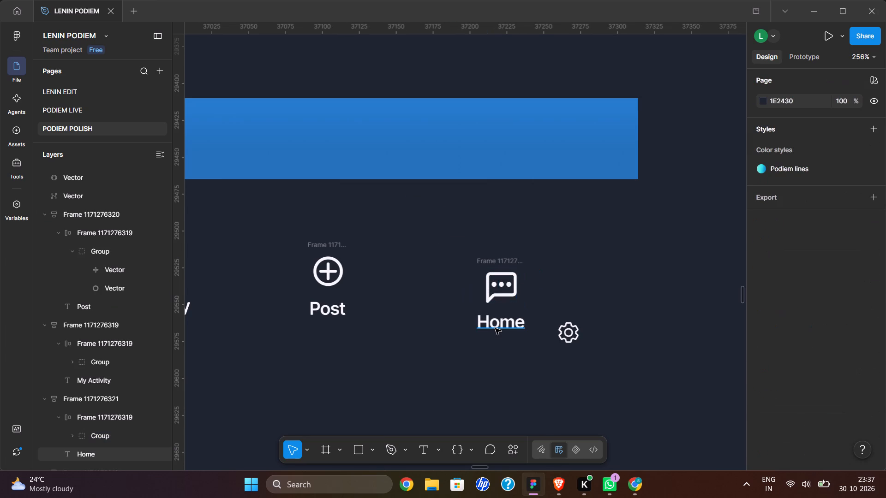
Replace the chat item's Home label with "Messages", copied from ChatGPT's proposed bottom navigation in Brave, and set the text to auto width.
triple_click(495, 328)
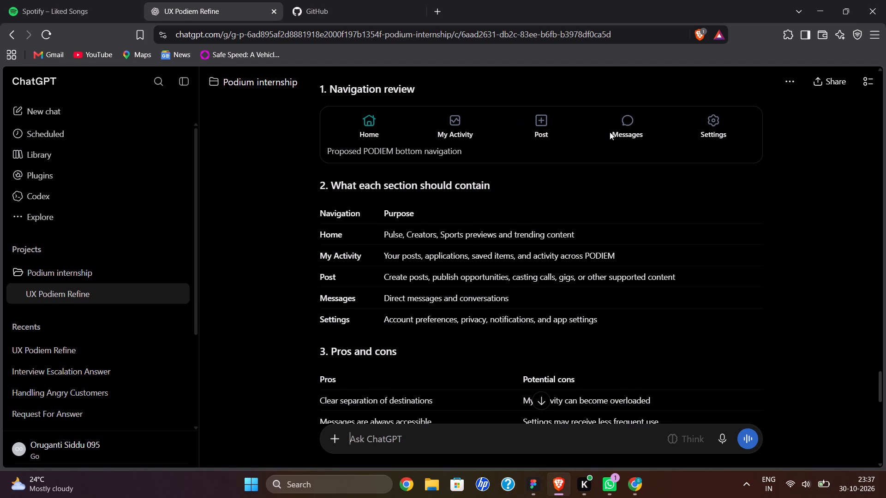
left_click_drag(610, 132, 653, 138)
key("ctrl+c")
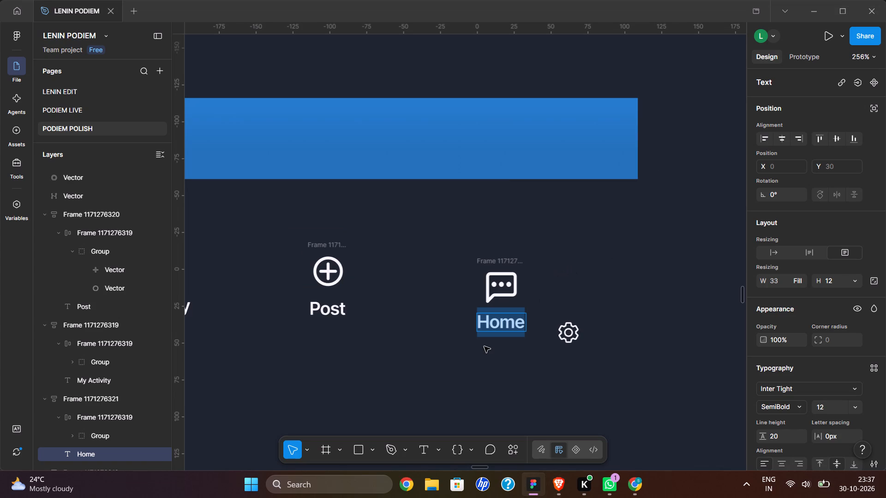
key("ctrl+v")
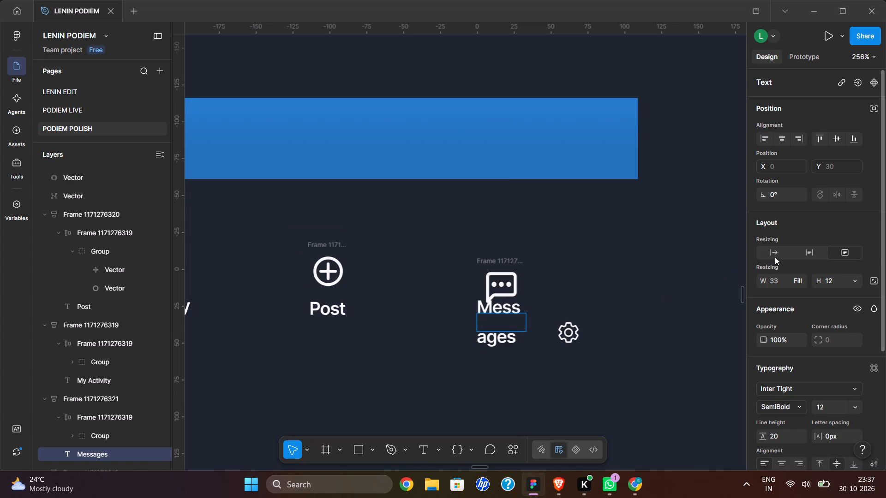
left_click(775, 255)
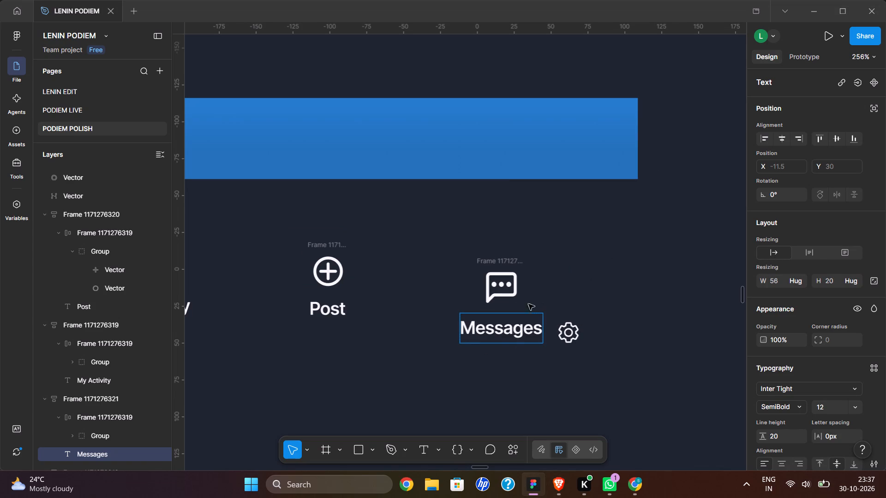
left_click(561, 286)
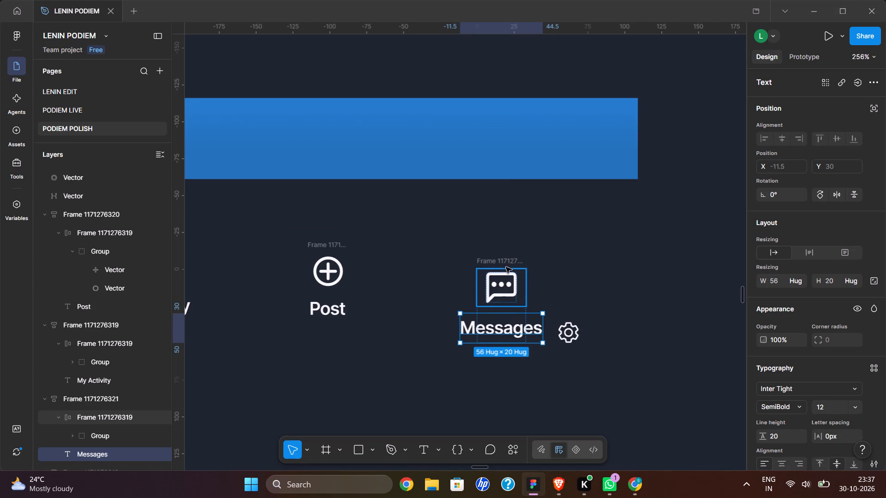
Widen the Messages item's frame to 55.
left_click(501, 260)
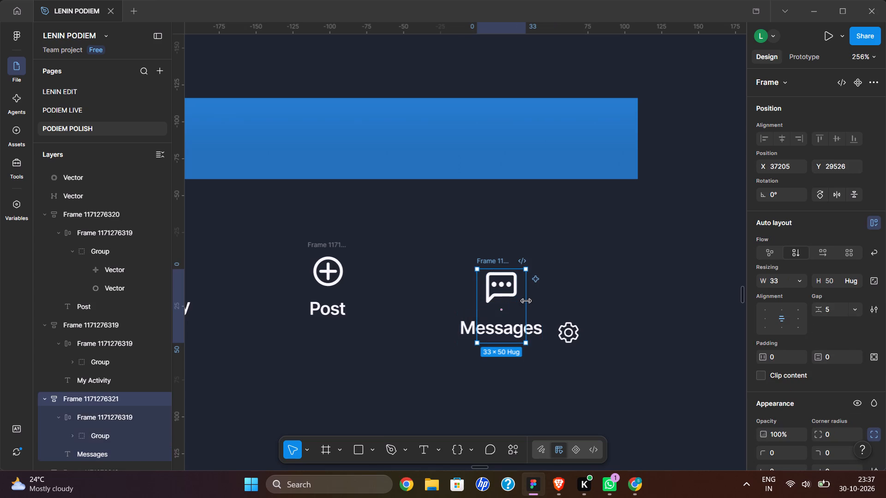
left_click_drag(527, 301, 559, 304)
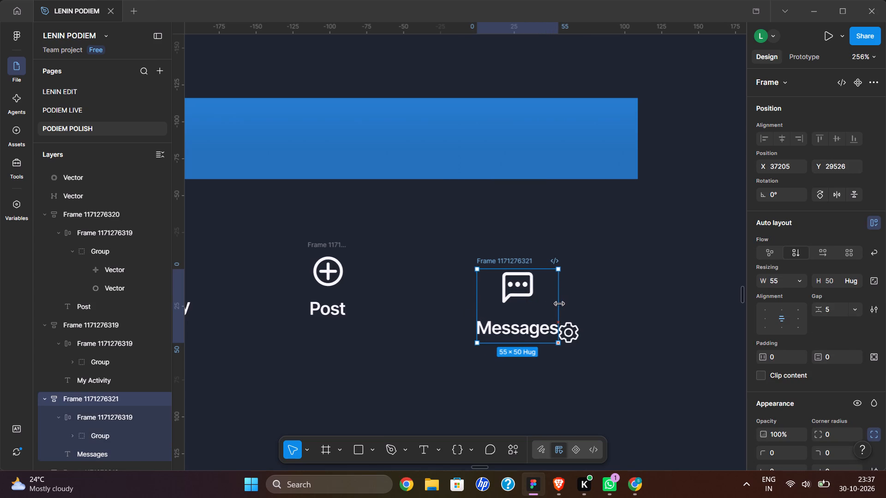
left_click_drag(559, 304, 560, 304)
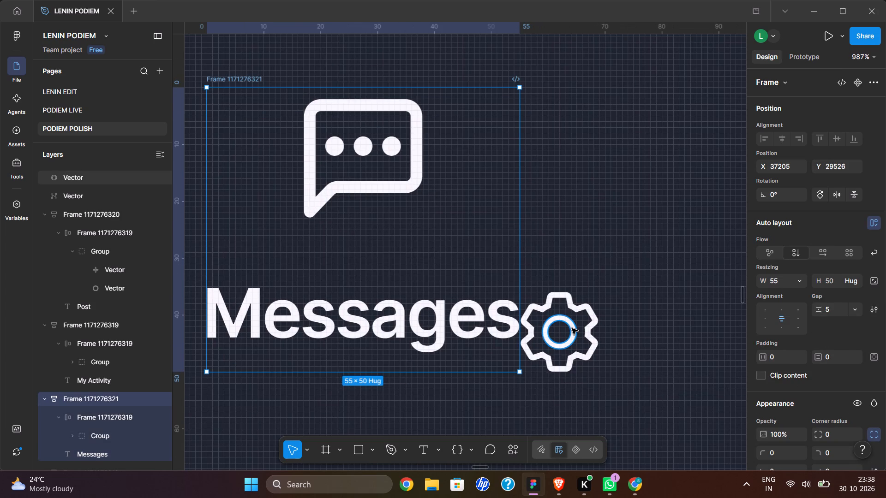
Select both gear vectors and move them together clear of the Messages item.
left_click(572, 328)
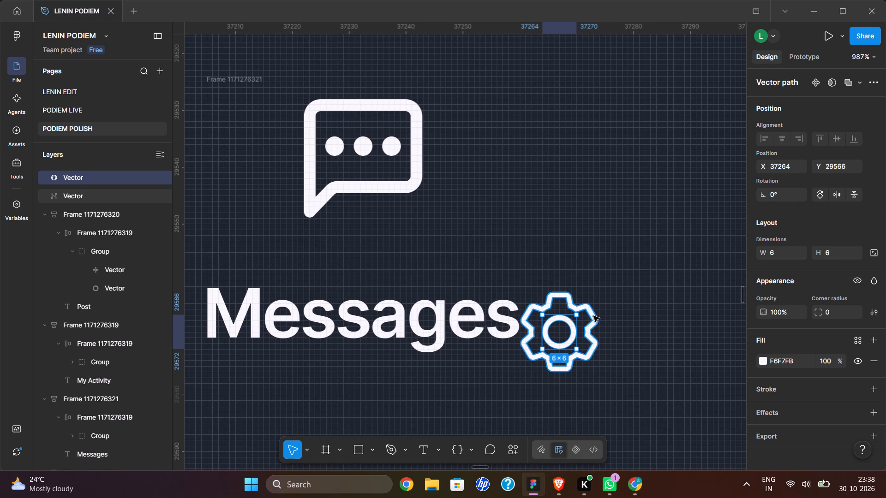
left_click(593, 316, "shift")
left_click_drag(566, 320, 735, 220)
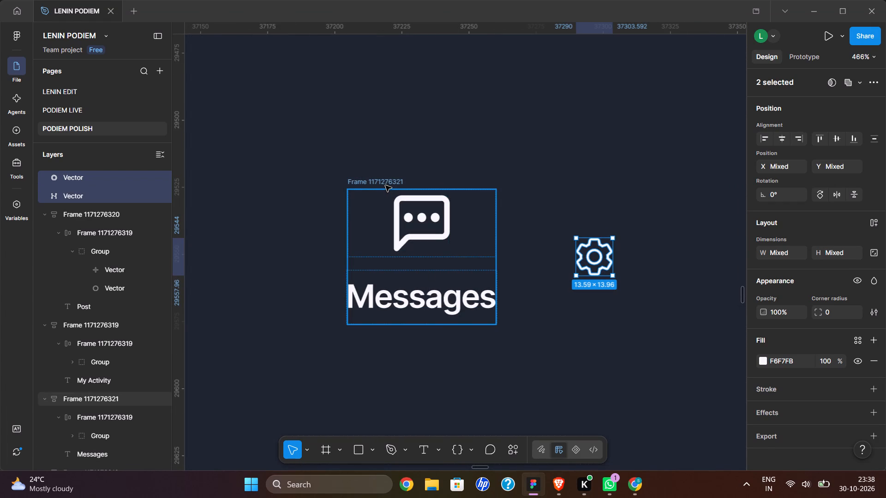
Widen the Messages item's frame to 58.
left_click(385, 185)
left_click_drag(497, 235, 505, 237)
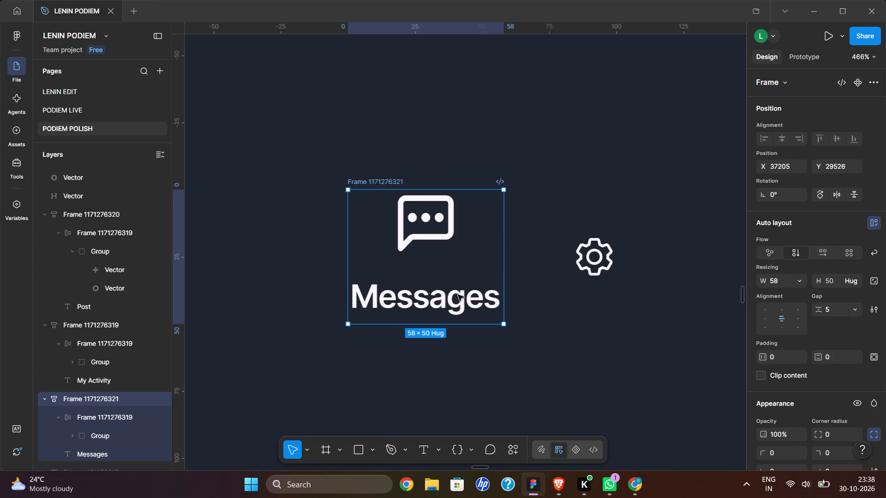
Set the Messages label's text height to 12.
left_click(435, 282)
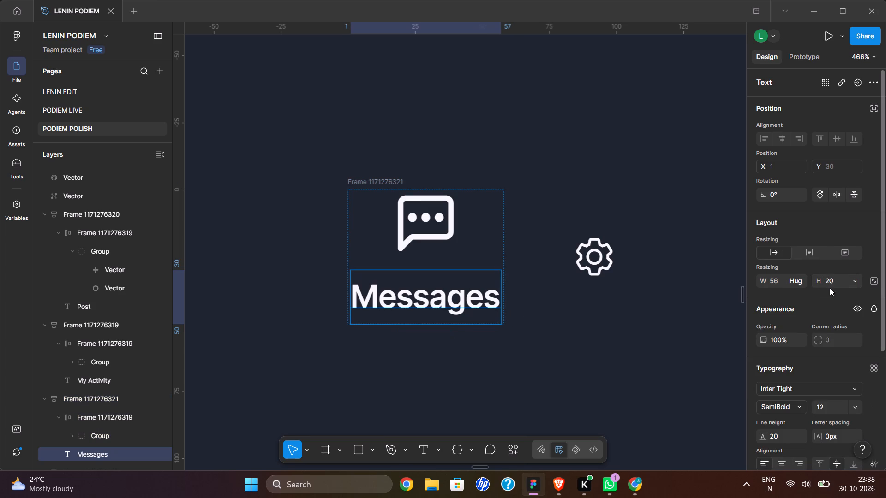
left_click(833, 288)
left_click(833, 283)
type("12")
left_click(591, 195)
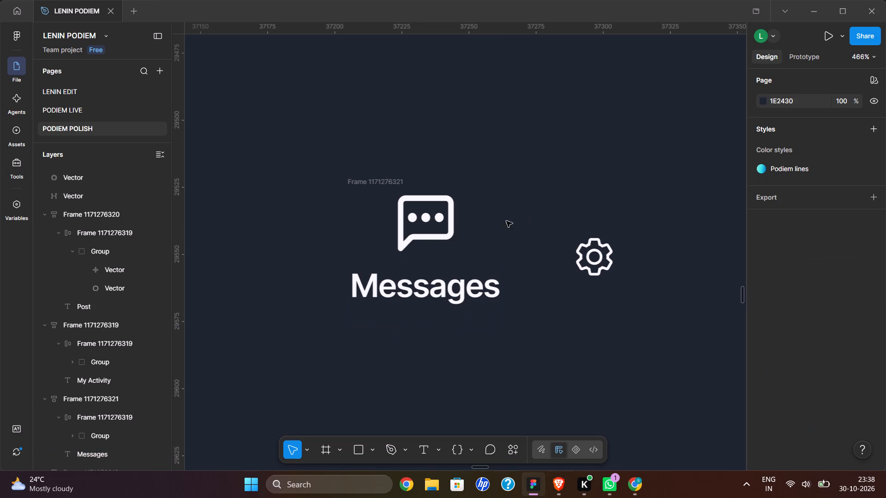
Narrow the Messages item's frame to 57.
left_click(378, 183)
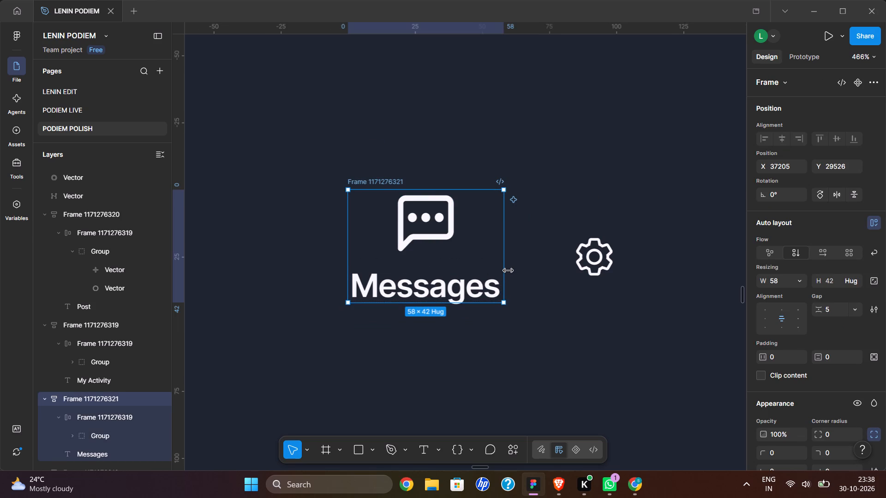
left_click_drag(508, 271, 502, 272)
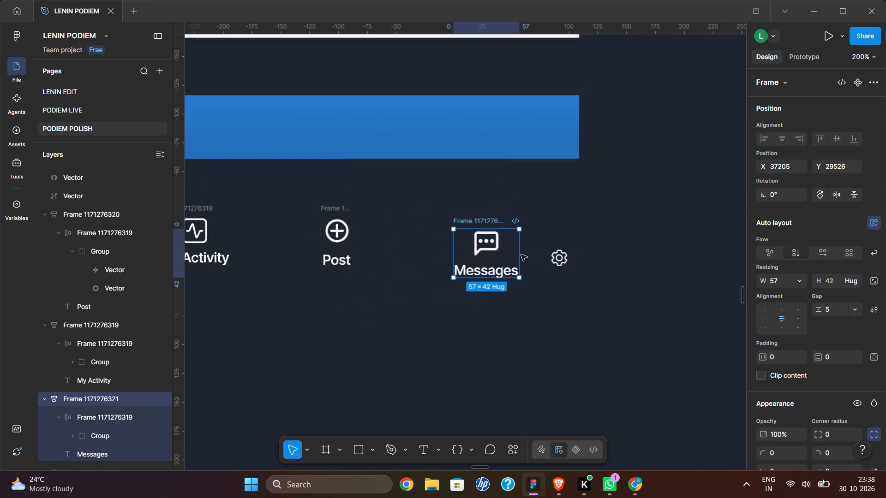
Move the Messages item beside the Post item, with their icons level, and duplicate it.
left_click_drag(470, 219, 405, 206)
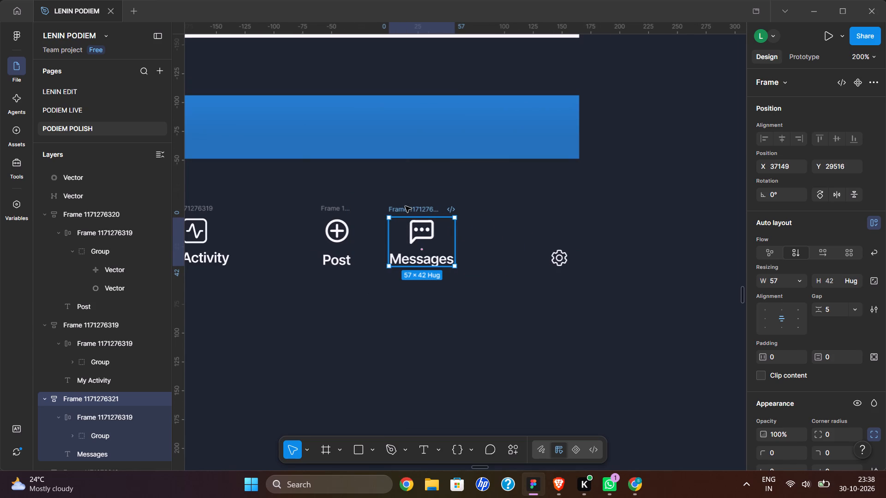
key("ctrl+d")
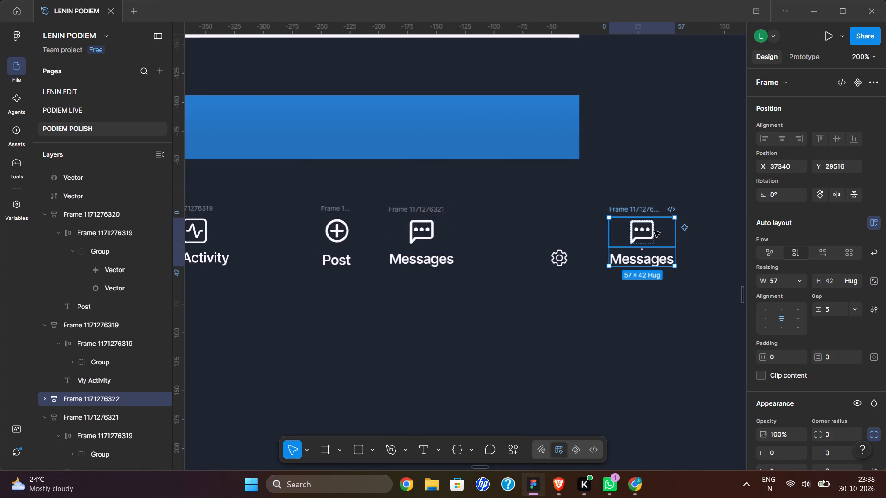
Select both gear vectors, shift them slightly closer to the duplicated Messages item, and wrap them in a frame.
left_click_drag(532, 234, 593, 291)
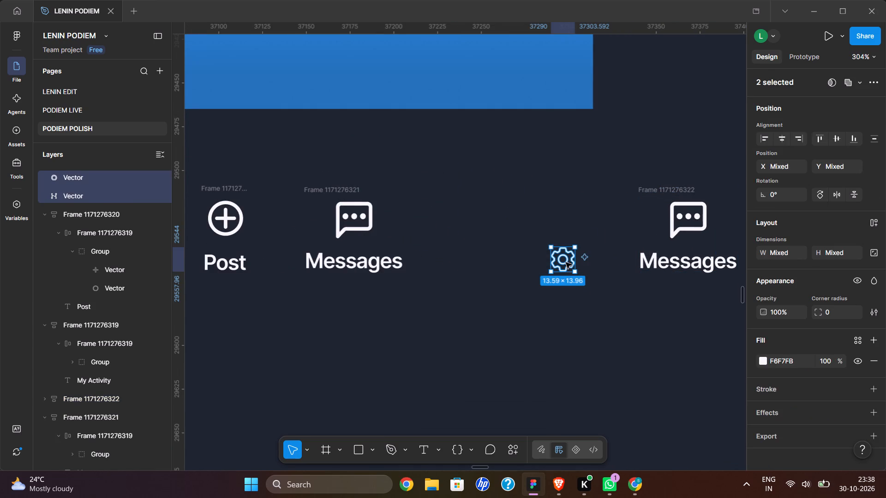
left_click_drag(566, 262, 575, 246)
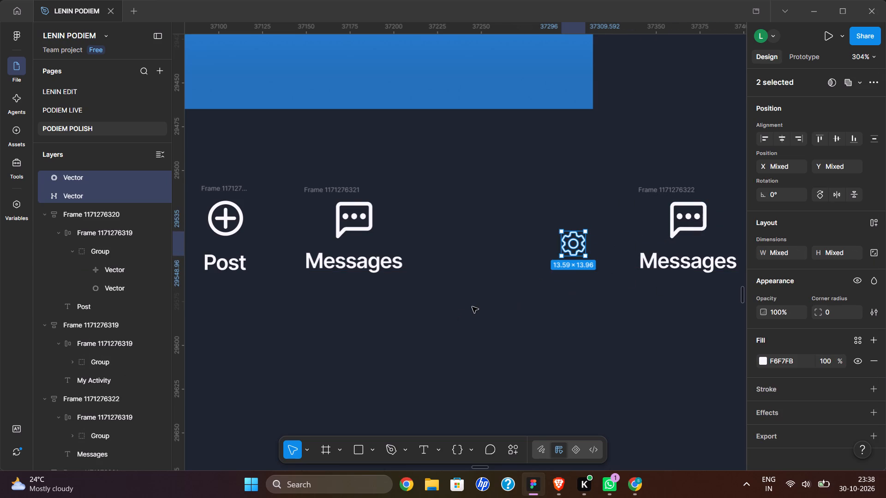
key("ctrl+alt+g")
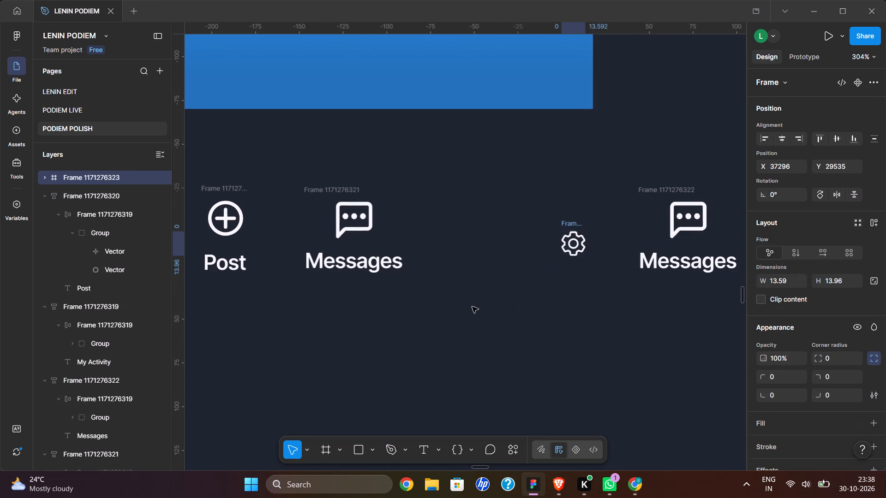
Resize the gear icon's frame to 20 × 20.
left_click(777, 282)
type("20")
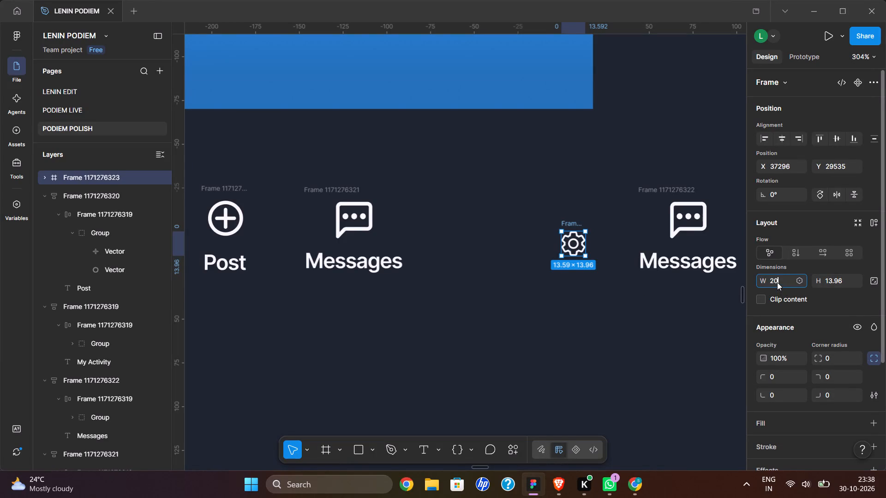
left_click(832, 282)
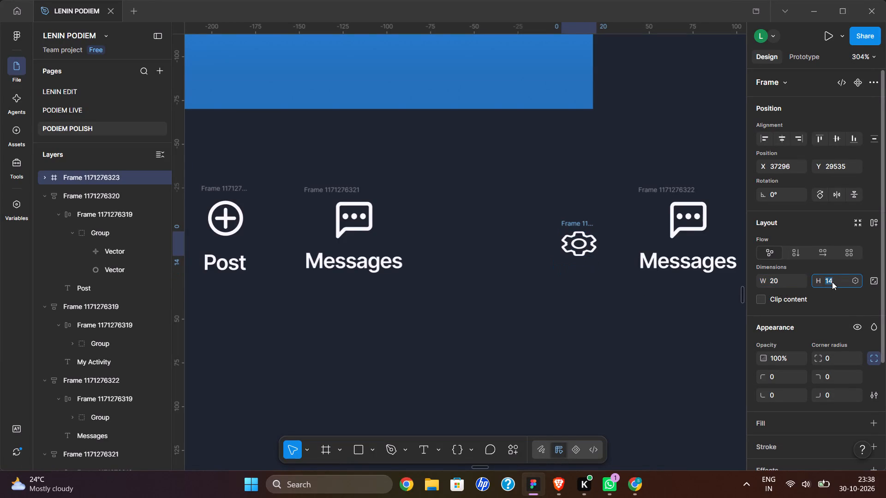
type("20")
left_click(623, 326)
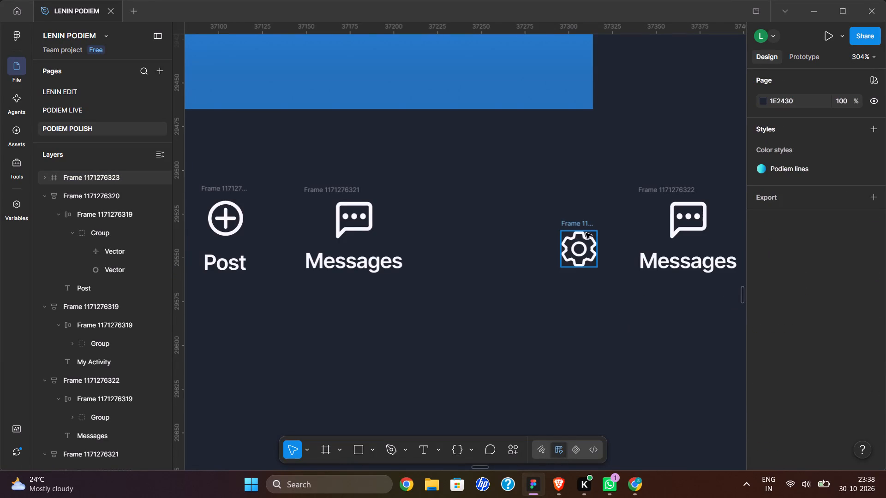
Replace the chat icon in the duplicated Messages item with the gear by moving its frame in and deleting the chat group.
left_click(582, 231)
left_click_drag(582, 238, 626, 236)
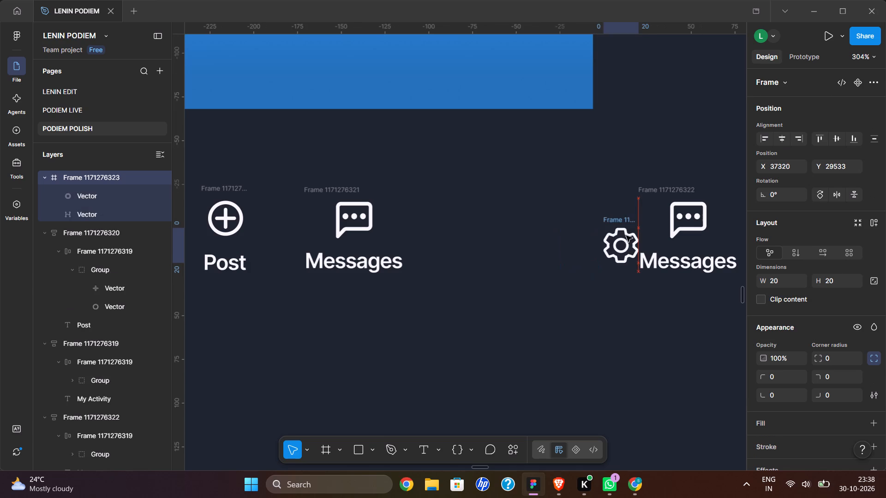
left_click_drag(626, 236, 694, 207)
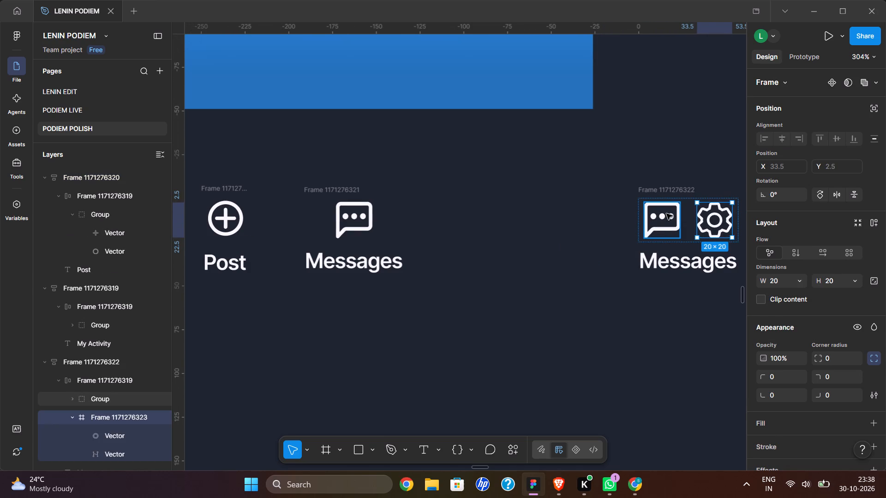
left_click(666, 213)
key("Delete")
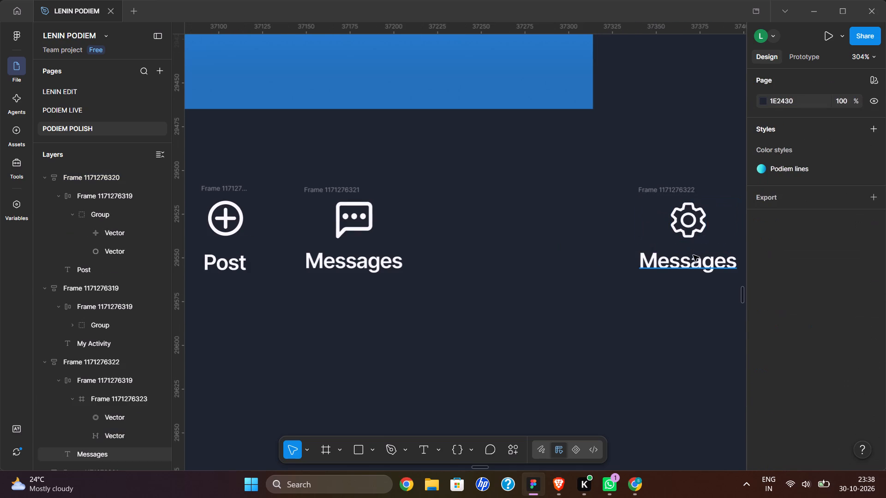
Change the gear item's label from Messages to "Settings".
double_click(693, 255)
type("Setting")
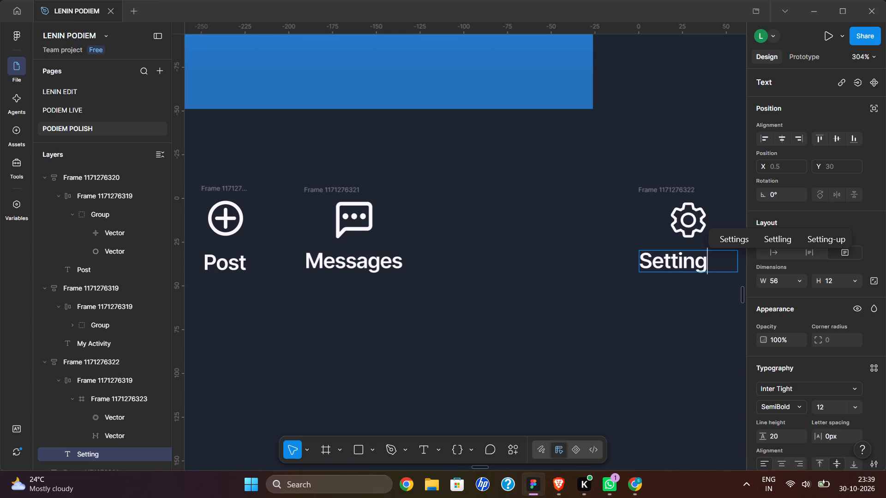
key("s")
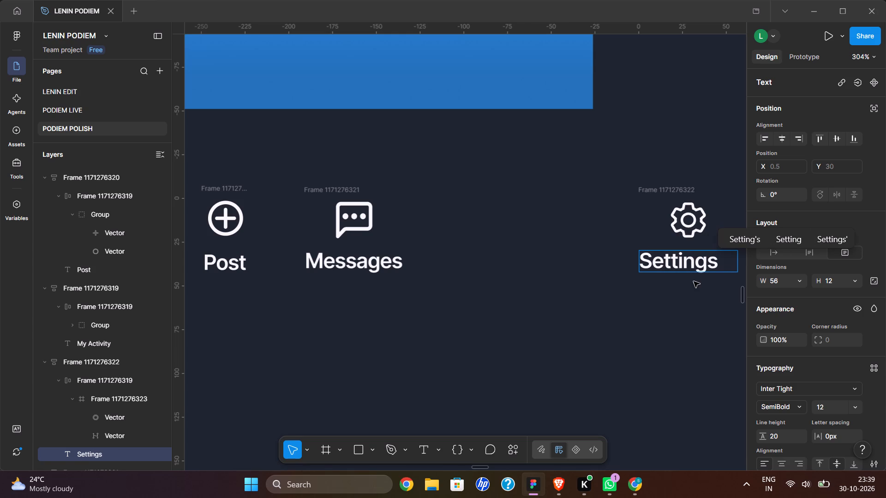
left_click(694, 281)
Narrow the Settings label's text box to 45.
scroll(694, 281, "left", 1)
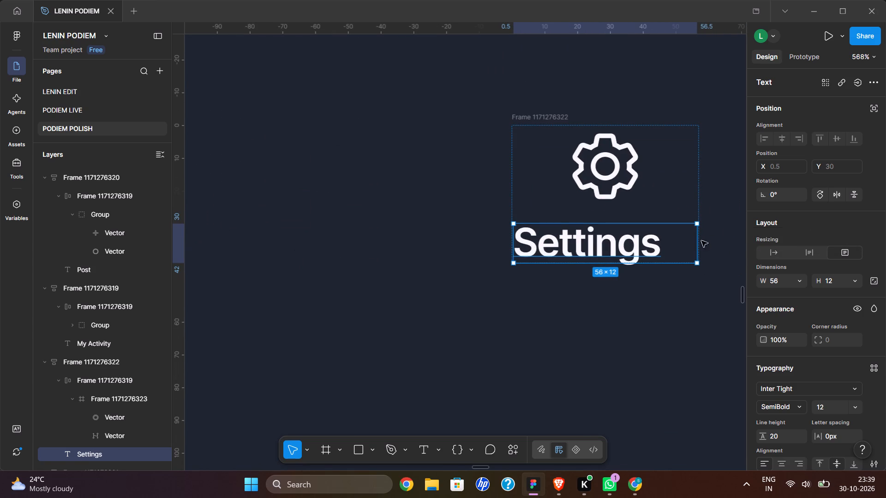
left_click_drag(697, 243, 678, 244)
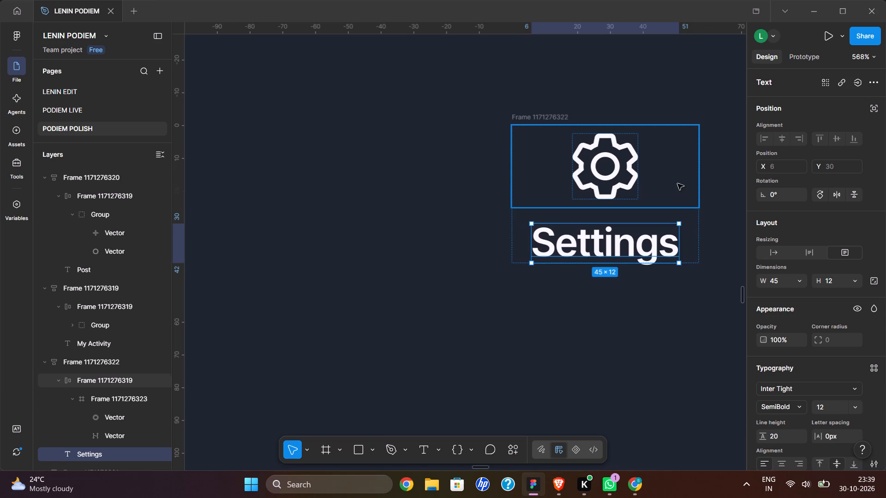
Narrow the Settings item's frame to 46 so that it fits the label.
left_click(545, 117)
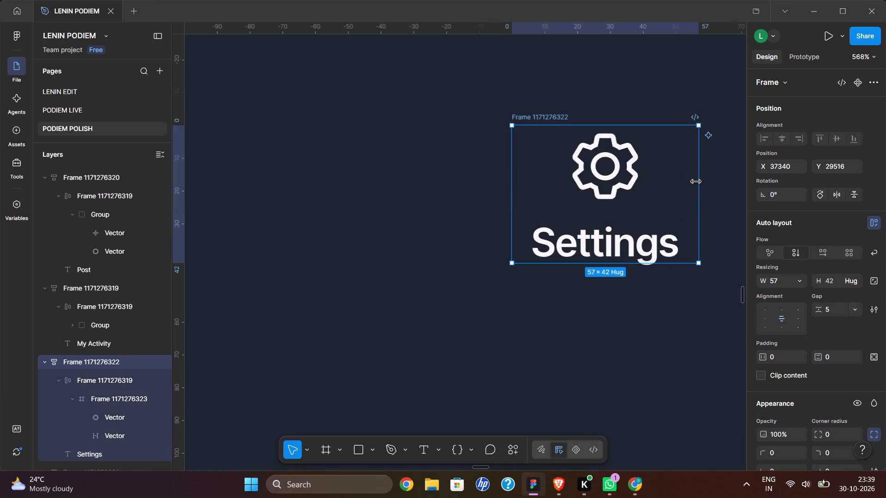
left_click_drag(697, 179, 674, 183)
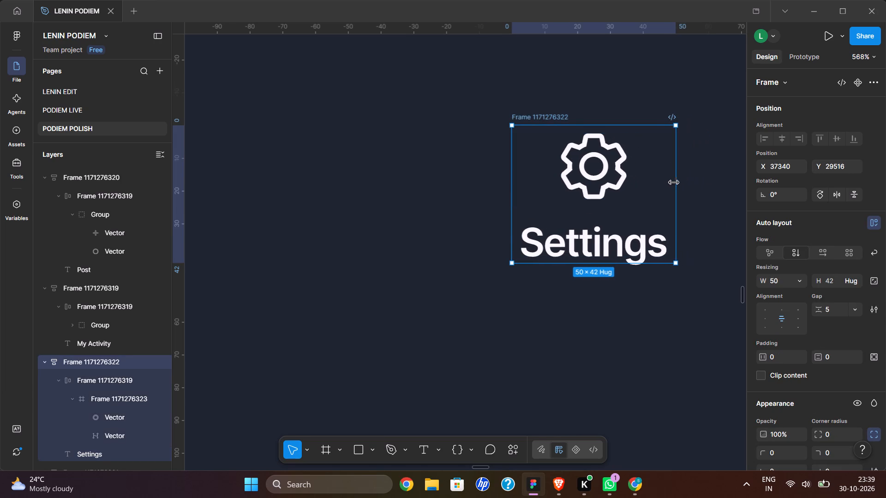
left_click_drag(674, 183, 664, 186)
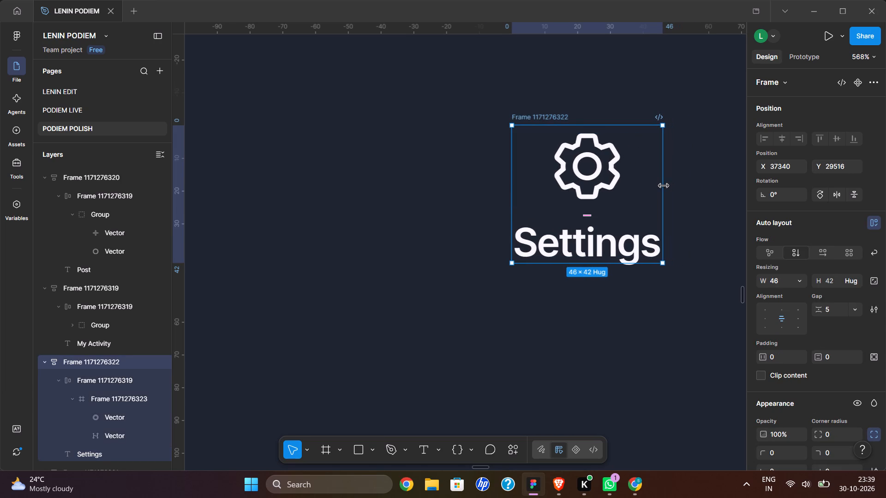
left_click(625, 240)
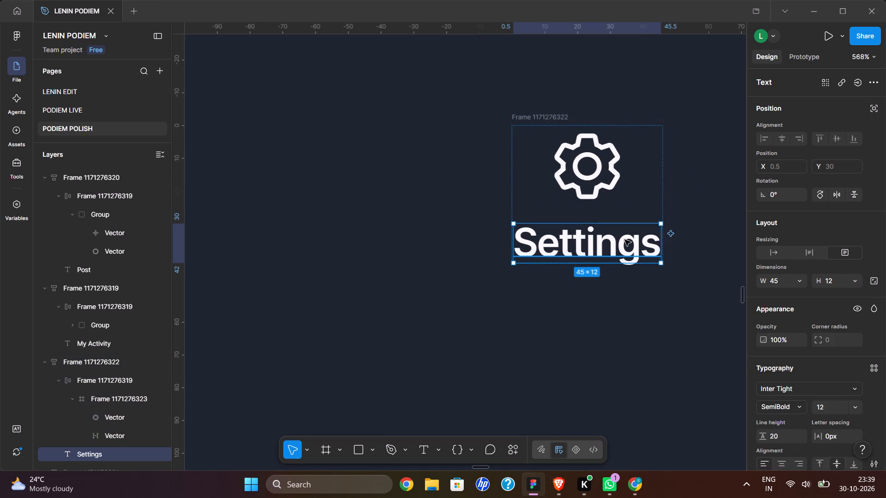
left_click(621, 318)
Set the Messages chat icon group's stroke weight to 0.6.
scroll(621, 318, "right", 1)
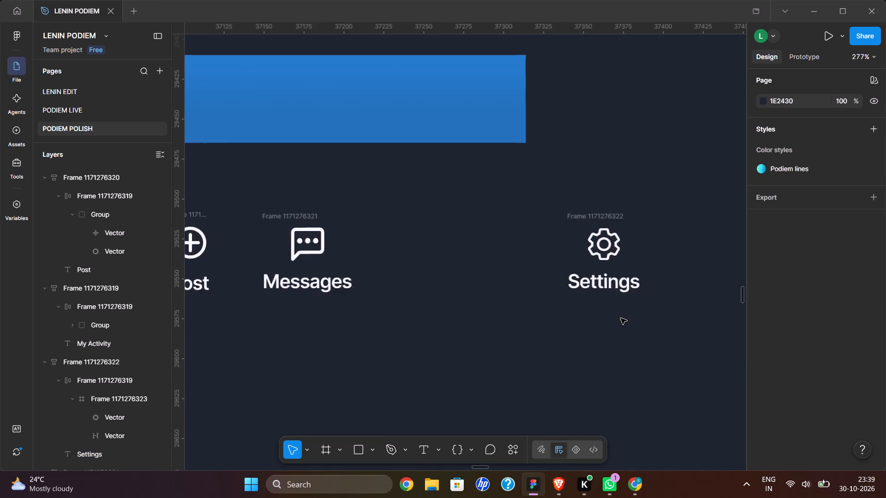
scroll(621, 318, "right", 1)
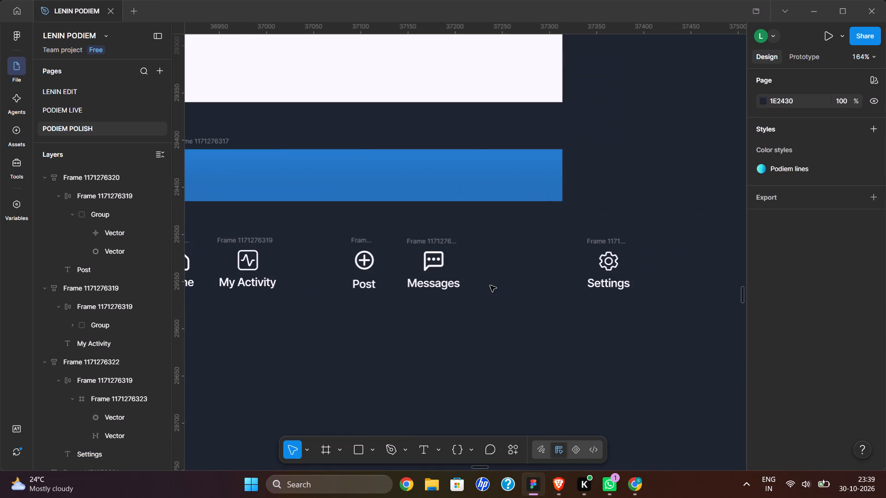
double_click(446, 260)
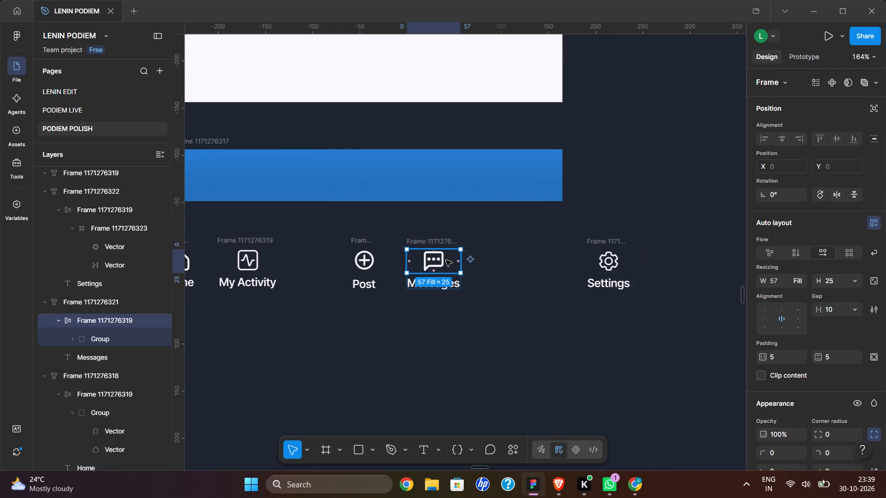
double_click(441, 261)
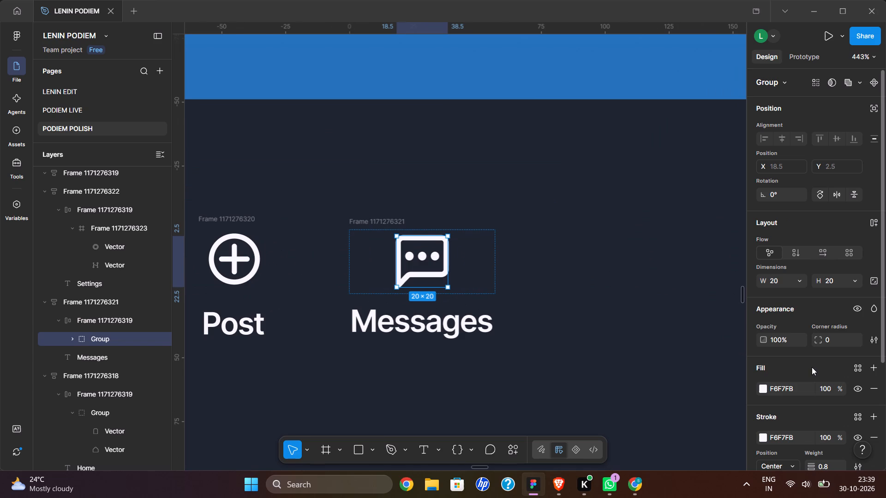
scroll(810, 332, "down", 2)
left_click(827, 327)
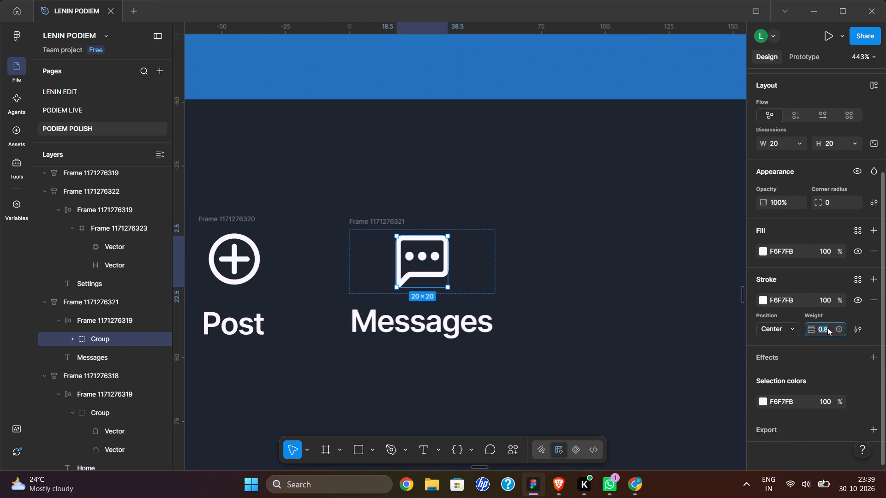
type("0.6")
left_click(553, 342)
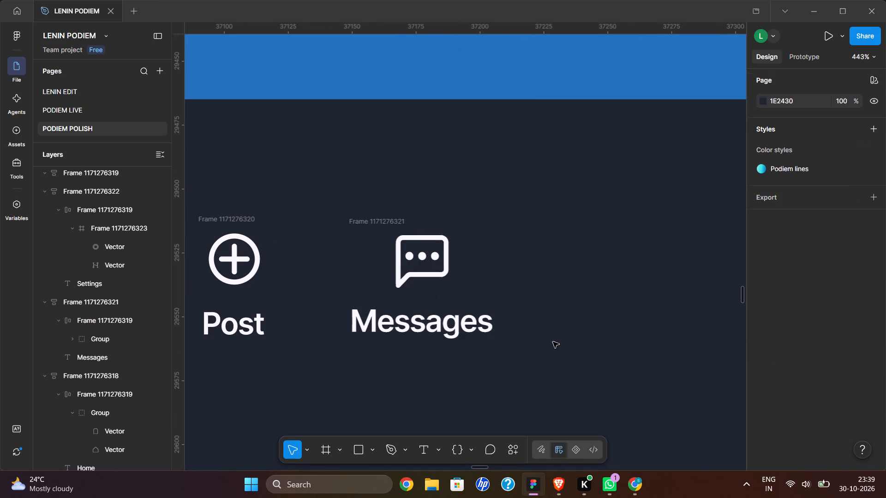
Set the Messages chat icon group's stroke weight to 0.5.
double_click(407, 271)
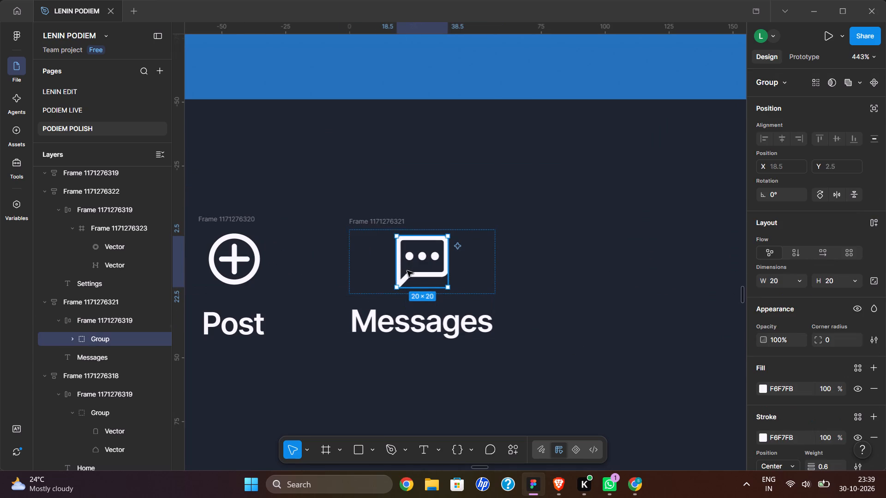
scroll(805, 395, "down", 2)
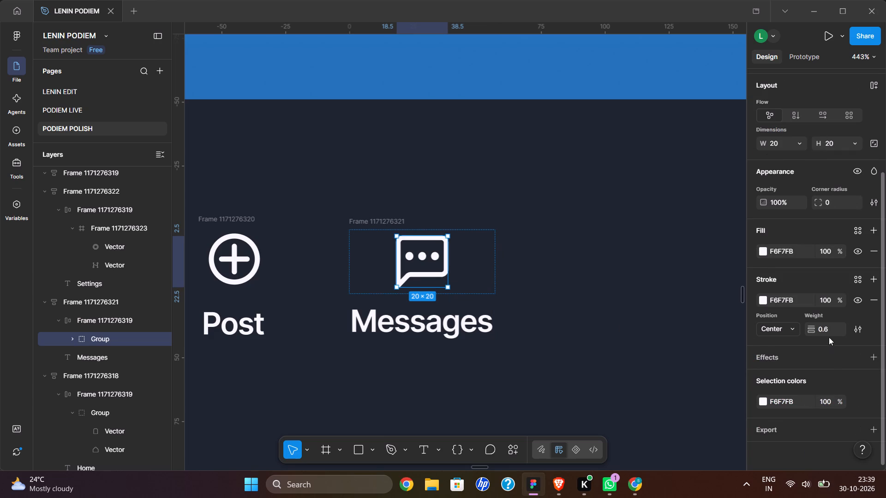
left_click(829, 324)
type("0.5")
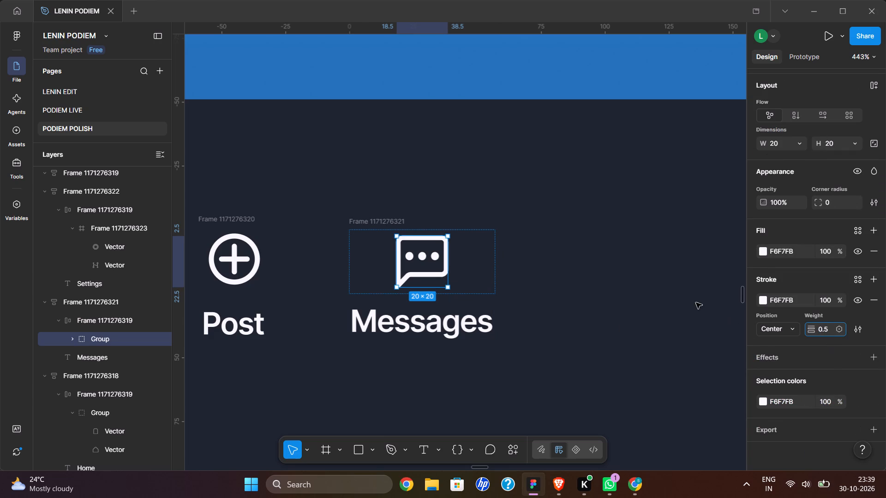
left_click(692, 298)
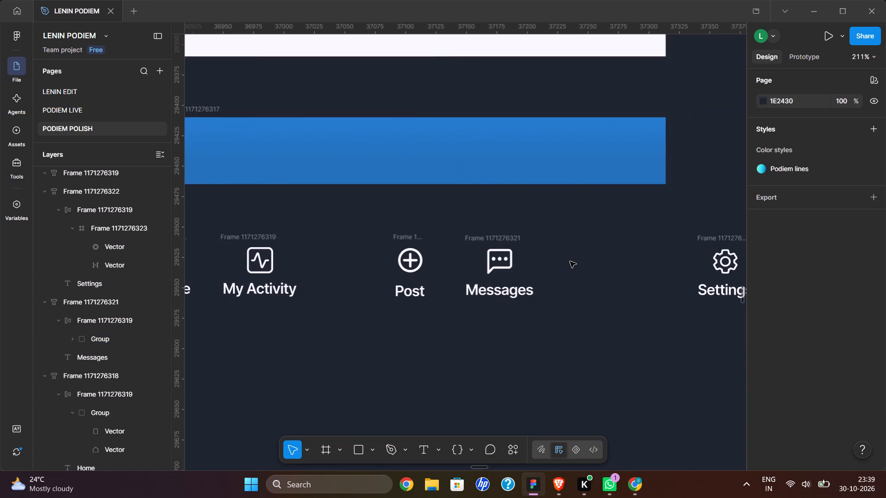
scroll(570, 261, "right", 1)
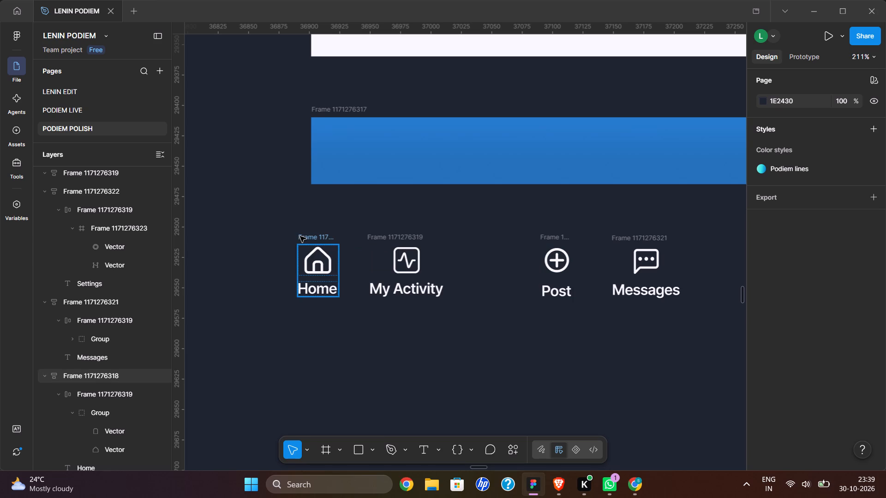
Draw an ellipse about 45 × 40 overlapping the top edge of the blue navigation bar frame.
scroll(300, 236, "left", 2)
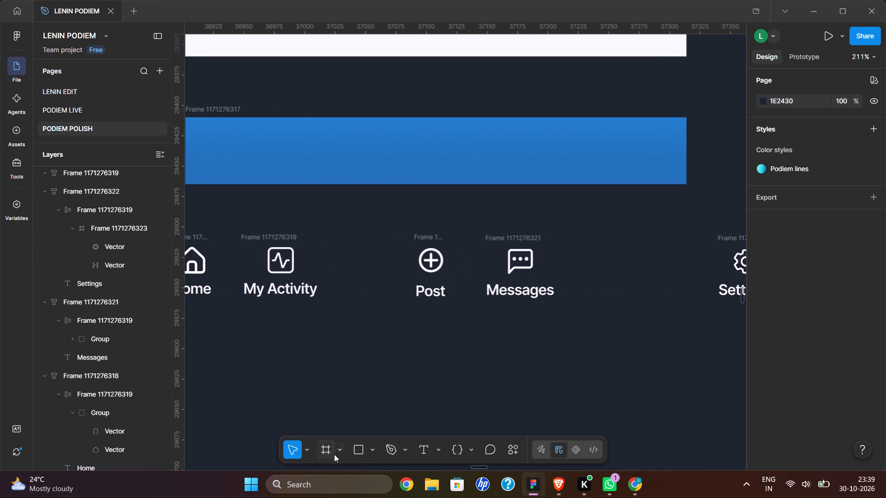
left_click(373, 451)
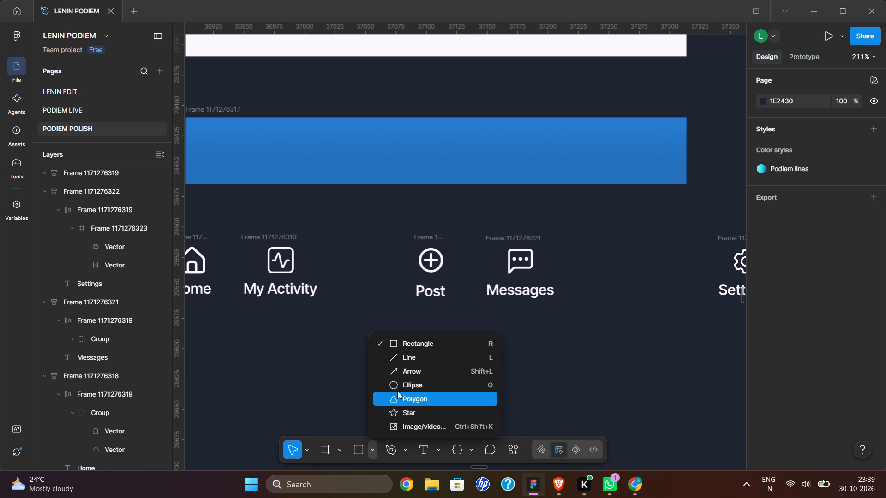
left_click(397, 386)
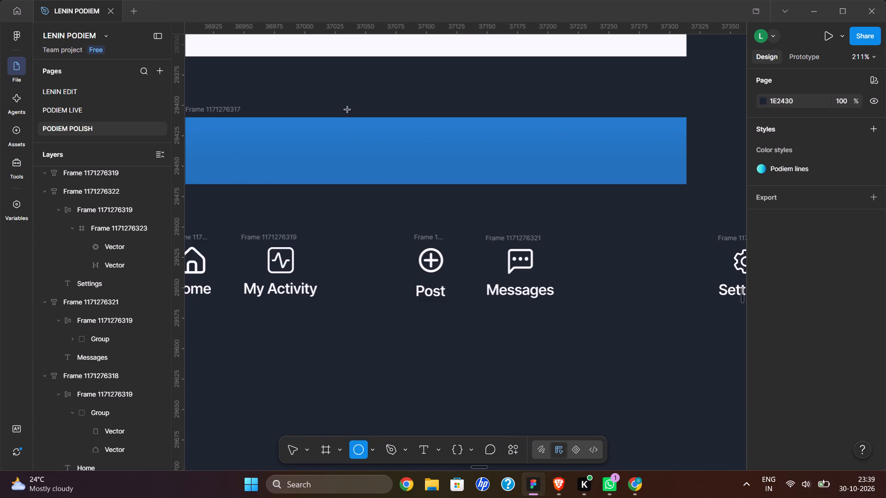
left_click_drag(347, 110, 402, 158)
left_click_drag(377, 139, 389, 121)
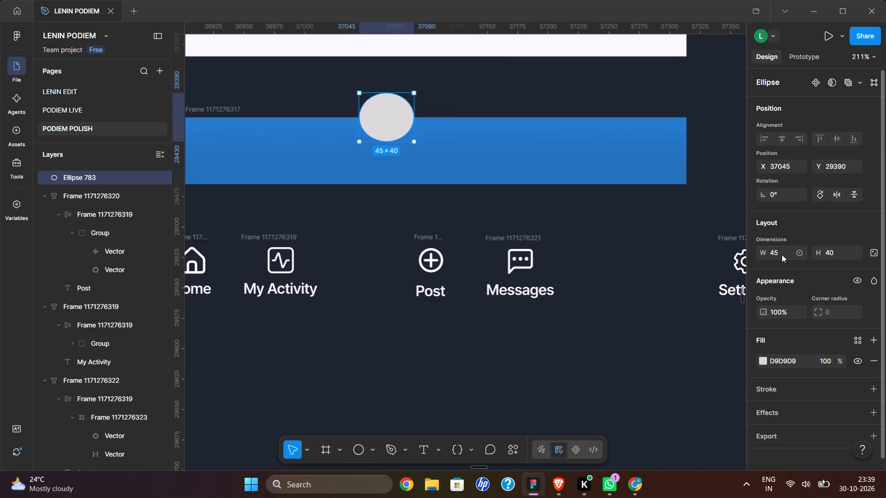
Set the ellipse's height to 45 so that it is a circle.
left_click(784, 251)
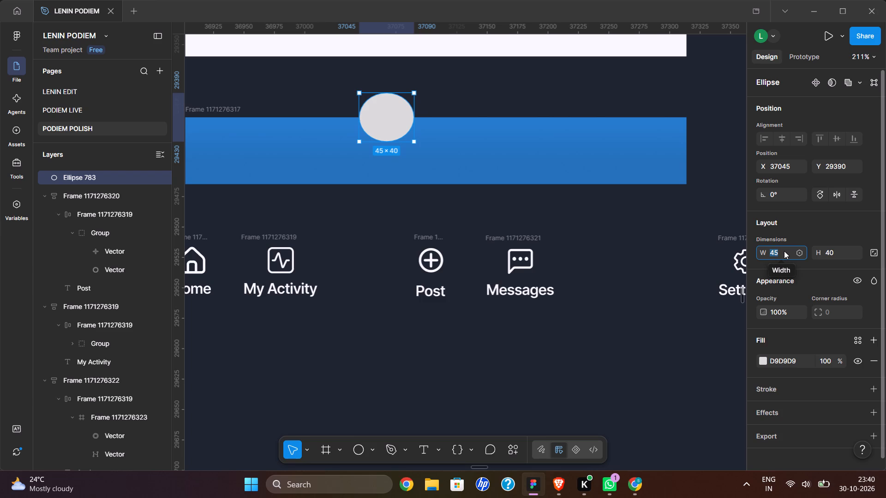
left_click(832, 251)
type("45")
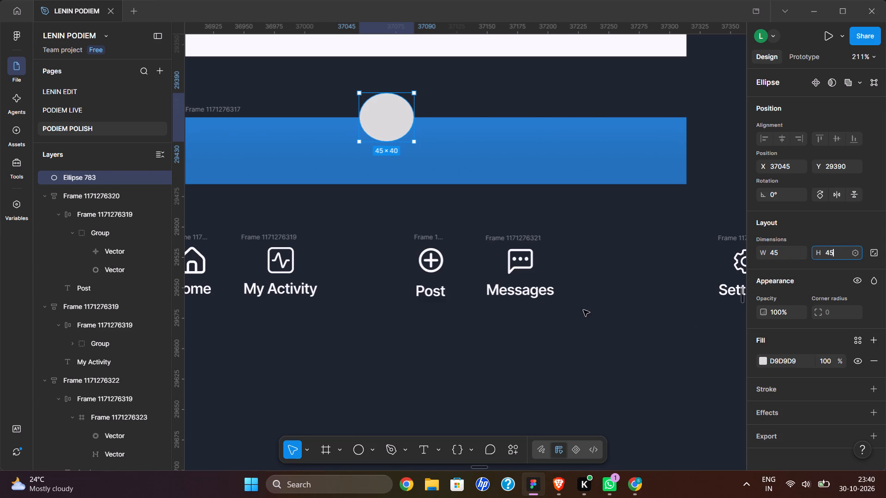
left_click(581, 278)
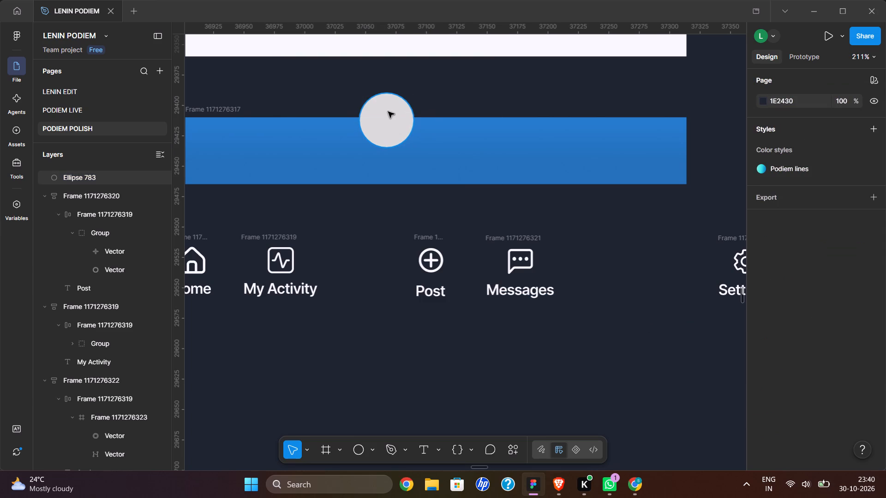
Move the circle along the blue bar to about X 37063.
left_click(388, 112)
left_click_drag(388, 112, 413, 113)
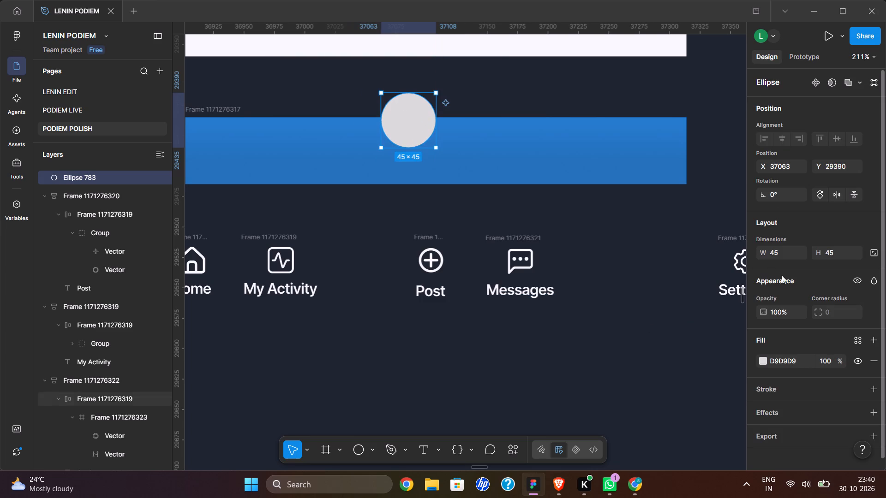
Lock the circle's aspect ratio and set its width to 55.
left_click(880, 250)
left_click(875, 250)
left_click(782, 254)
type("55")
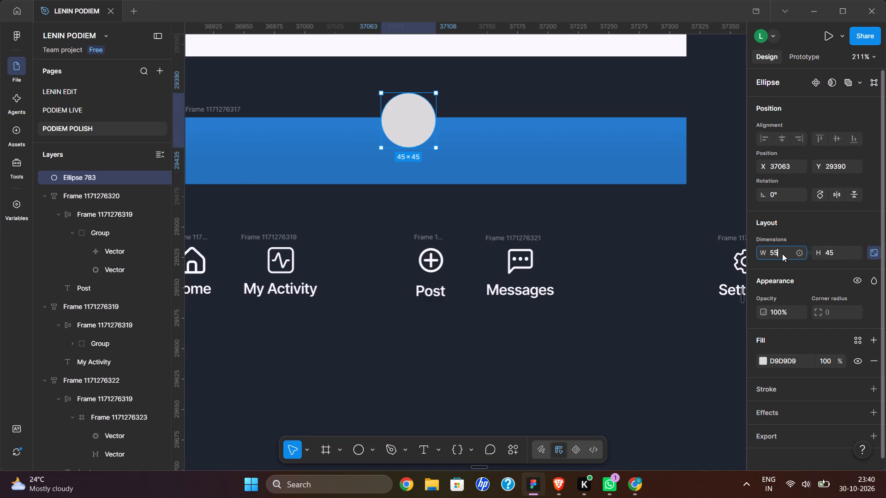
left_click(629, 220)
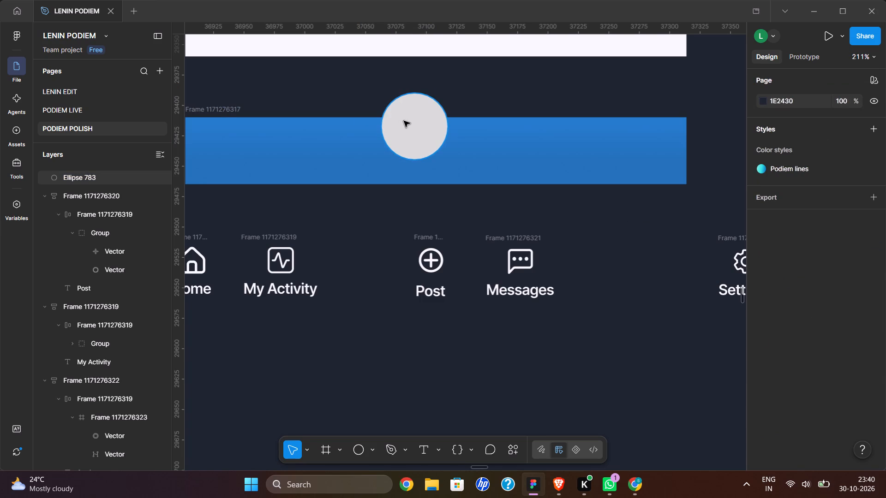
Move the circle onto the blue bar, centred above the Post item at X 37076, Y 29410.
left_click(404, 121)
left_click_drag(404, 121, 425, 122)
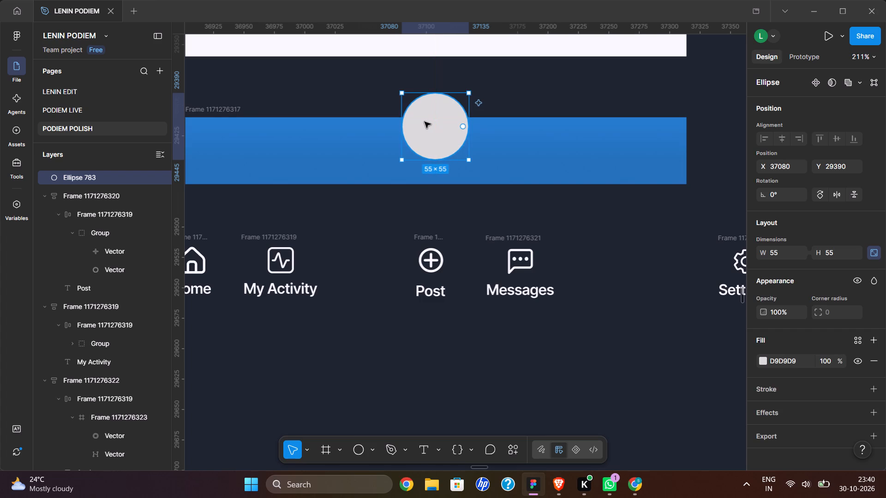
left_click_drag(425, 122, 426, 148)
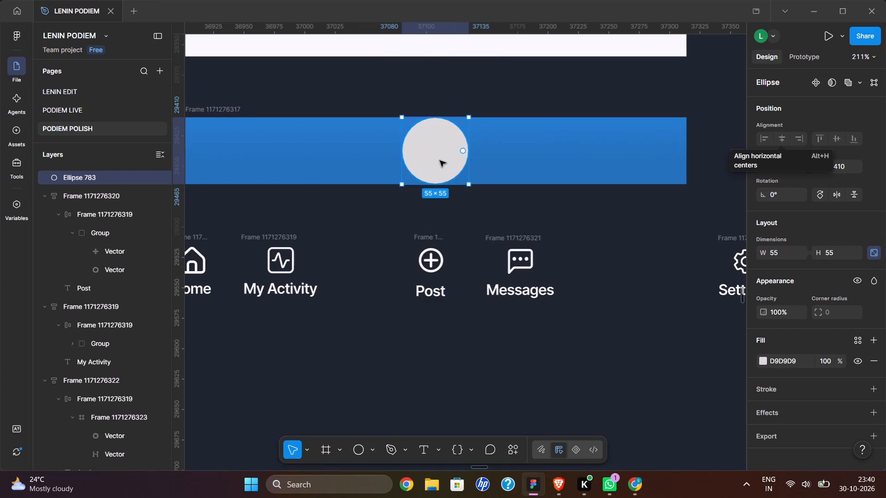
left_click_drag(438, 160, 434, 160)
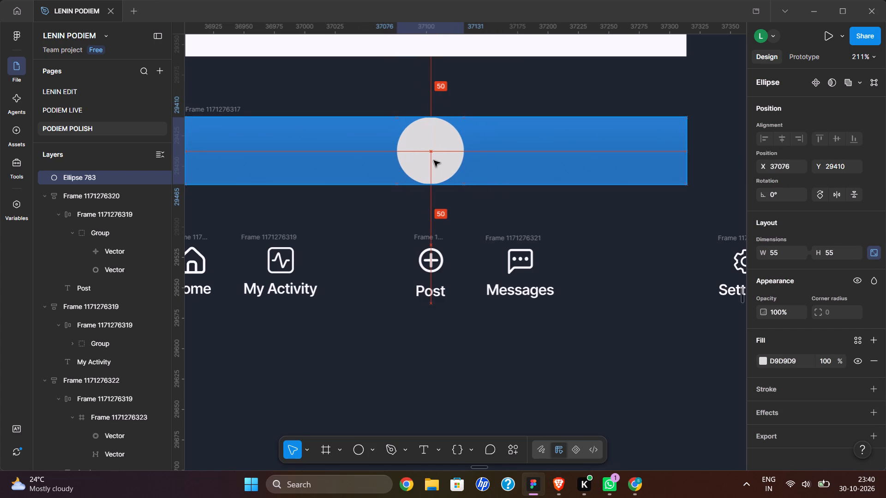
left_click_drag(434, 160, 431, 156)
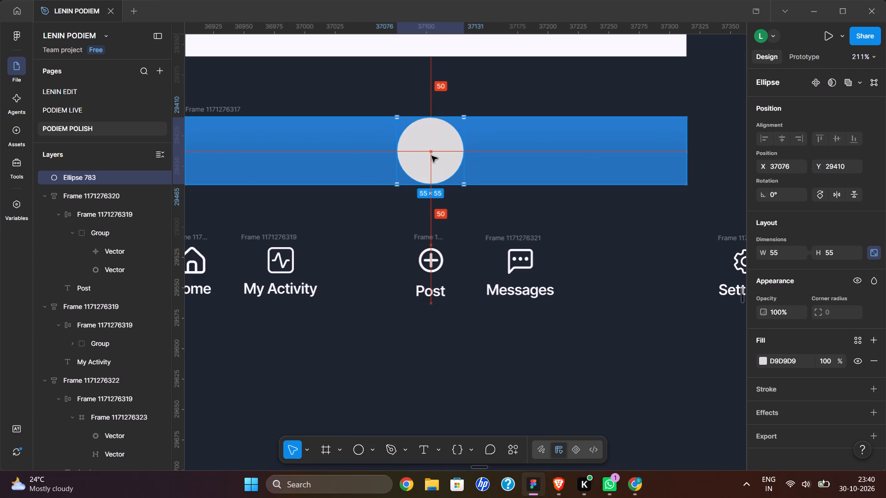
left_click_drag(431, 156, 432, 160)
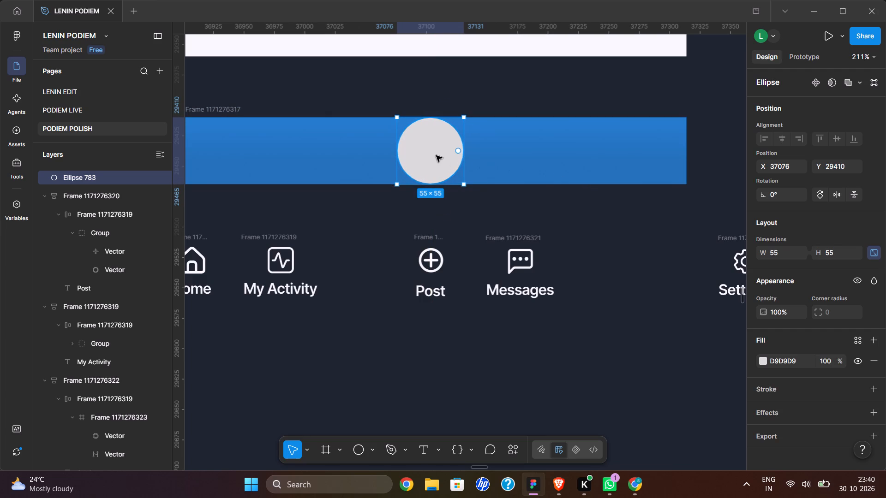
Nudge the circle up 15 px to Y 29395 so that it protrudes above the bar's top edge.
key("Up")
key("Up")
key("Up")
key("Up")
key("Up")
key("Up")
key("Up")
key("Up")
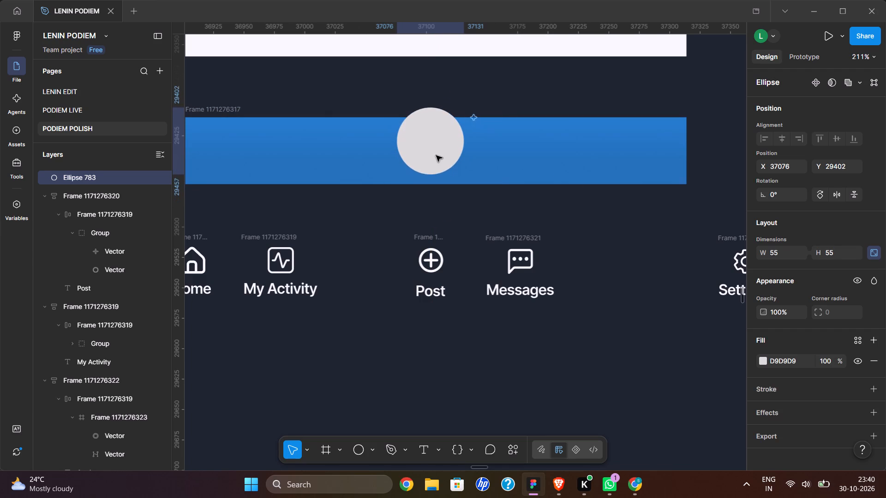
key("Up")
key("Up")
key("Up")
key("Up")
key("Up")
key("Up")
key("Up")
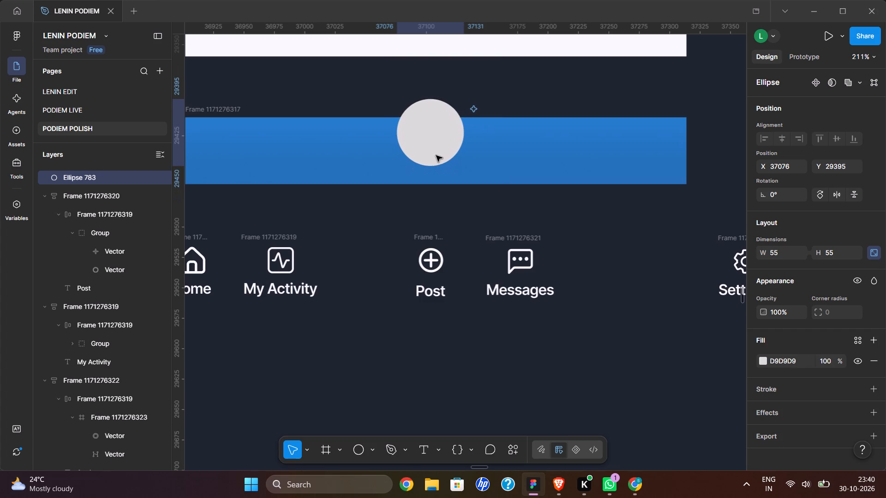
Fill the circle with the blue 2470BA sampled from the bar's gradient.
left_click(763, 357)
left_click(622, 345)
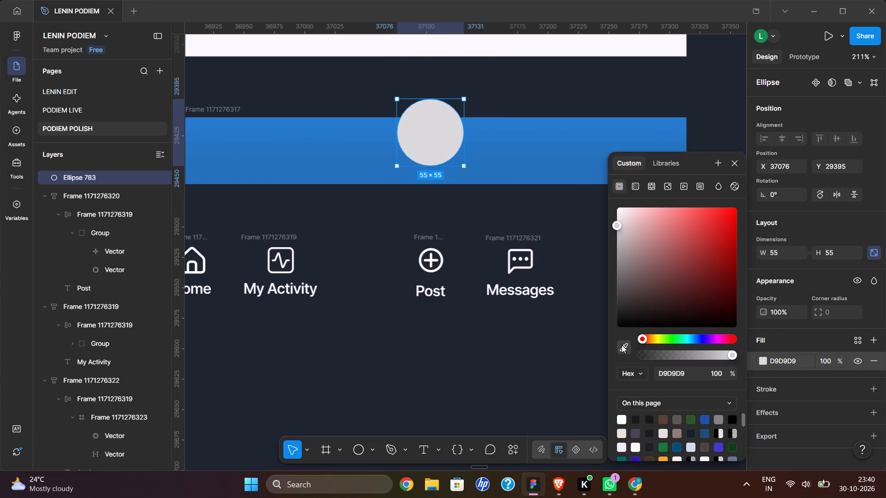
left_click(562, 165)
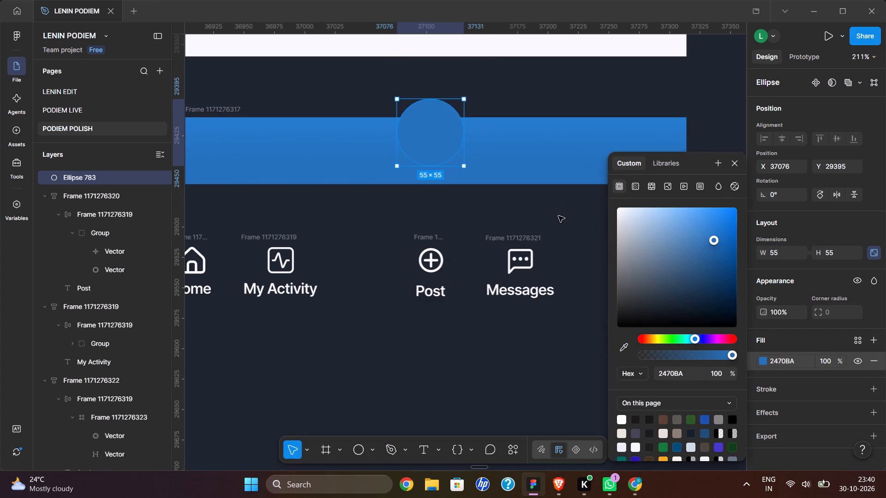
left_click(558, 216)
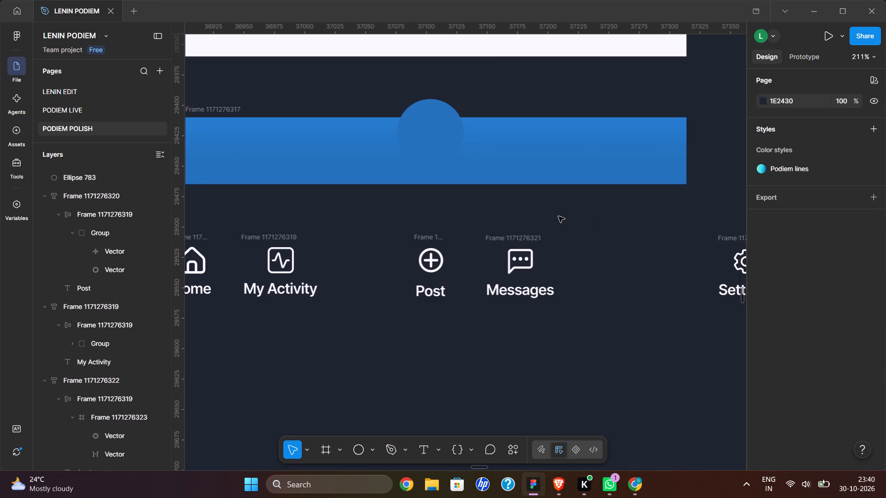
Replace the blue bar frame's linear gradient with a solid 247BCD fill sampled from the Athletes chip.
left_click(238, 107)
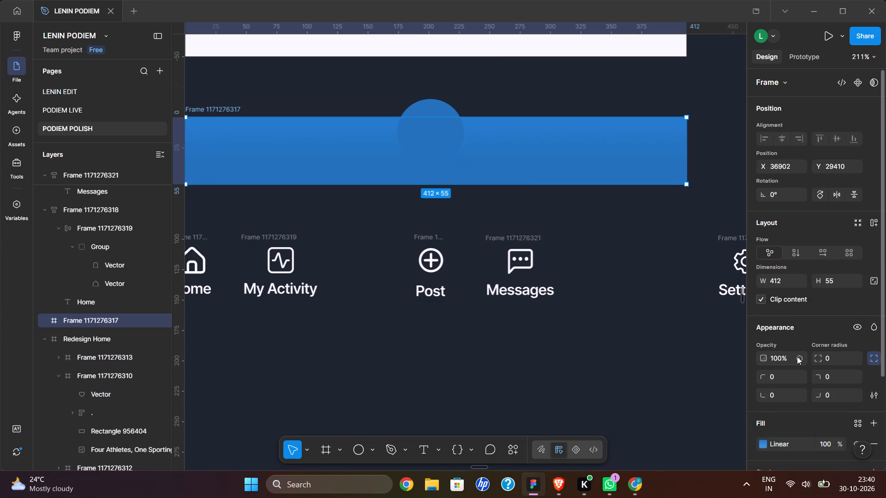
scroll(797, 356, "down", 3)
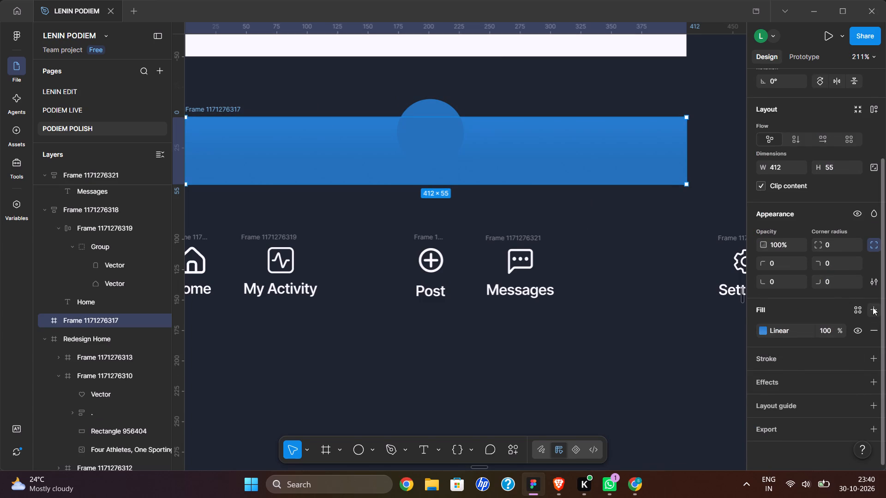
left_click(872, 307)
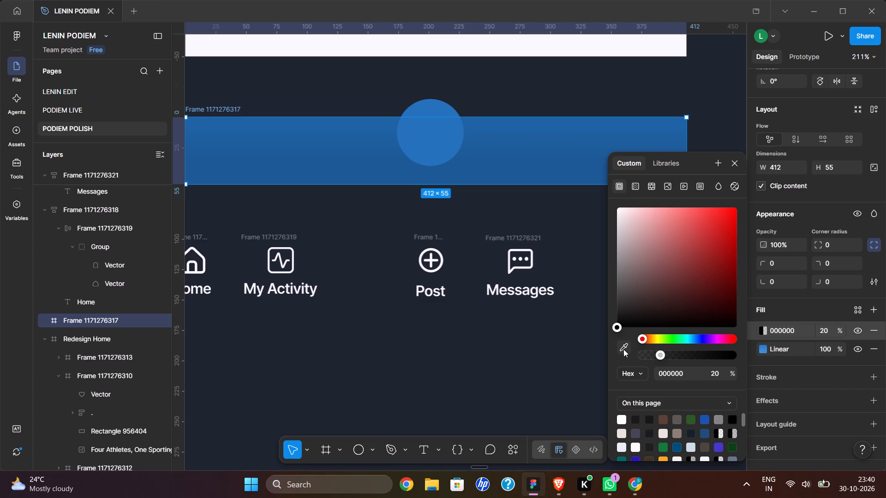
left_click(624, 349)
scroll(450, 326, "up", 3)
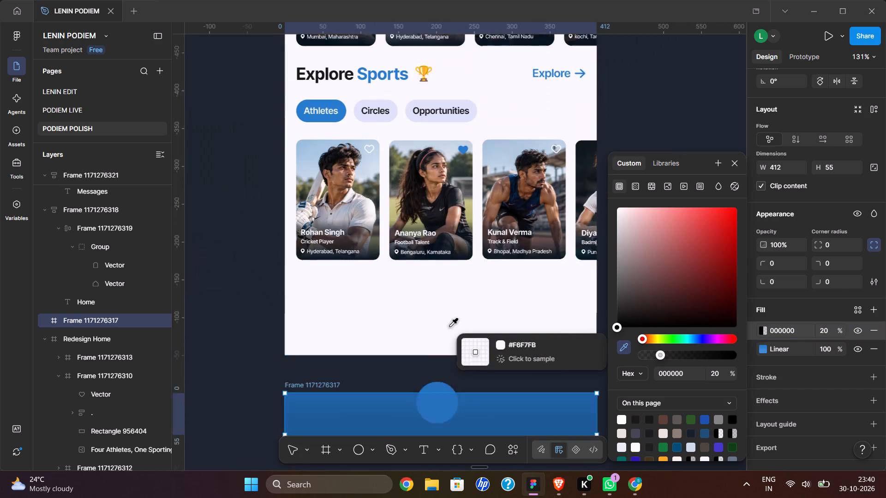
scroll(450, 326, "up", 2)
left_click(332, 188)
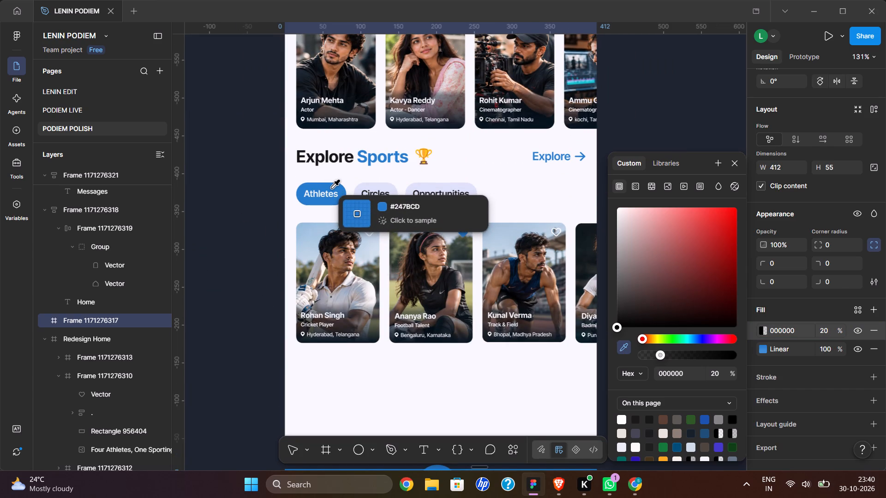
scroll(332, 188, "down", 4)
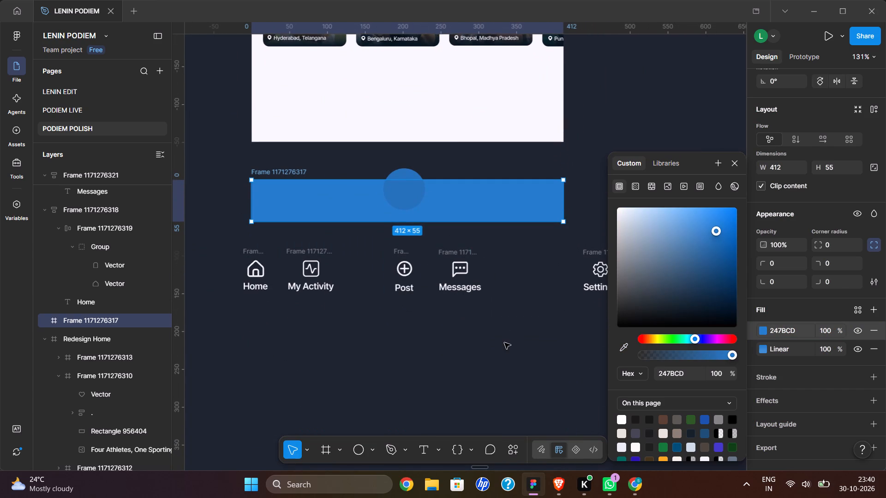
left_click(874, 350)
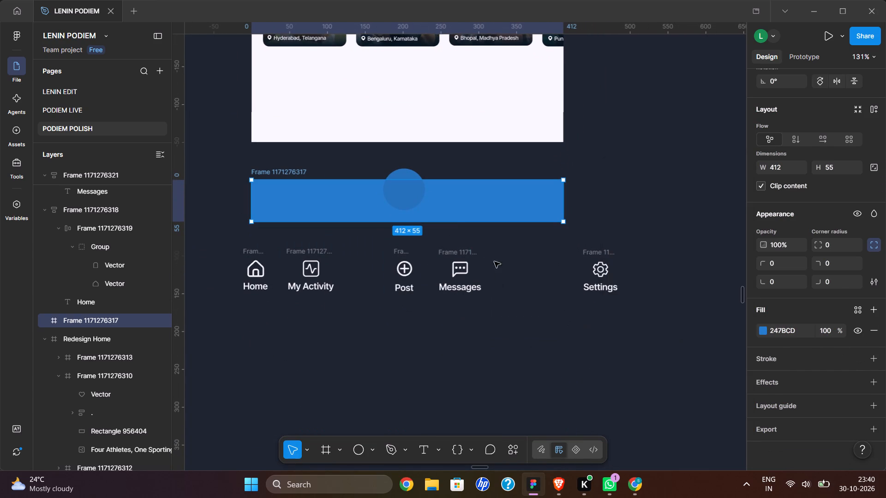
Fill the circle with the bar's blue 247BCD, sampled from the bar.
left_click(416, 197)
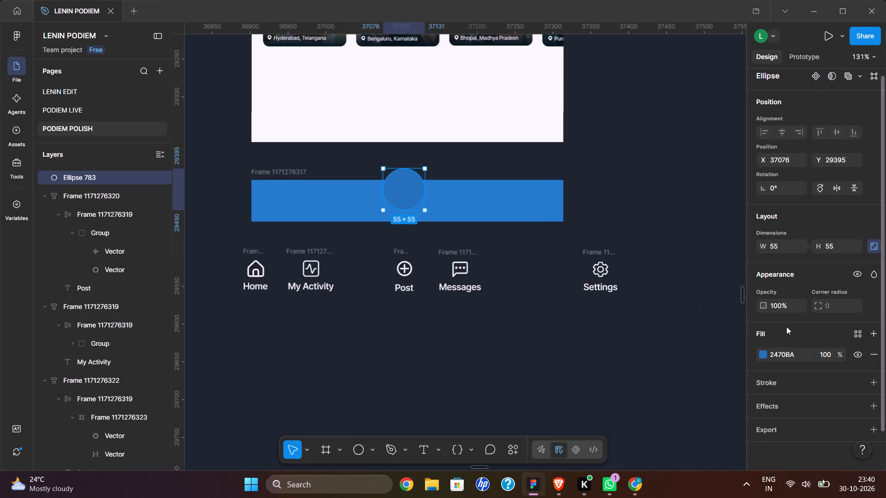
left_click(763, 351)
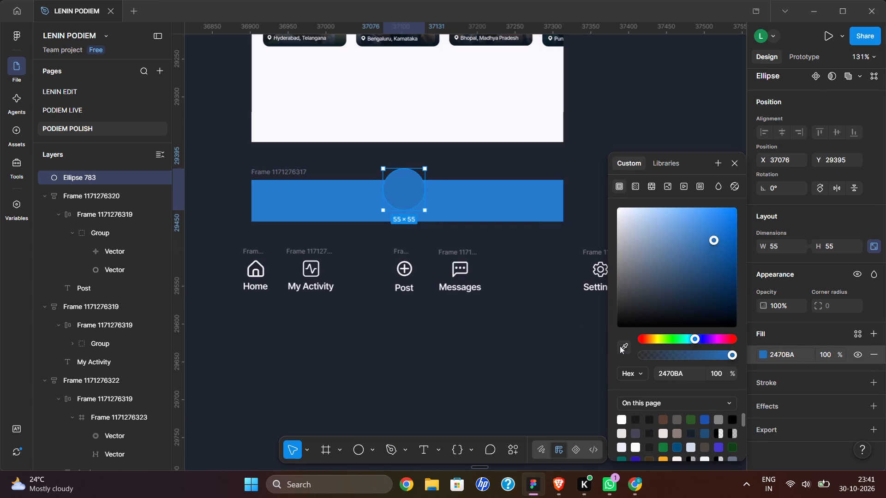
left_click_drag(622, 346, 571, 218)
left_click(571, 218)
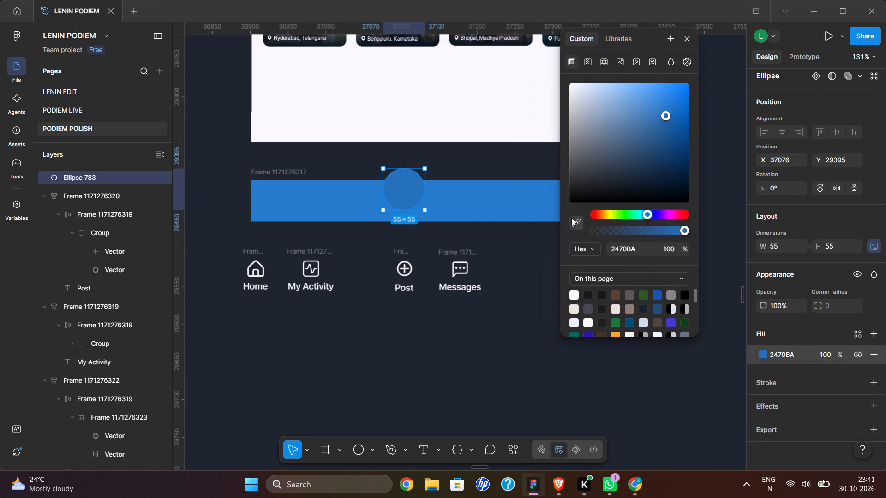
left_click(512, 207)
left_click(521, 383)
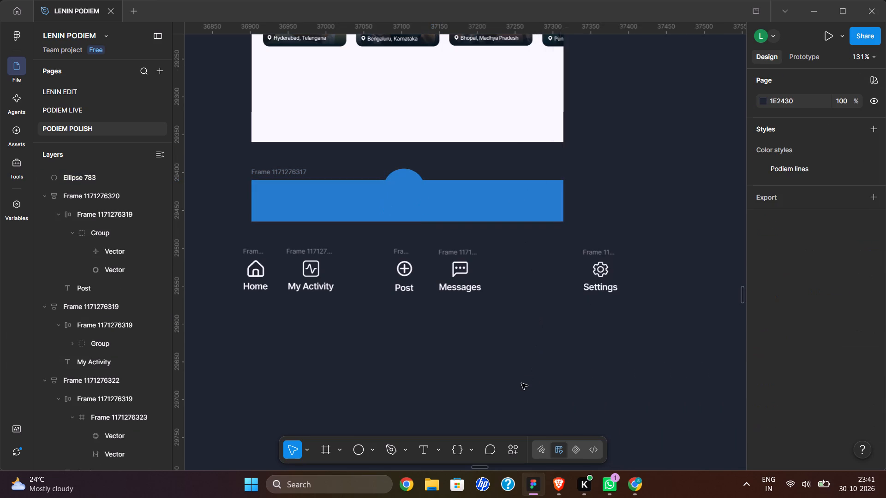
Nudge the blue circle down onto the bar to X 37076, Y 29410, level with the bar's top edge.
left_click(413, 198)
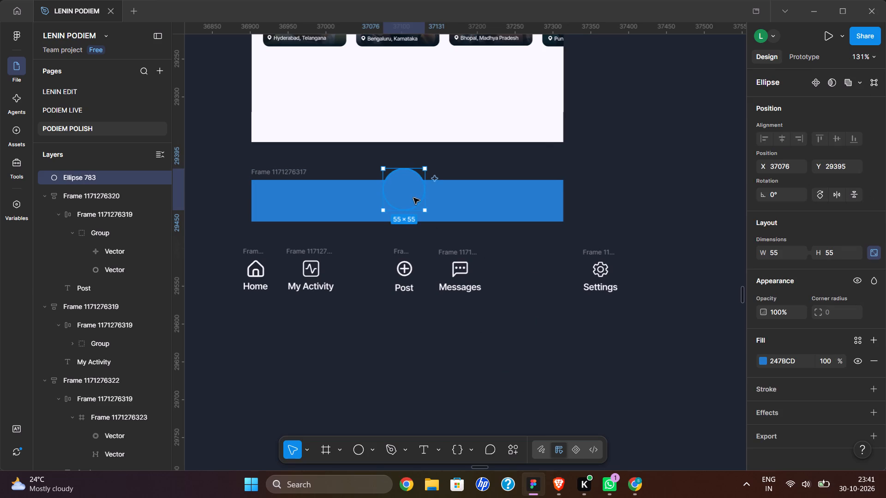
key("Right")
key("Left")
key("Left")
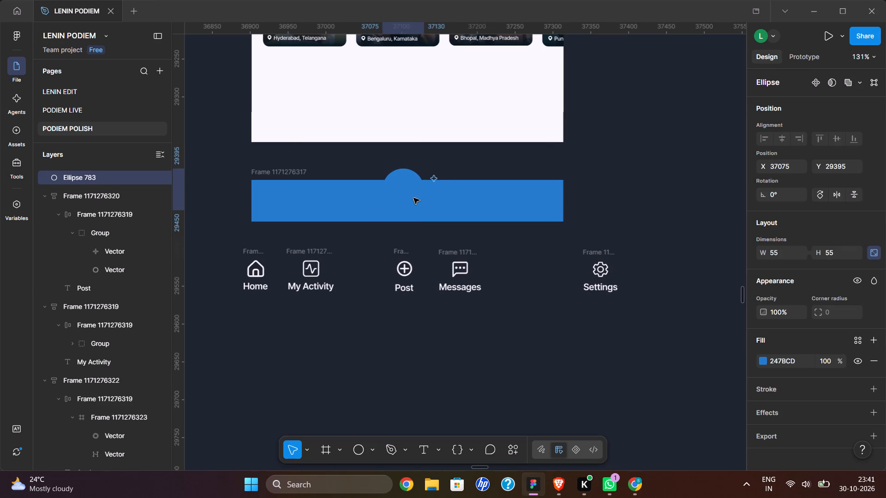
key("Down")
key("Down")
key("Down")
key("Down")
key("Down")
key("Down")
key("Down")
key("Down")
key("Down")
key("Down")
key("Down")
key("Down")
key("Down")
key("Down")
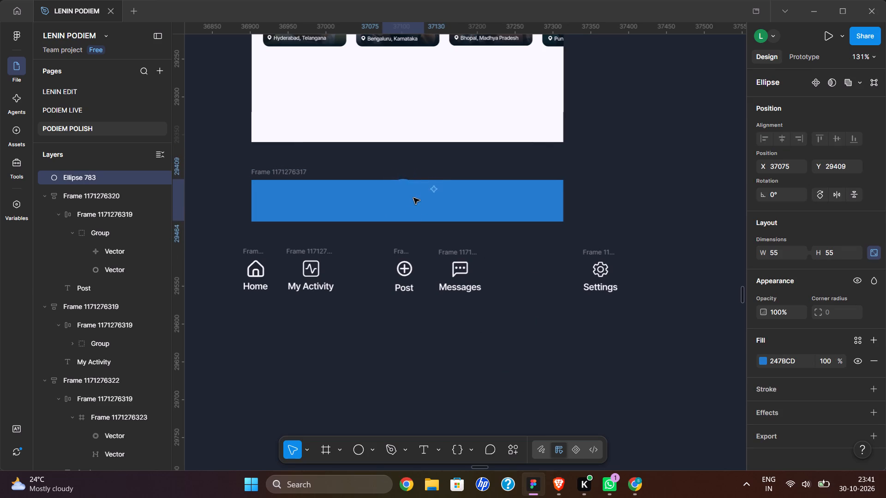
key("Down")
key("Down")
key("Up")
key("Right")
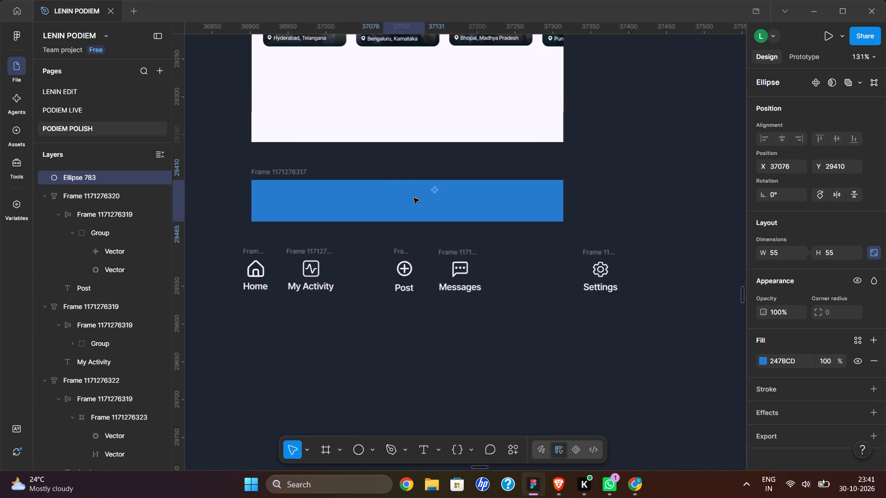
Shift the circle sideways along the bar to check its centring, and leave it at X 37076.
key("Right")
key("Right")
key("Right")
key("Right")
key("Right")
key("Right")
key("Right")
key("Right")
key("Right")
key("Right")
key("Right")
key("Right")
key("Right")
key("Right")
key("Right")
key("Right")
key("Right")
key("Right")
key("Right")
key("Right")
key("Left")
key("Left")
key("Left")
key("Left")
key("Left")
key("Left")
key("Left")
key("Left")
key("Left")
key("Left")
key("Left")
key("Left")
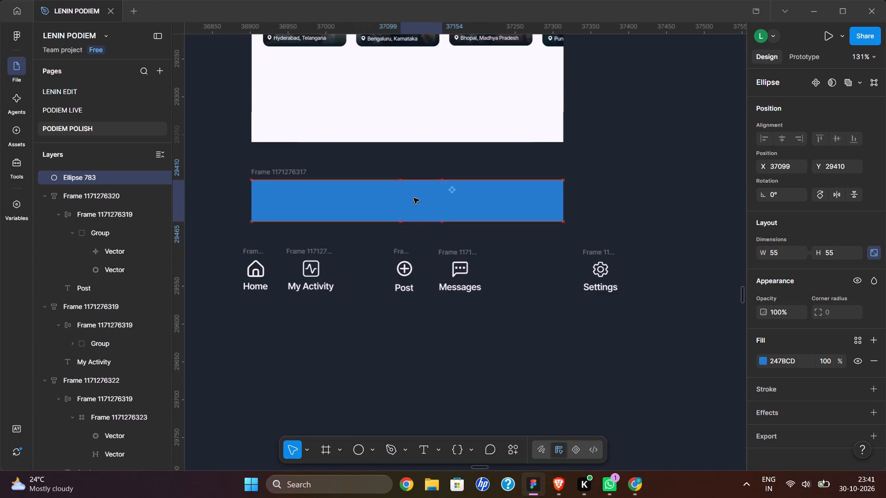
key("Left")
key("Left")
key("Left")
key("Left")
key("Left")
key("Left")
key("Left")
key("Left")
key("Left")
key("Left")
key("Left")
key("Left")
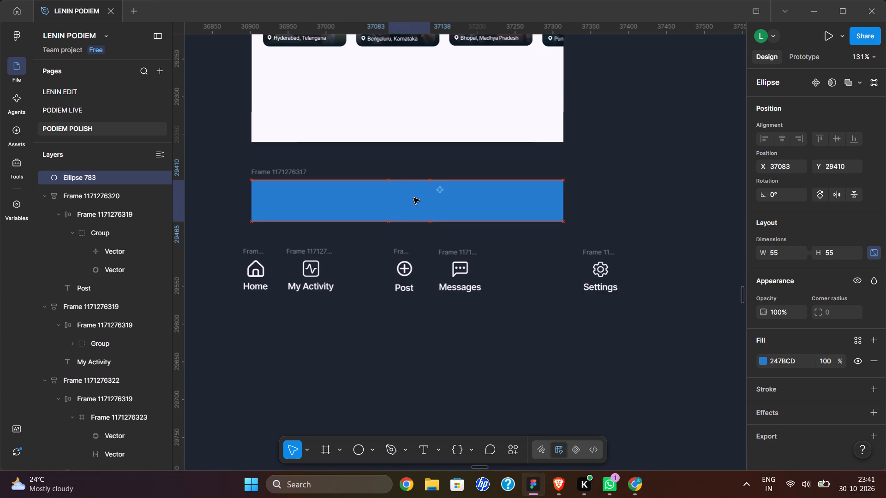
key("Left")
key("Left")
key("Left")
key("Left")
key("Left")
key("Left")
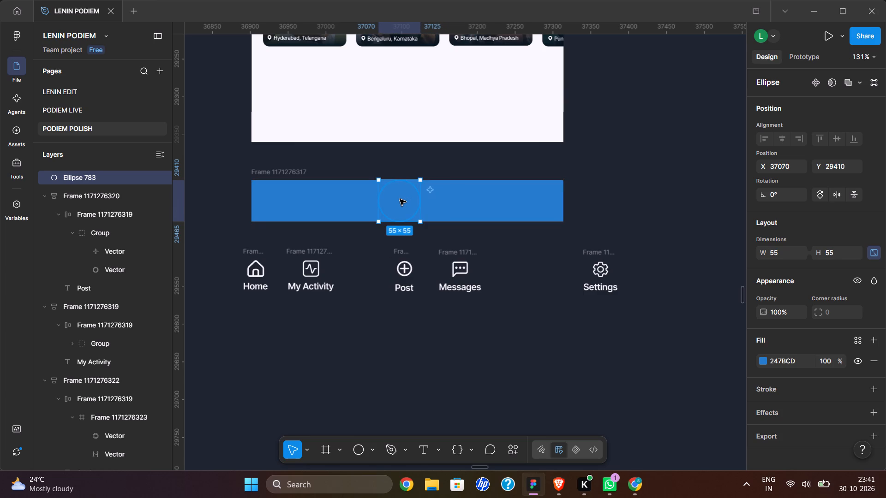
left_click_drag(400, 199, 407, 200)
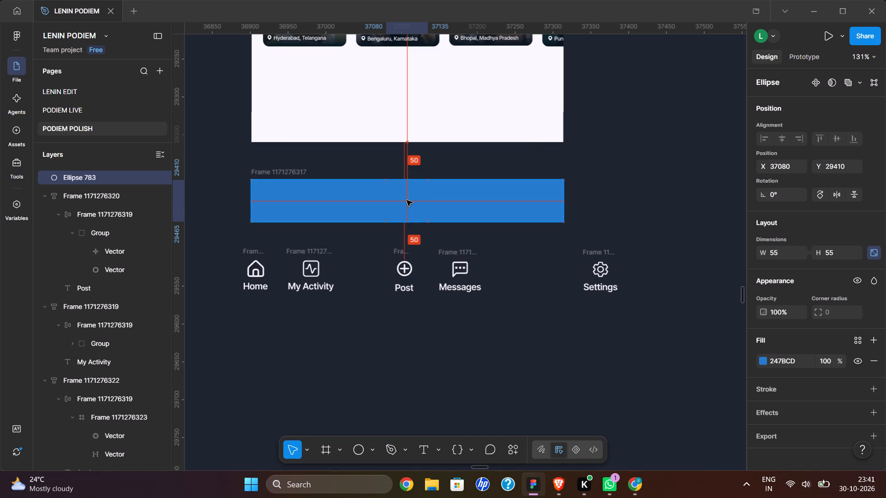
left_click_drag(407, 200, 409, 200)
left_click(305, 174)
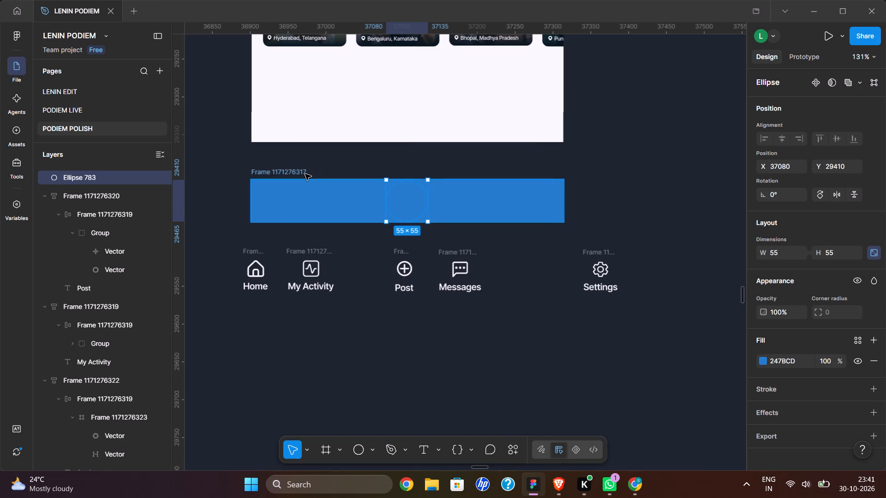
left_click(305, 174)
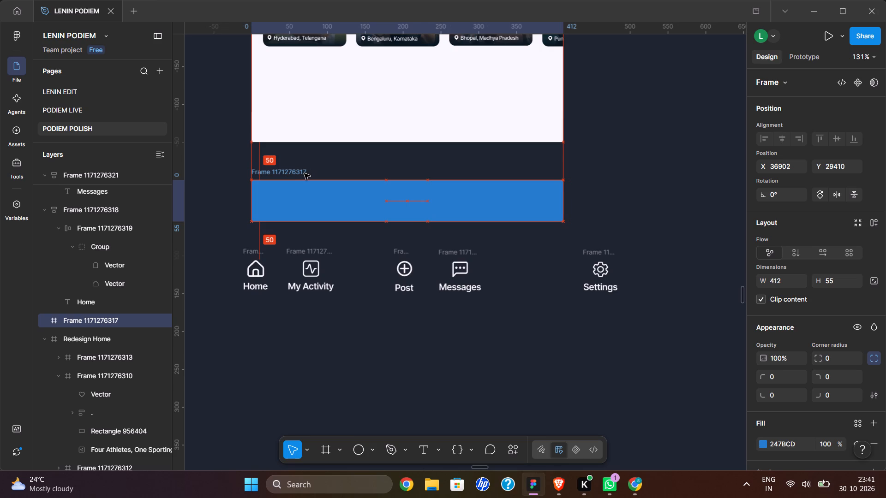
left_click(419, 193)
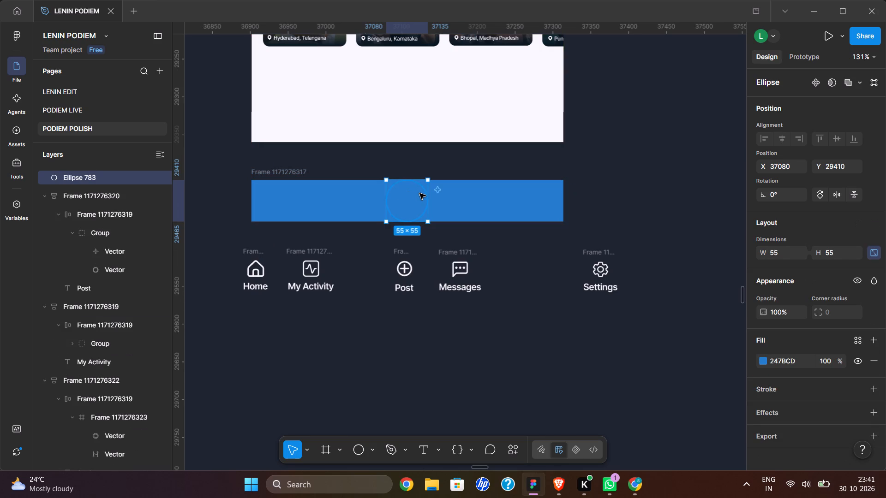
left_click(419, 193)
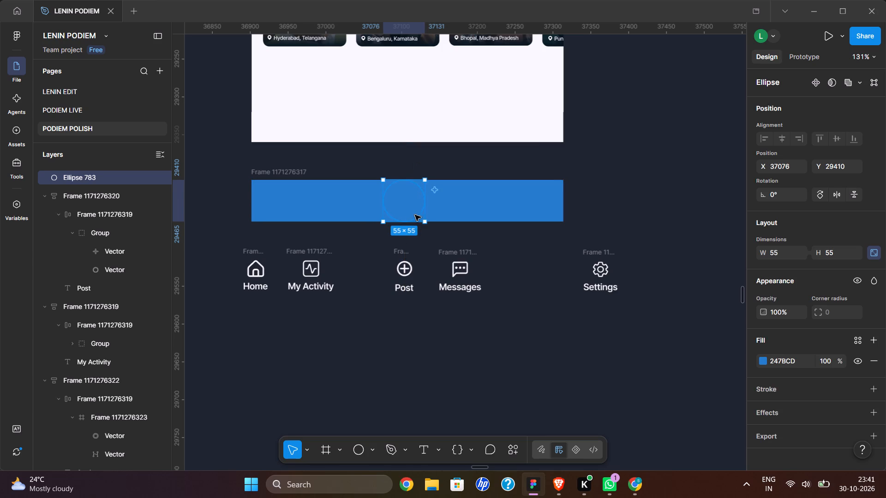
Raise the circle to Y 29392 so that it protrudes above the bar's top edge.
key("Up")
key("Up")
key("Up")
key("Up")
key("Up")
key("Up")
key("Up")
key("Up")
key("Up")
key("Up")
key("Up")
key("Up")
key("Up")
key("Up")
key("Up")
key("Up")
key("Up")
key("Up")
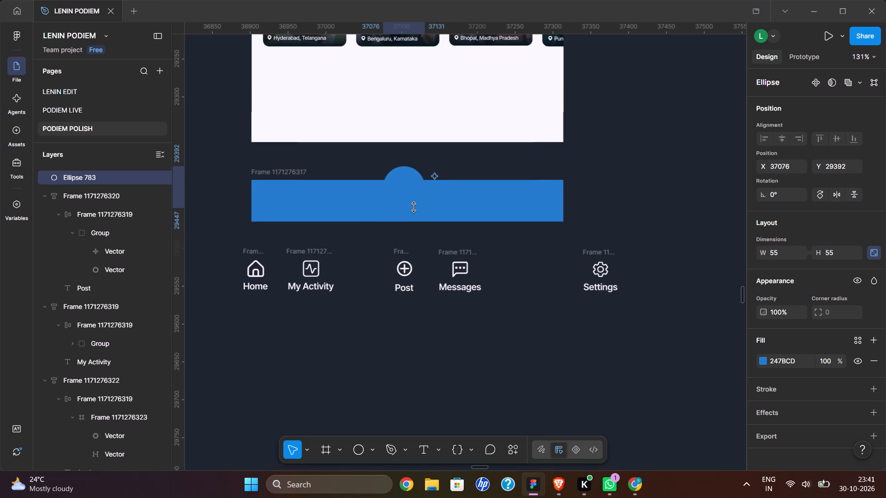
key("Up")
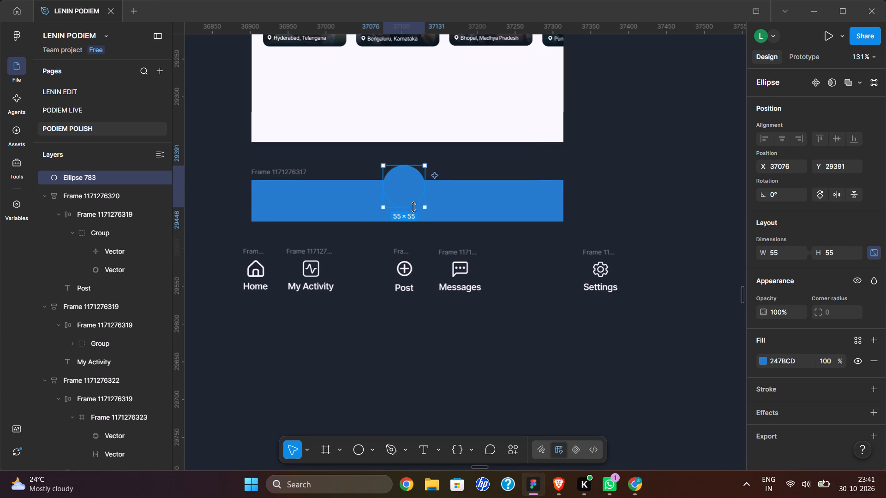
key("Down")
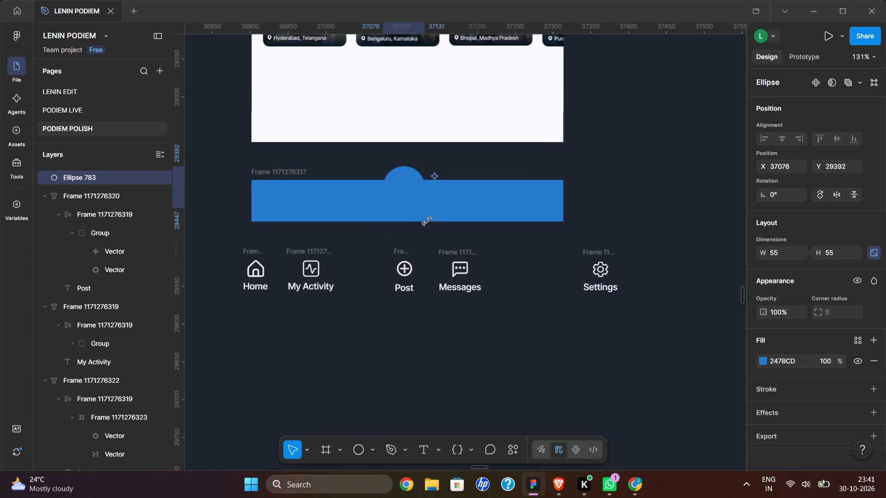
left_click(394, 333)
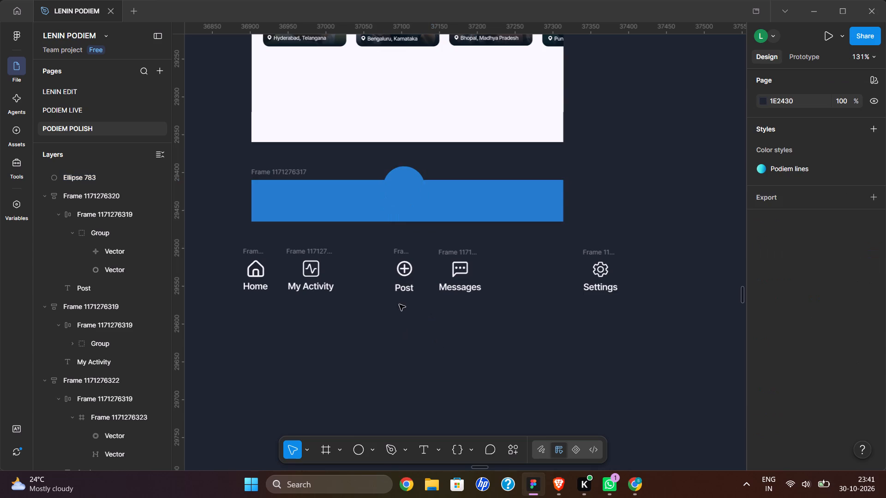
Resize the Post item frame to a height of 54.
left_click(400, 250)
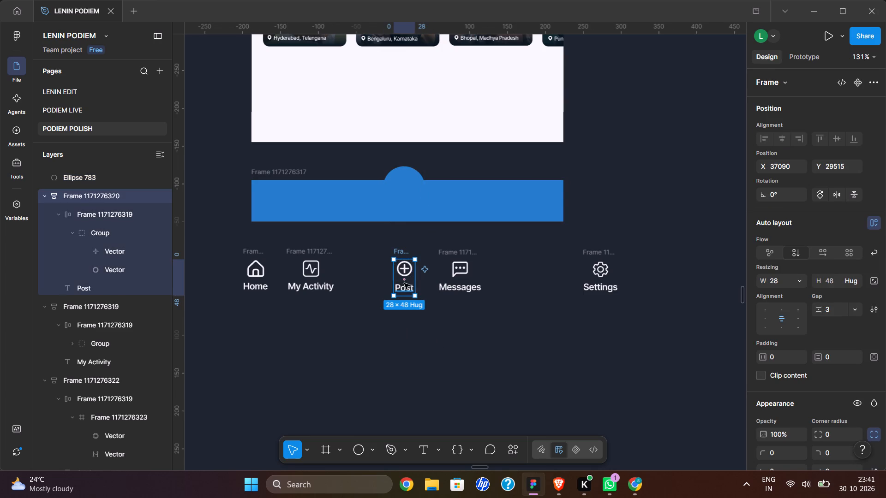
left_click_drag(410, 287, 413, 278)
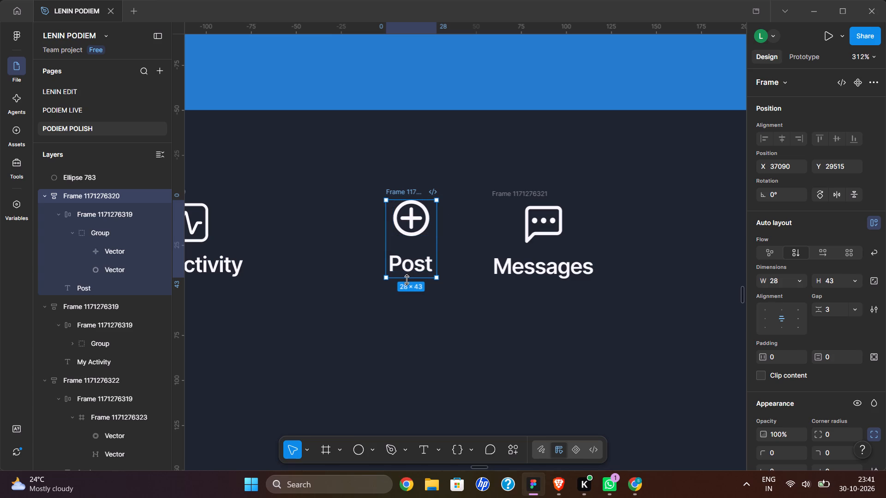
left_click_drag(407, 280, 406, 296)
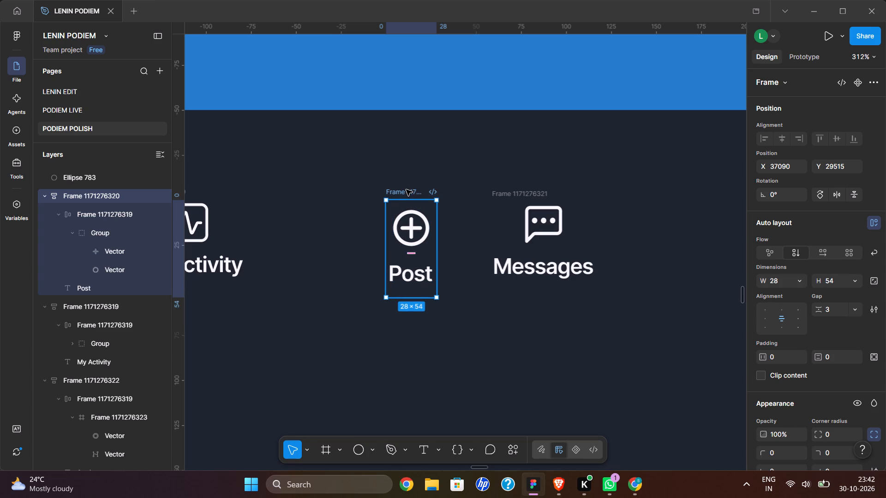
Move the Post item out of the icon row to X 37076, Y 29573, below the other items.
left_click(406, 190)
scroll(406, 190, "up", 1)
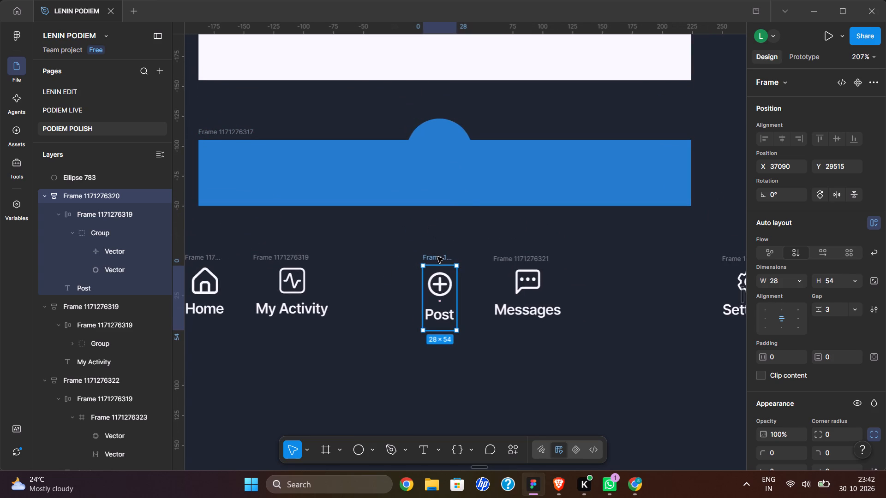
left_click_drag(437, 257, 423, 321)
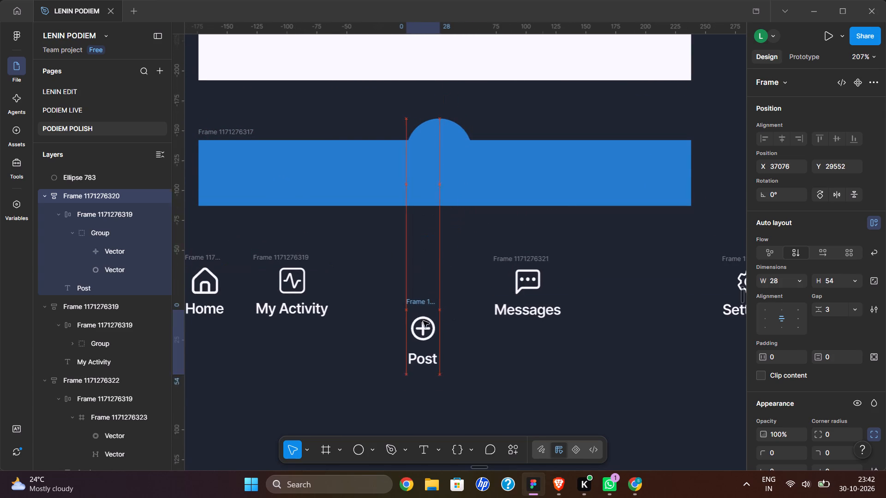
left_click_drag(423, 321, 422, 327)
Move the blue circle off the bar into the gap between My Activity and Messages, at X 37056, Y 29487.
left_click(421, 157)
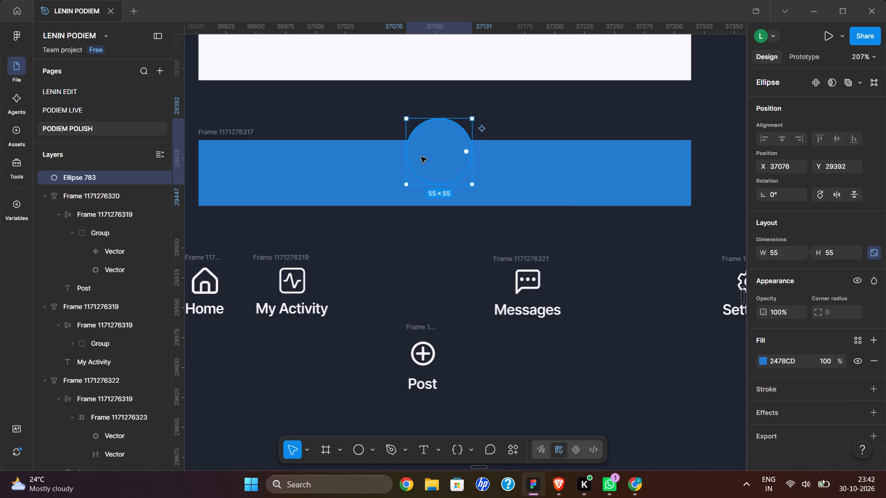
left_click_drag(421, 157, 397, 271)
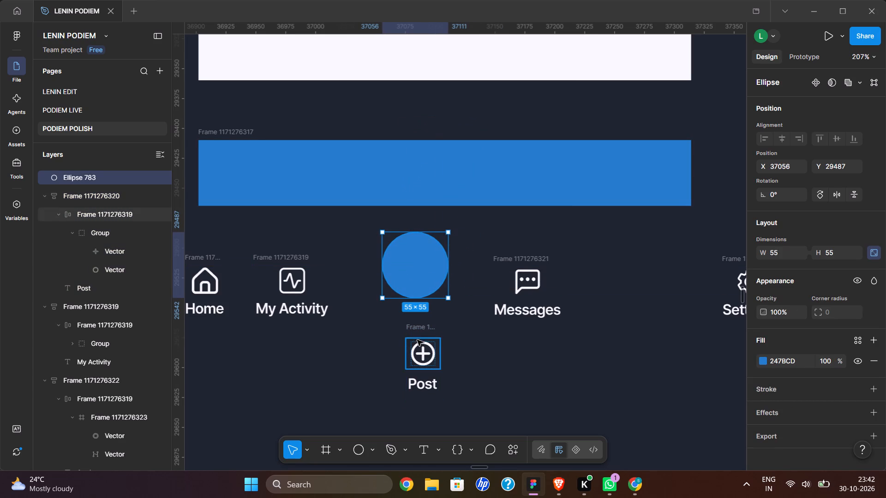
Place the Post item in front of the blue circle and centre it on the circle at X 37070, Y 29488.
left_click(421, 330)
left_click(421, 330)
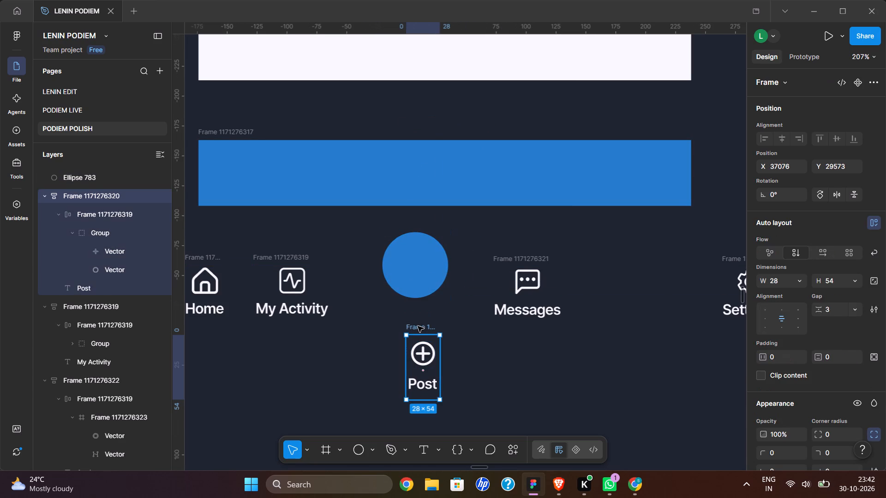
left_click_drag(418, 326, 411, 235)
key("bracketright")
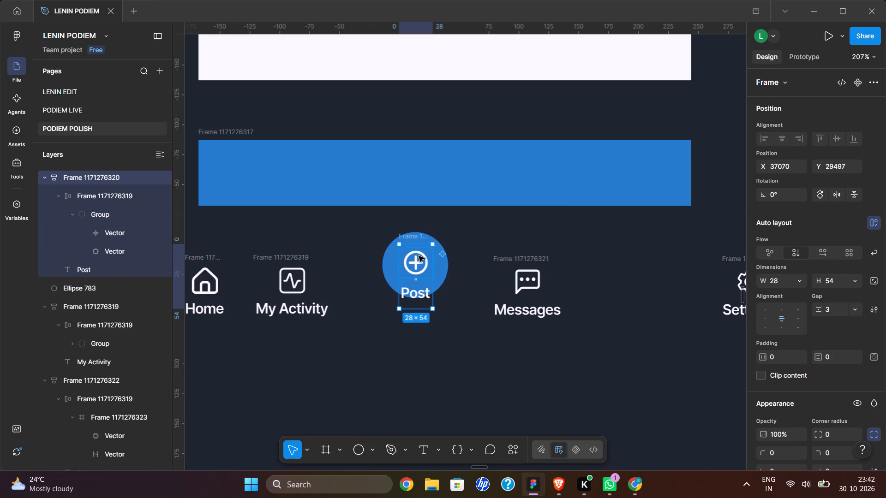
left_click_drag(417, 237, 419, 229)
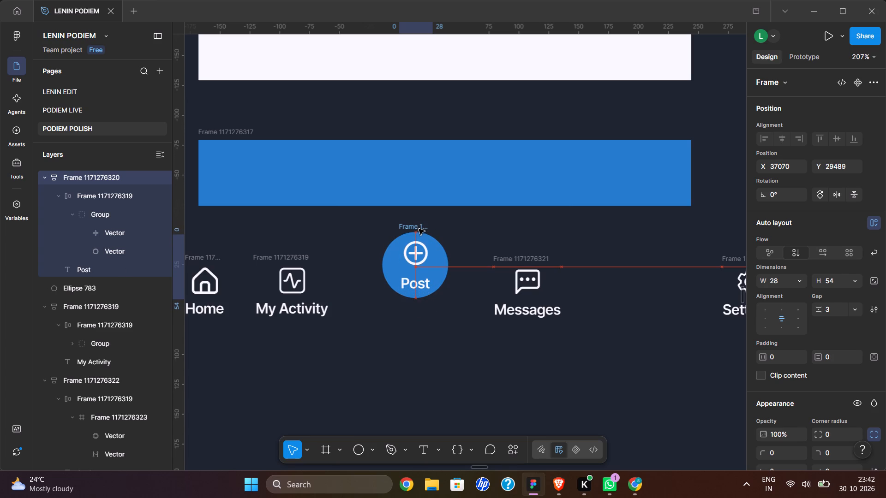
left_click_drag(419, 229, 419, 225)
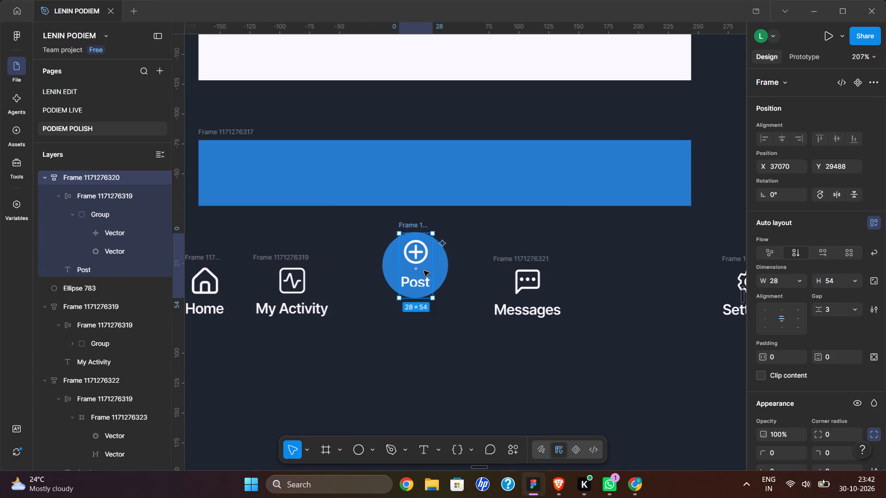
Reduce the Post item's auto layout gap between icon and label to -2.
left_click(401, 264)
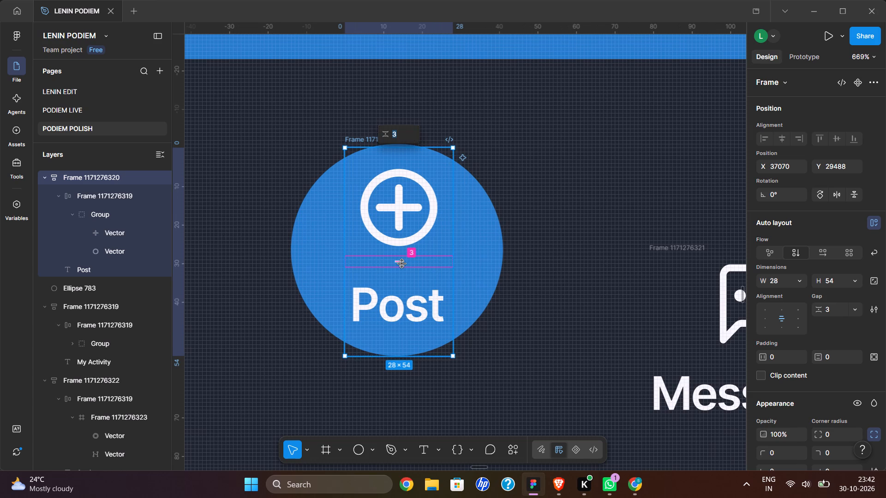
key("Down")
key("Down")
key("Down")
key("Down")
key("Down")
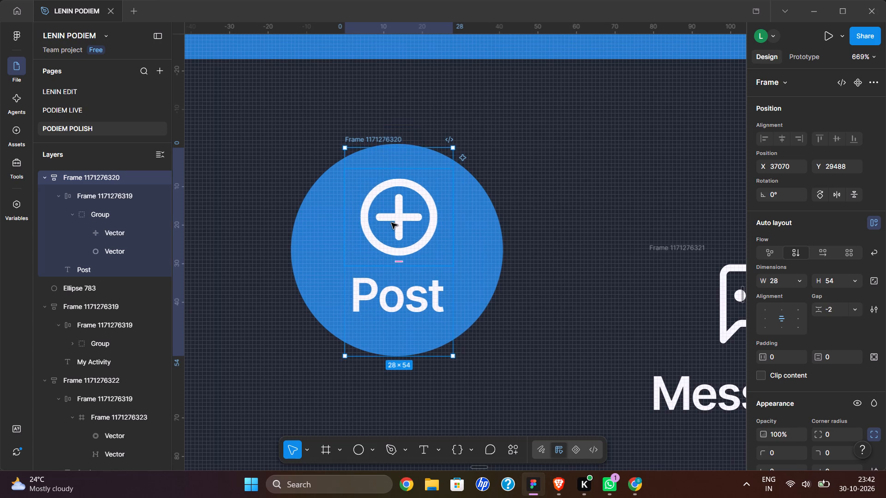
Set the height of the Post label's text box to 12.
left_click(416, 286)
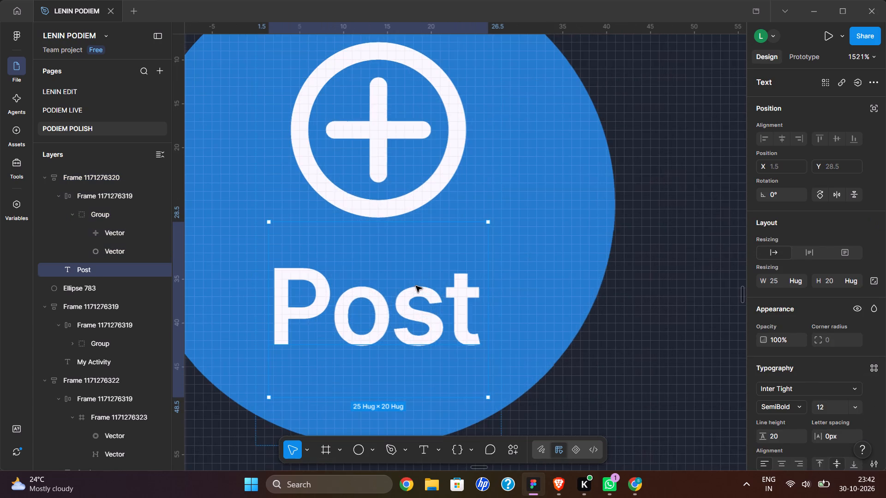
left_click_drag(402, 397, 407, 362)
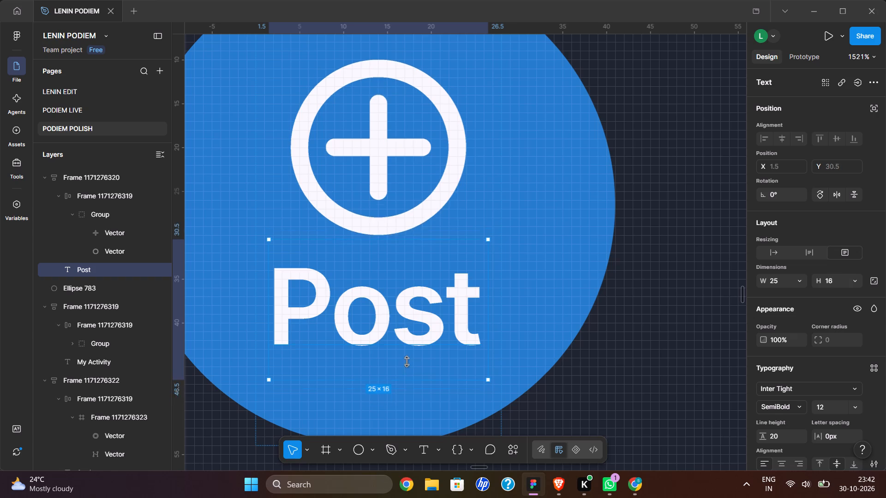
left_click_drag(407, 362, 407, 353)
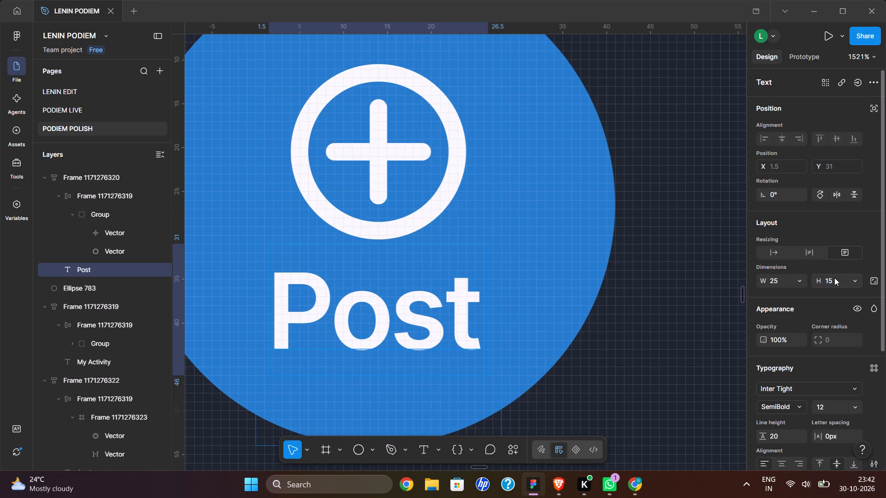
left_click(834, 278)
type("12")
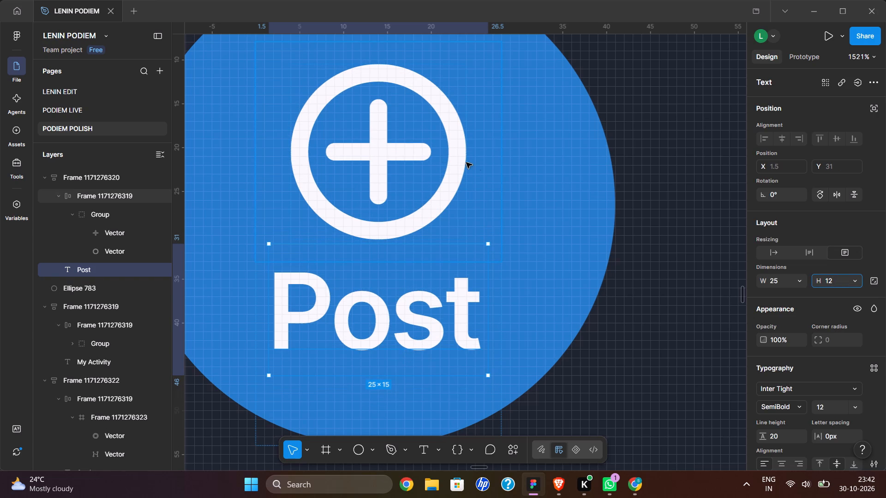
left_click(482, 168)
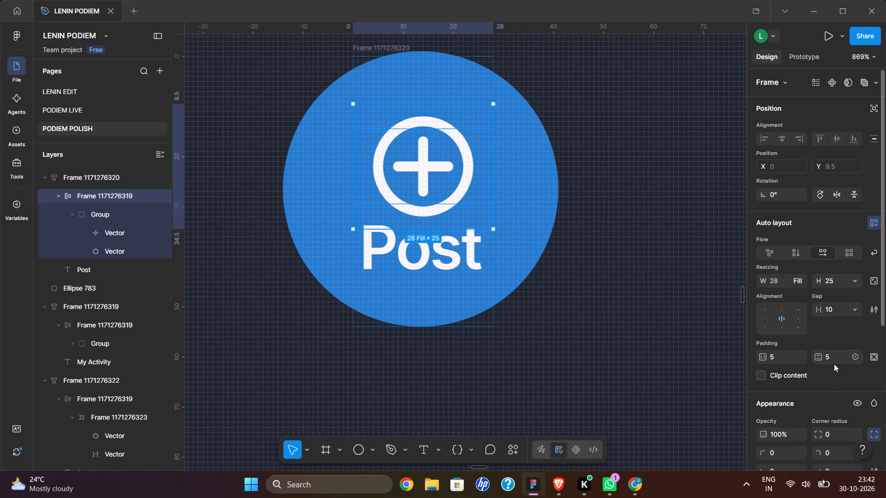
left_click(475, 72)
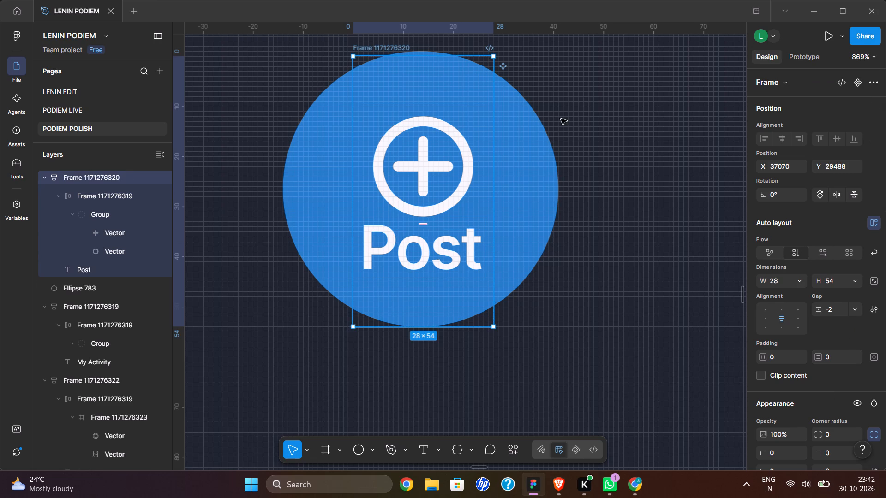
Set the Post item's auto layout gap between icon and label to 0.
left_click(843, 313)
key("0")
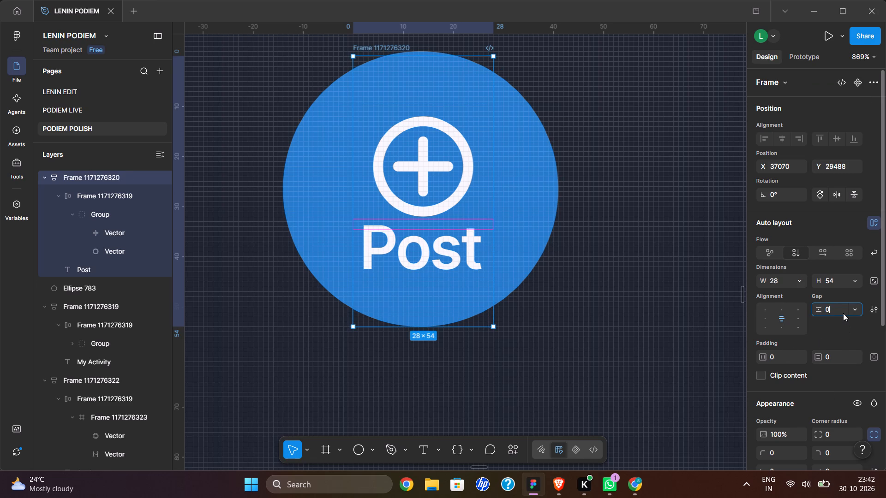
left_click(616, 299)
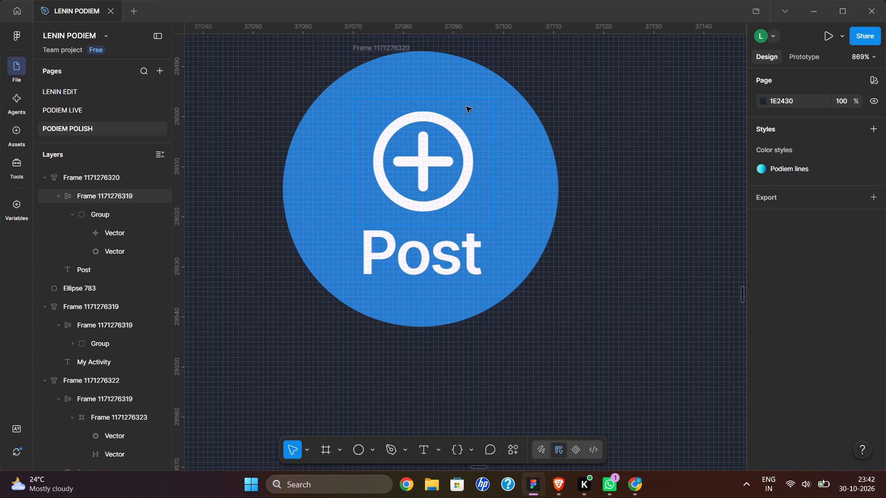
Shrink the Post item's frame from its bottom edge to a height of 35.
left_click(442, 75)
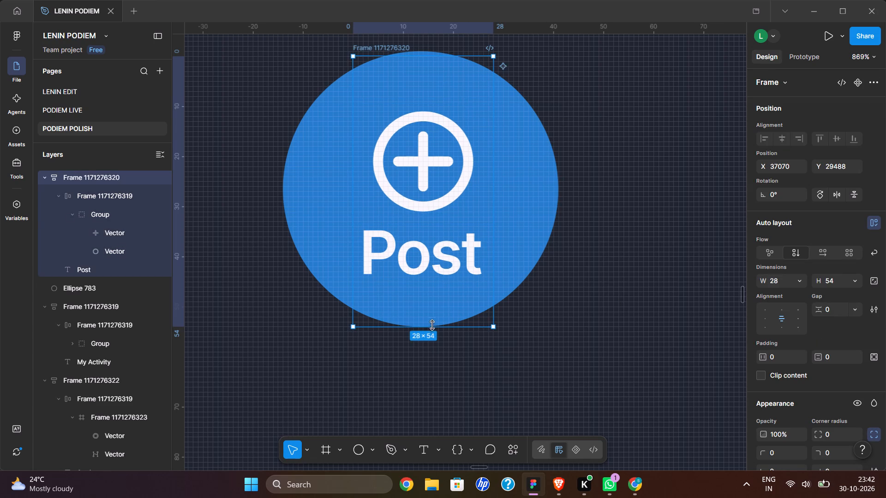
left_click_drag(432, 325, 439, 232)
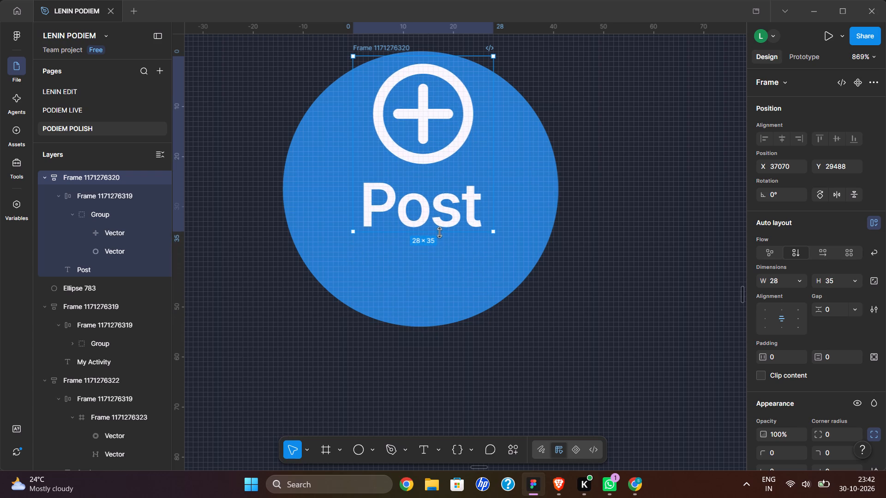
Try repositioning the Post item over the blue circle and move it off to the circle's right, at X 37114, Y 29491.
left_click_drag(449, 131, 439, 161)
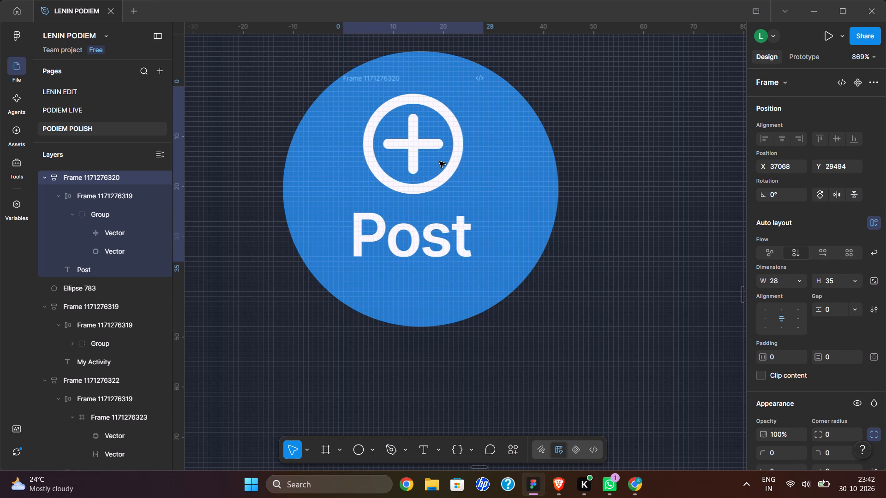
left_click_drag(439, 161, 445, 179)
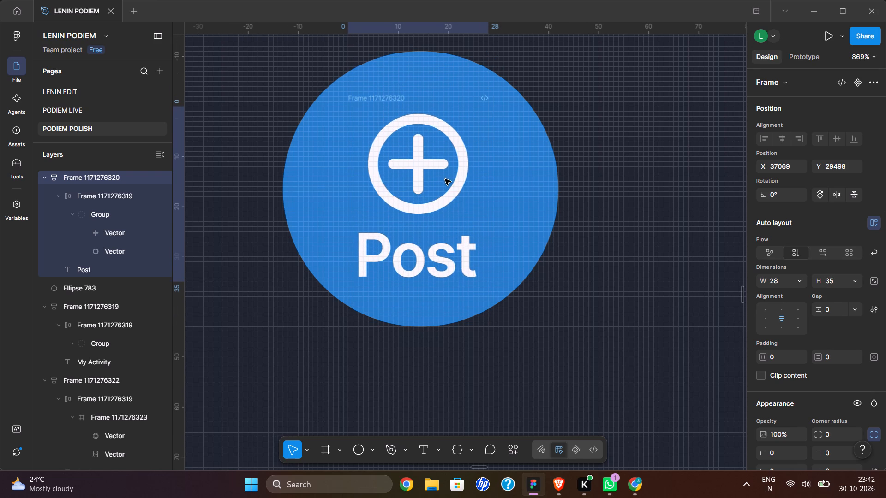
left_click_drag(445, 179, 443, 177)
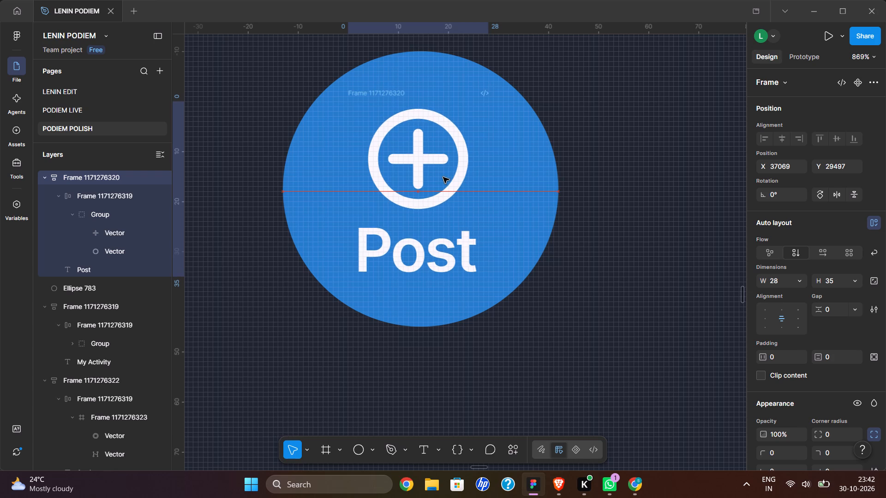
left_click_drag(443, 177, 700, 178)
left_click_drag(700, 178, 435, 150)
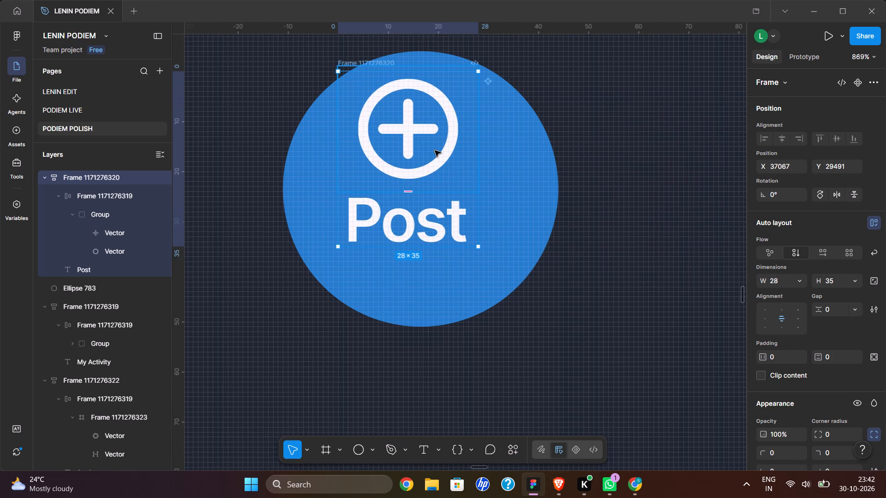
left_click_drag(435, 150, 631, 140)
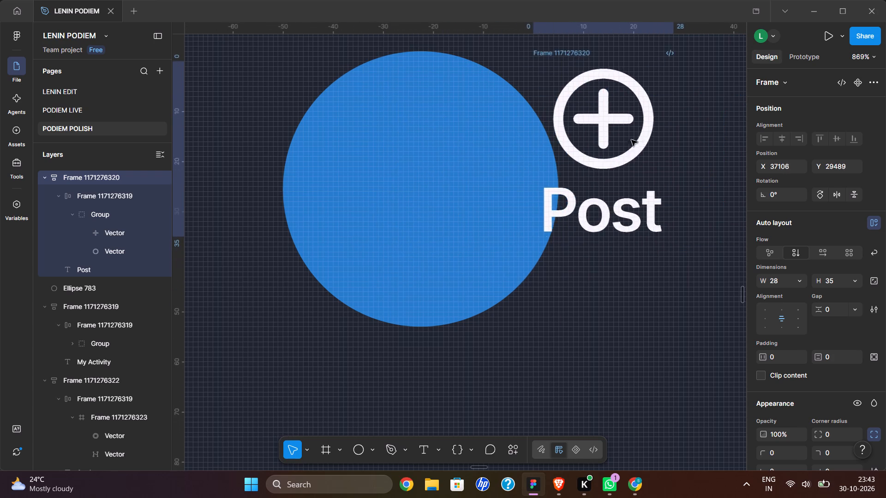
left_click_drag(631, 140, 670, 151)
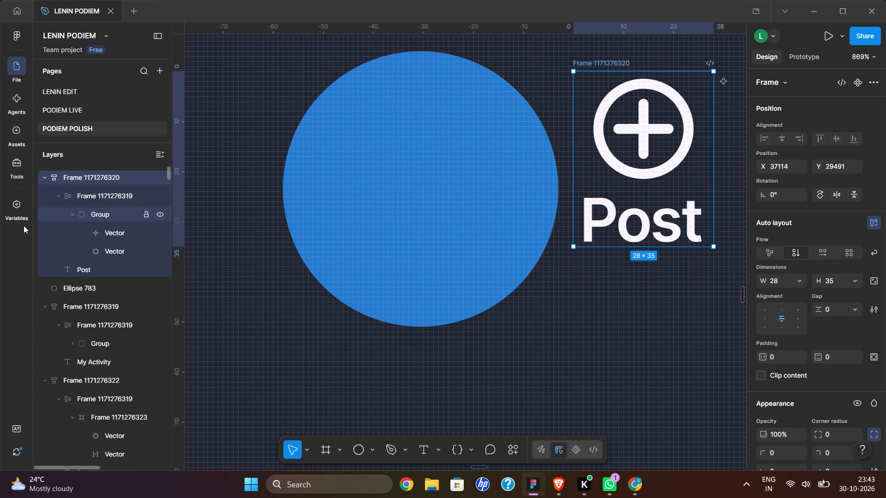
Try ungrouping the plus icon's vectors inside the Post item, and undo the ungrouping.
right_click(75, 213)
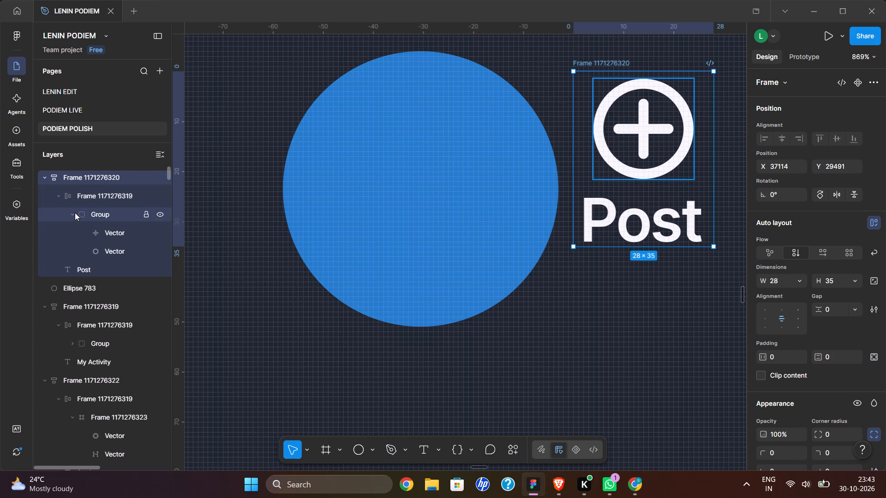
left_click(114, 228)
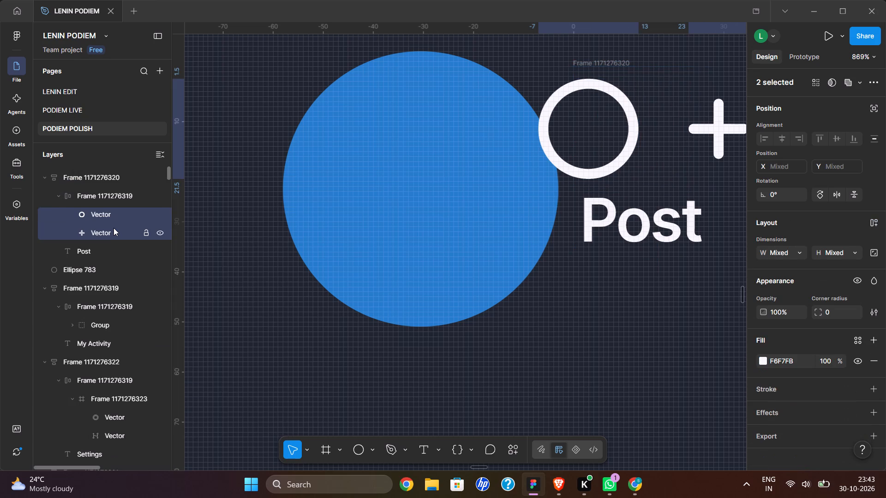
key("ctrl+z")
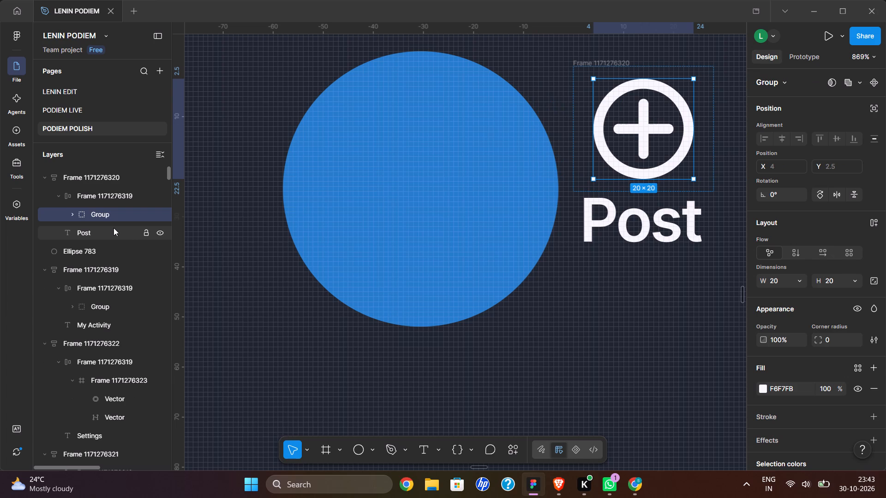
Resize the Post item's frame to a height of 36 with its top edge at Y 29494.
left_click(551, 313)
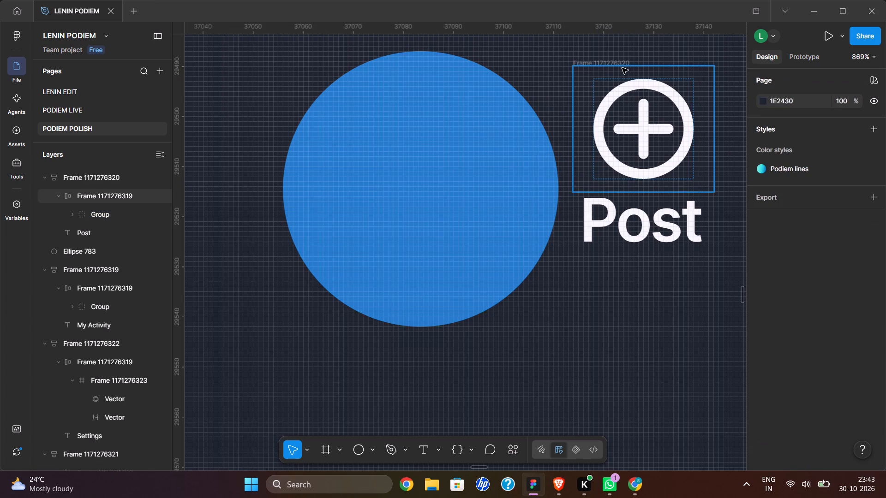
left_click(609, 63)
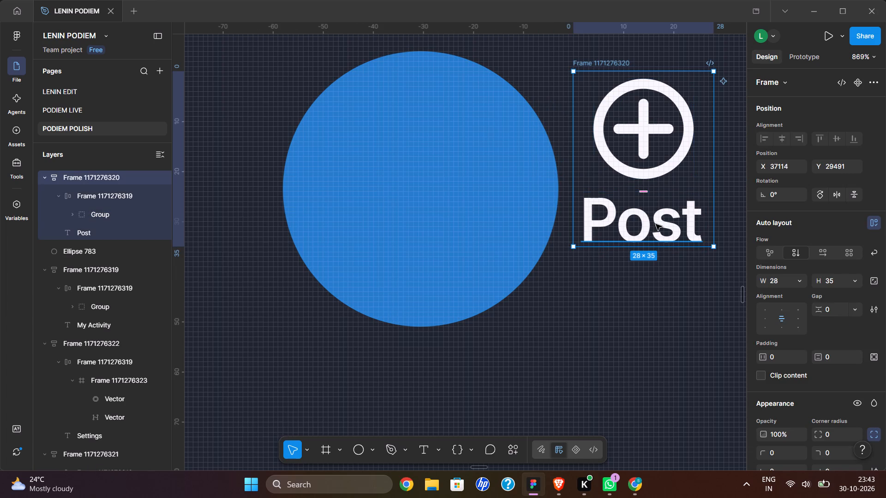
left_click(656, 224)
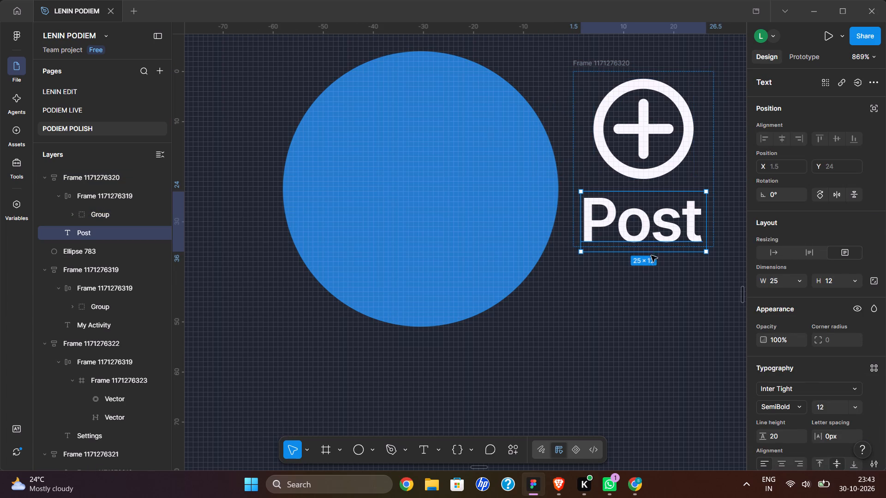
left_click(603, 61)
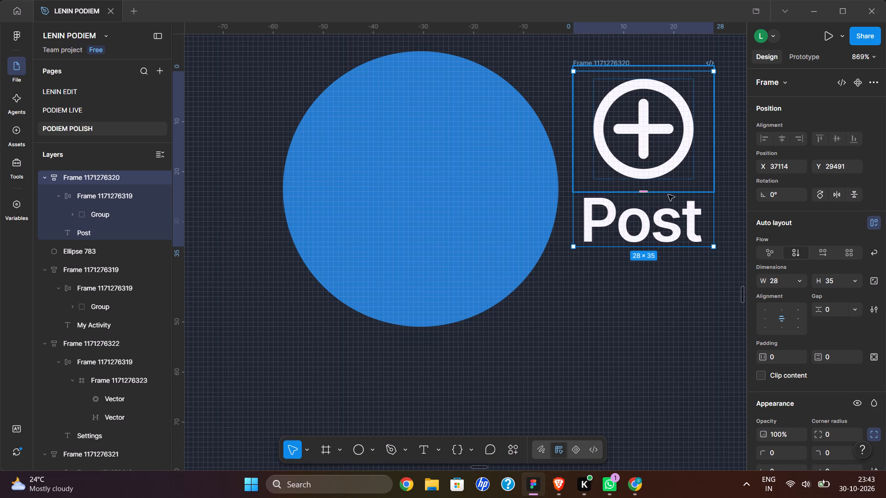
left_click_drag(633, 249, 633, 267)
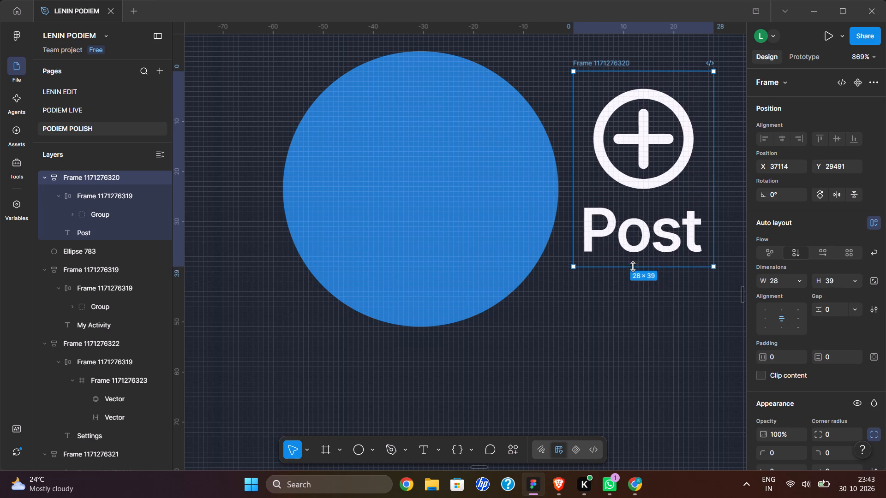
left_click_drag(633, 267, 636, 266)
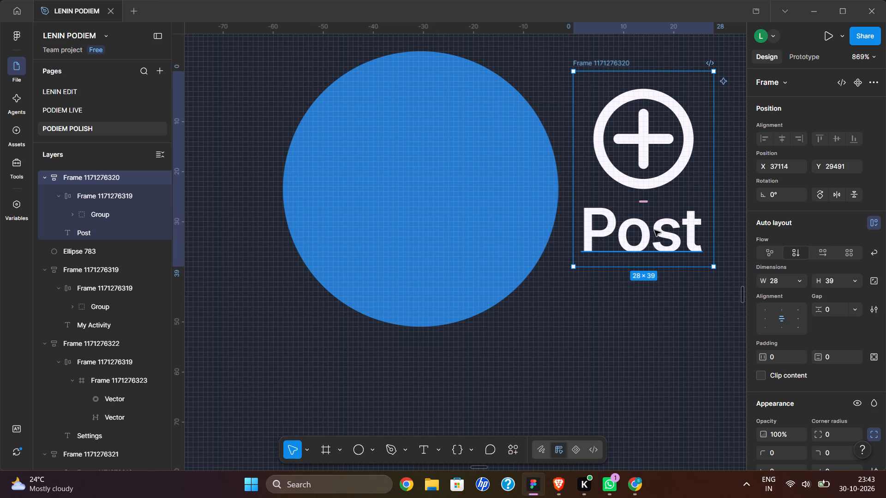
left_click(654, 230)
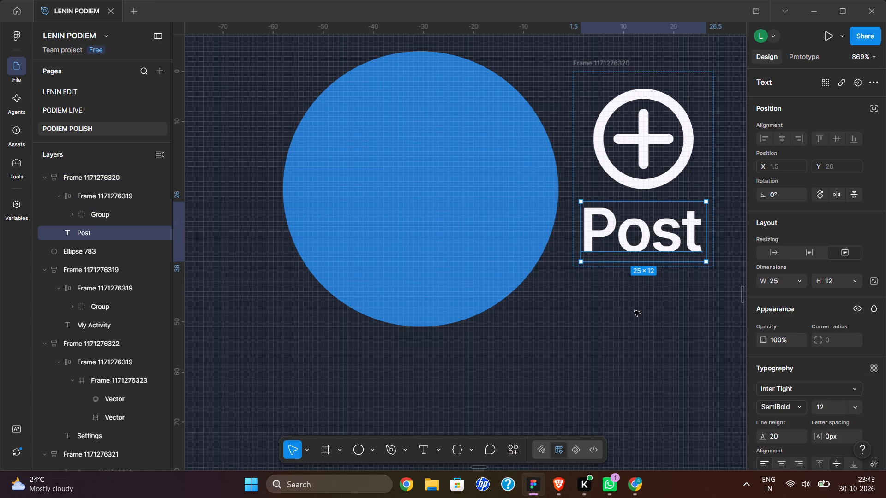
left_click(635, 310)
left_click(606, 66)
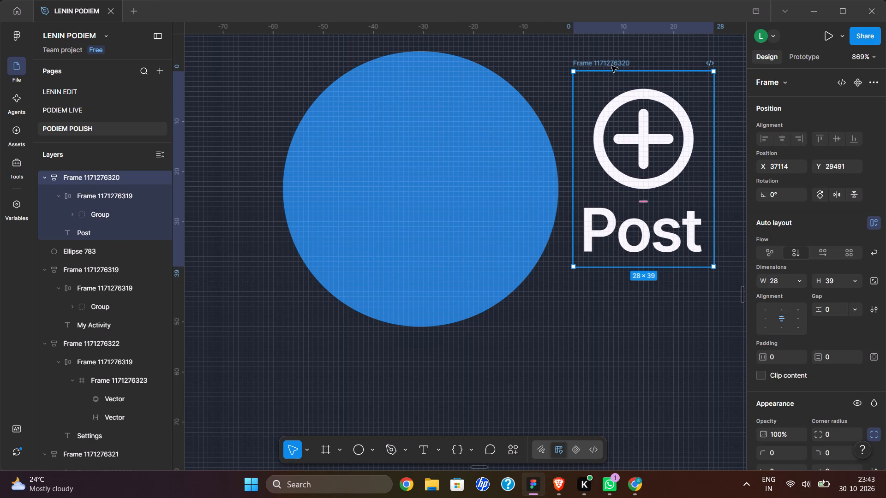
left_click_drag(626, 70, 626, 84)
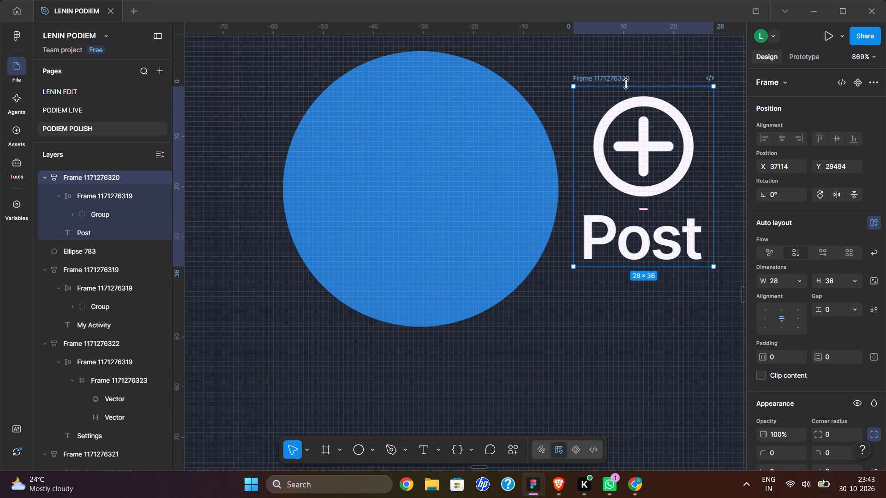
Move the Post item back onto the blue circle and centre it there at X 37070, Y 29497.
left_click(590, 77)
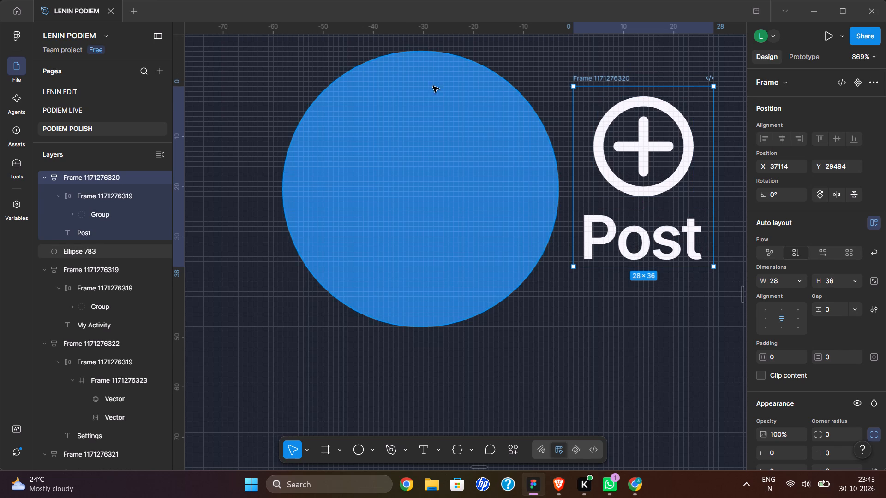
left_click_drag(591, 75, 437, 84)
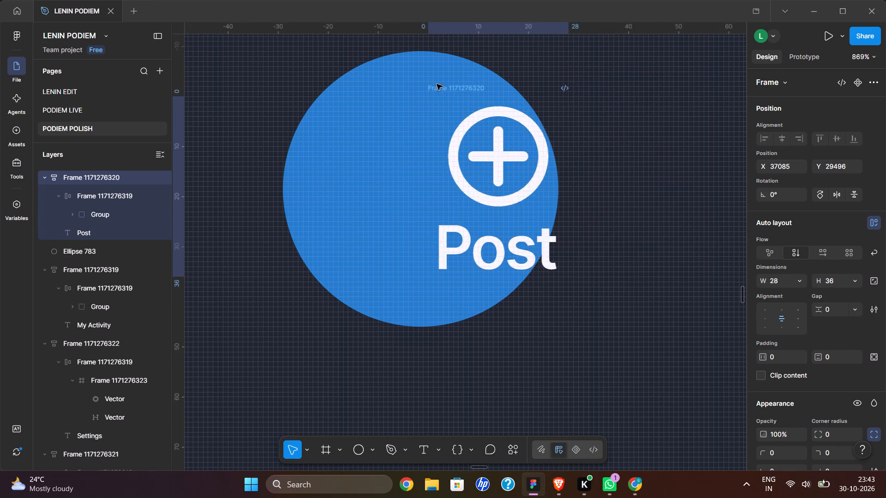
left_click_drag(437, 84, 388, 89)
left_click_drag(443, 138, 422, 134)
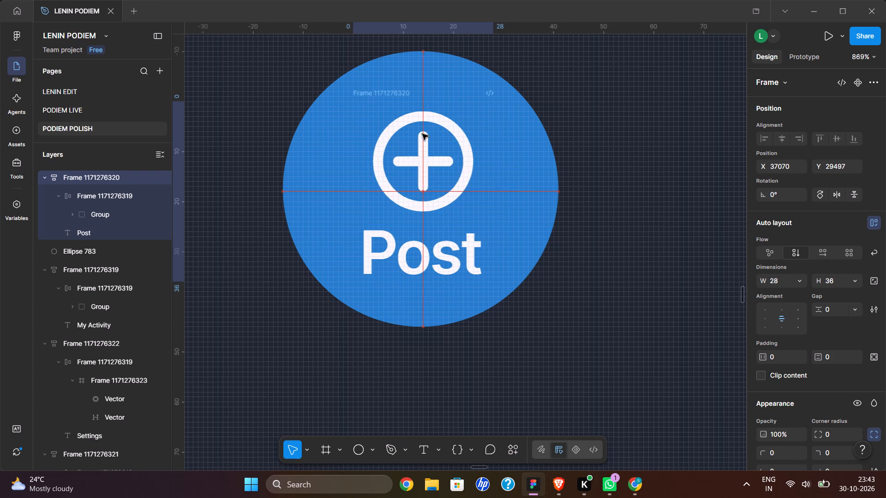
left_click_drag(422, 134, 431, 129)
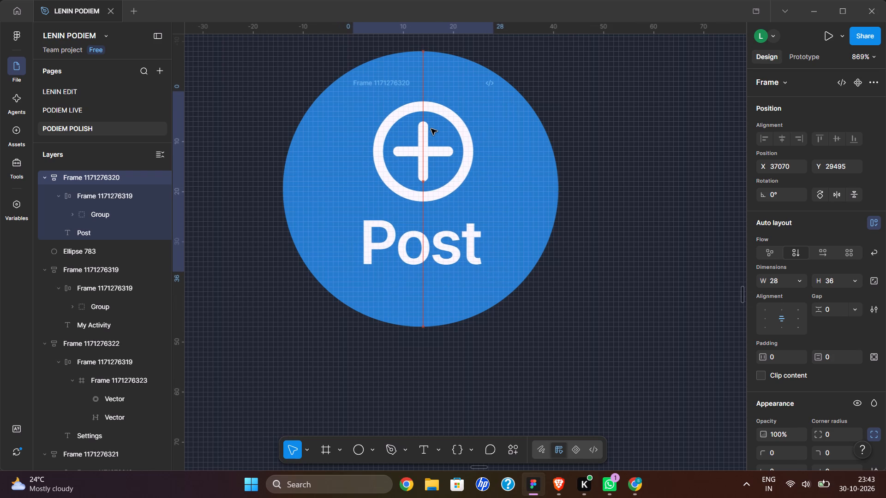
left_click_drag(431, 129, 431, 138)
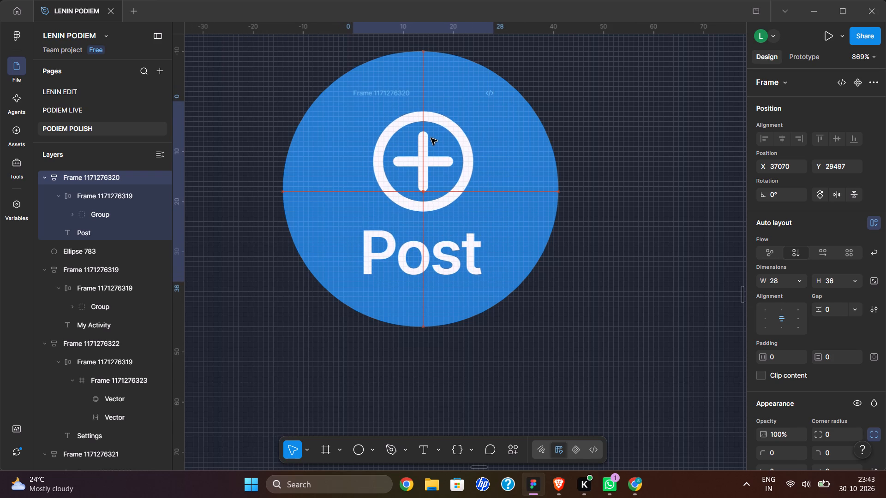
left_click_drag(431, 138, 431, 139)
Bring the Post item to the front of the layer order, above the blue circle.
left_click(672, 157)
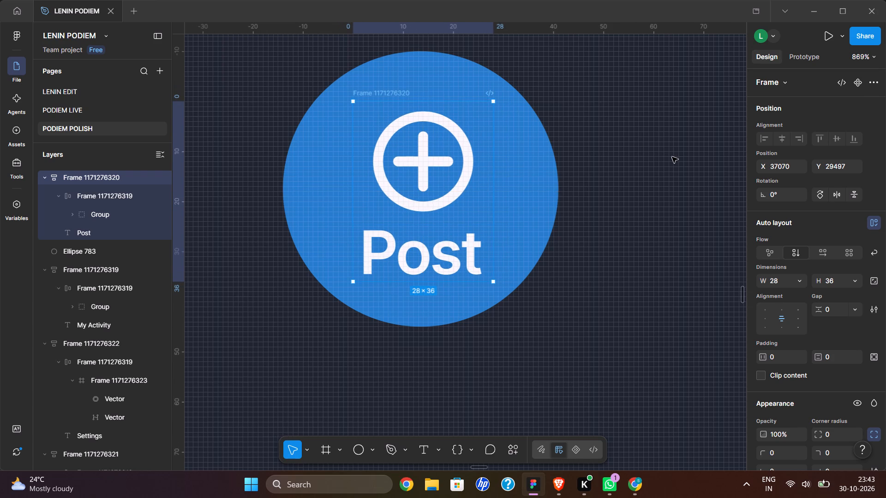
left_click(381, 92)
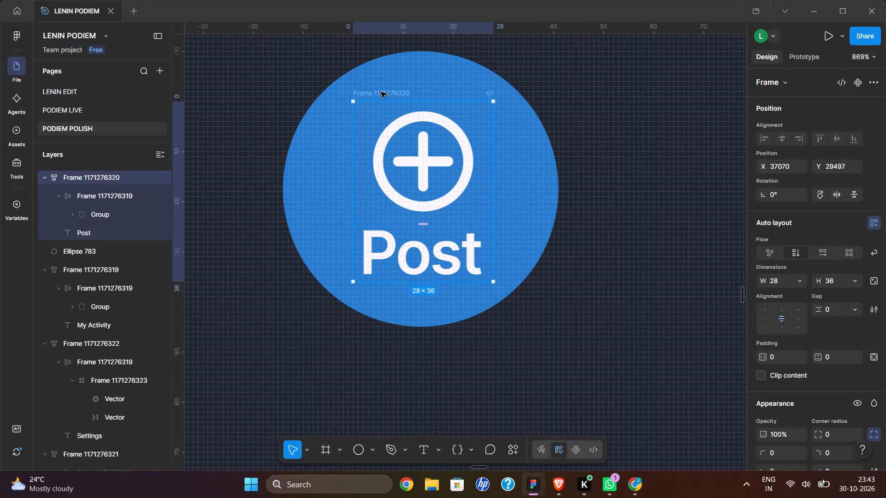
double_click(381, 92)
left_click(426, 80)
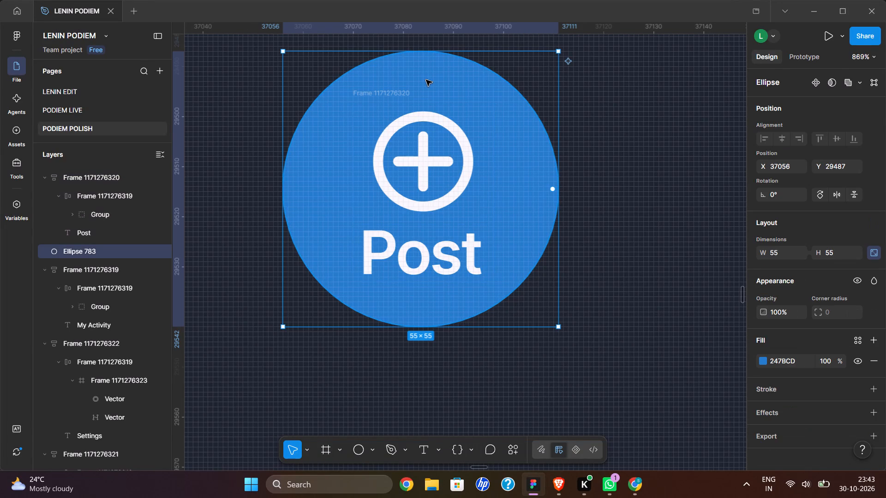
left_click(393, 96)
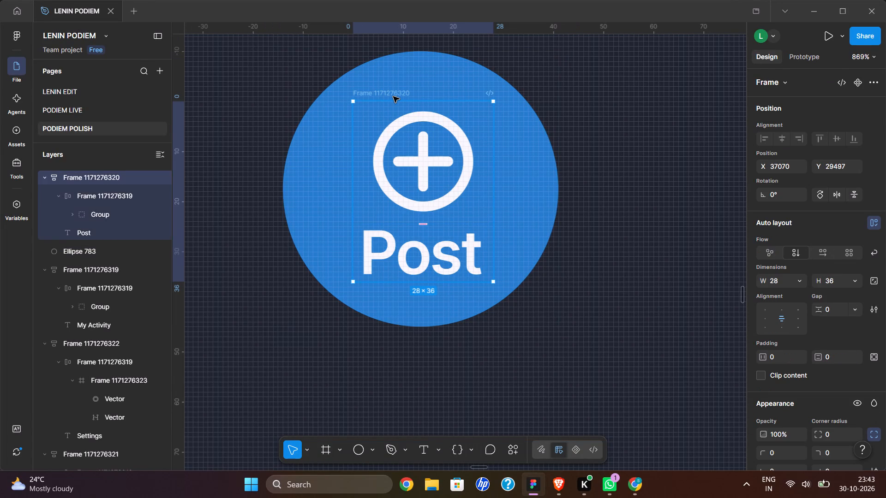
type("]]][[")
key("bracketright")
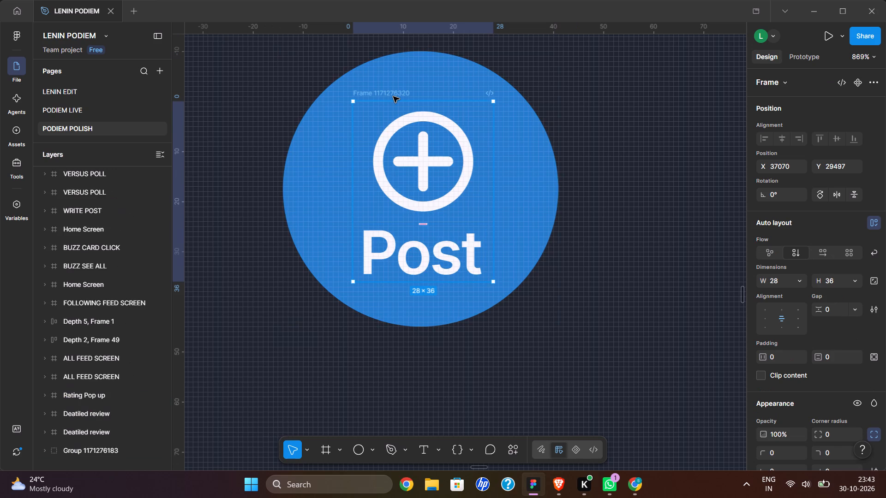
Combine the Post item and the blue circle in an auto layout frame with its content aligned to the centre.
left_click(397, 71, "shift")
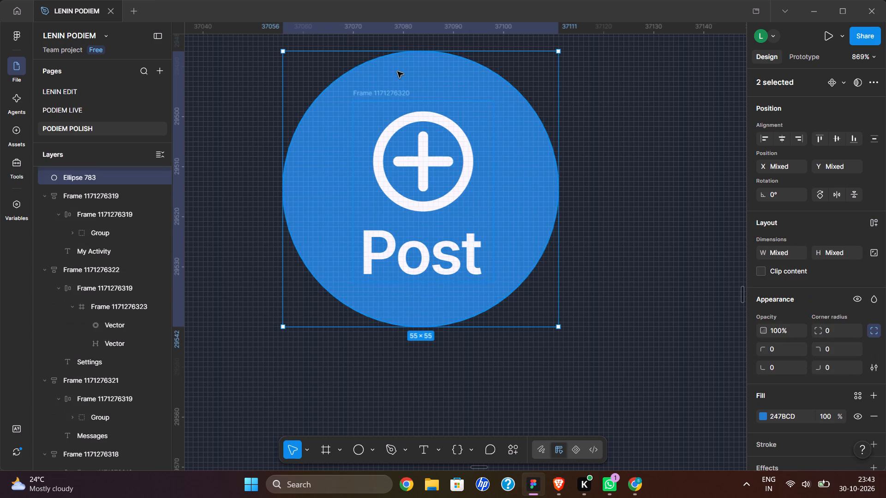
key("shift+a")
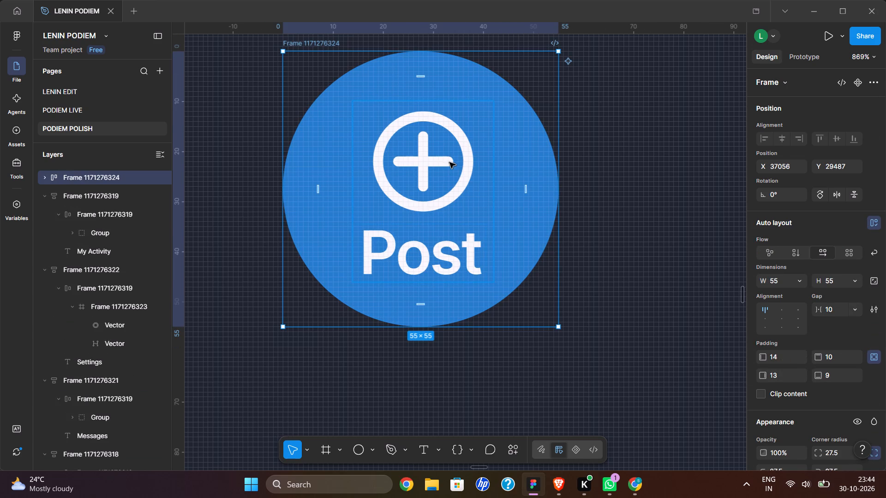
left_click(785, 318)
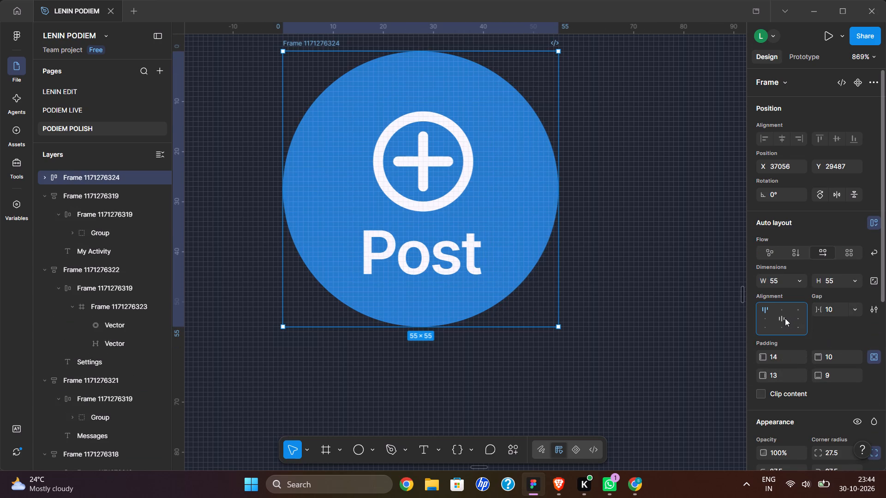
Set the Post button frame's left, right and bottom padding to 10, matching its top padding.
left_click(774, 351)
type("10")
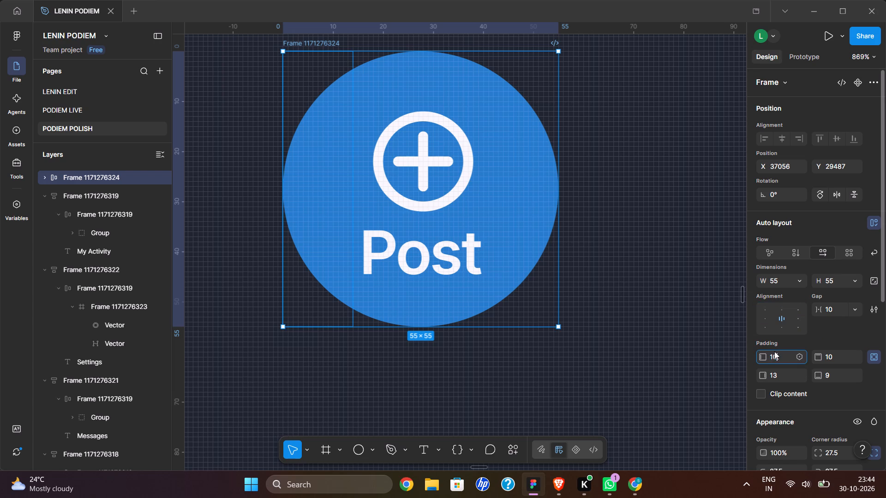
left_click(774, 375)
type("10")
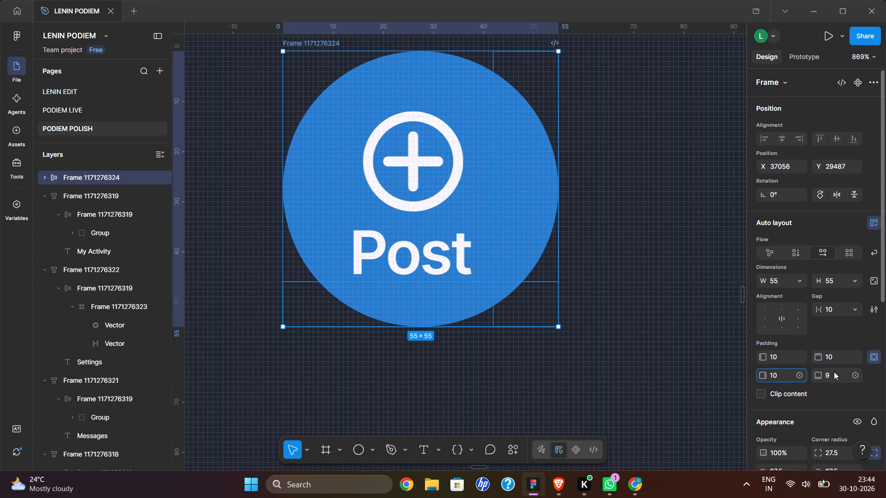
left_click(833, 370)
type("10")
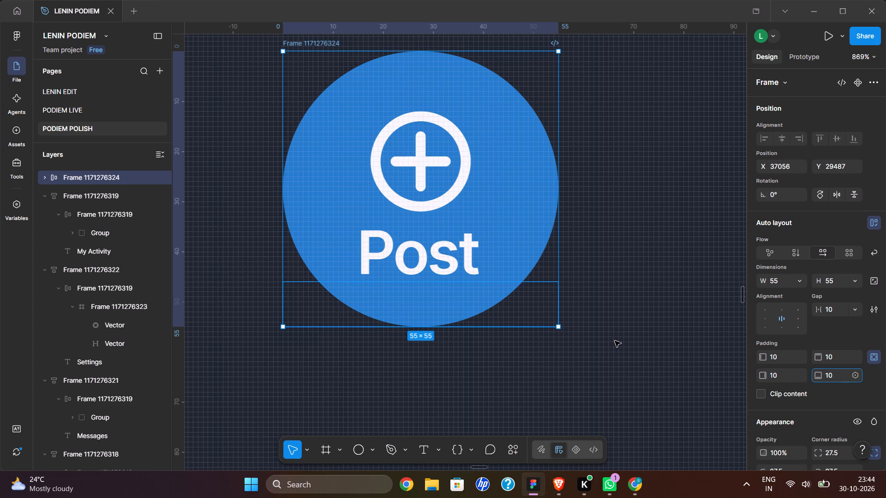
left_click(615, 341)
Move the Post button frame onto the blue navigation bar at X 37076, Y 29410, aligned with the bar's height.
left_click(509, 191)
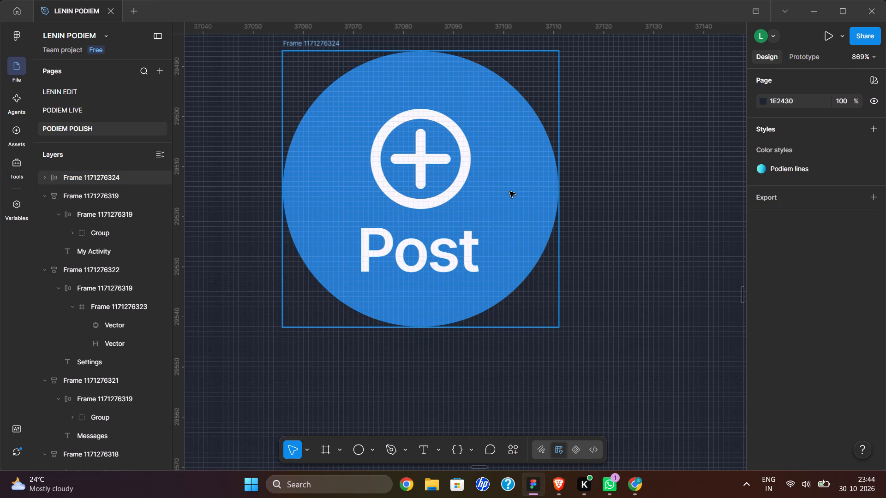
scroll(509, 191, "up", 2)
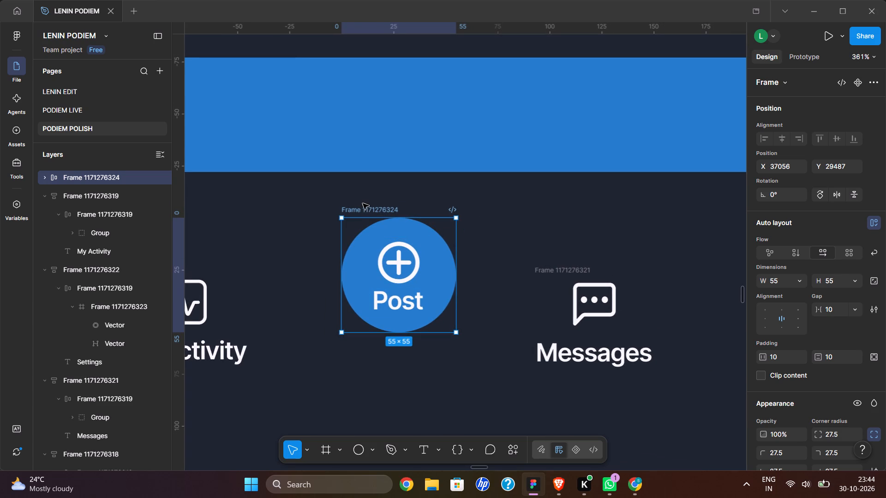
left_click_drag(363, 207, 404, 45)
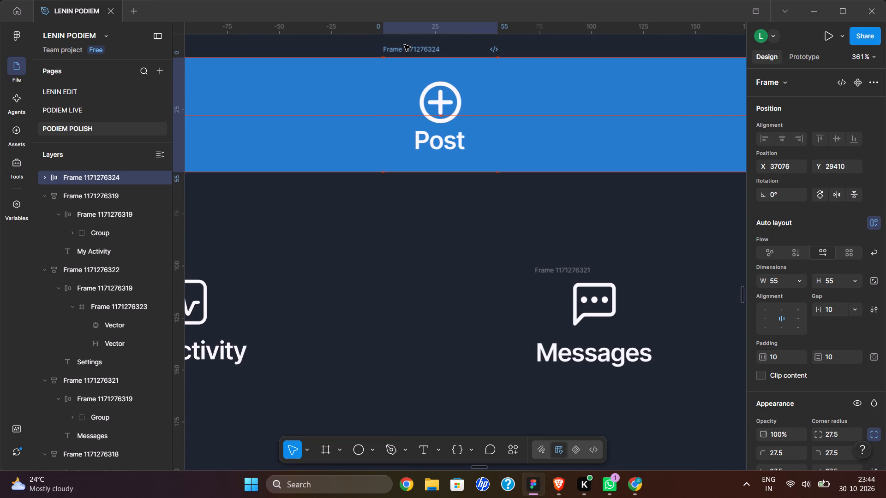
scroll(404, 45, "up", 2)
key("Up")
key("Up")
key("Up")
key("Up")
key("Up")
key("Up")
key("Up")
key("Up")
key("Up")
key("Up")
key("Up")
key("Up")
key("Up")
key("Up")
key("Up")
key("Up")
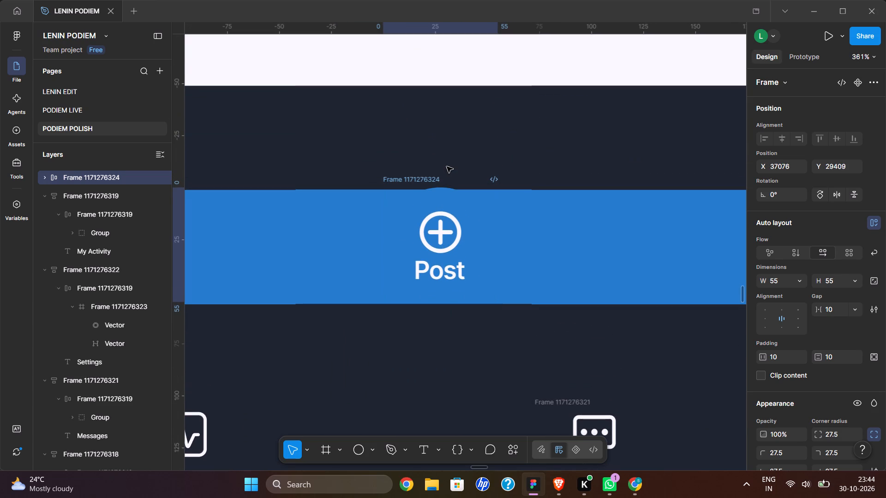
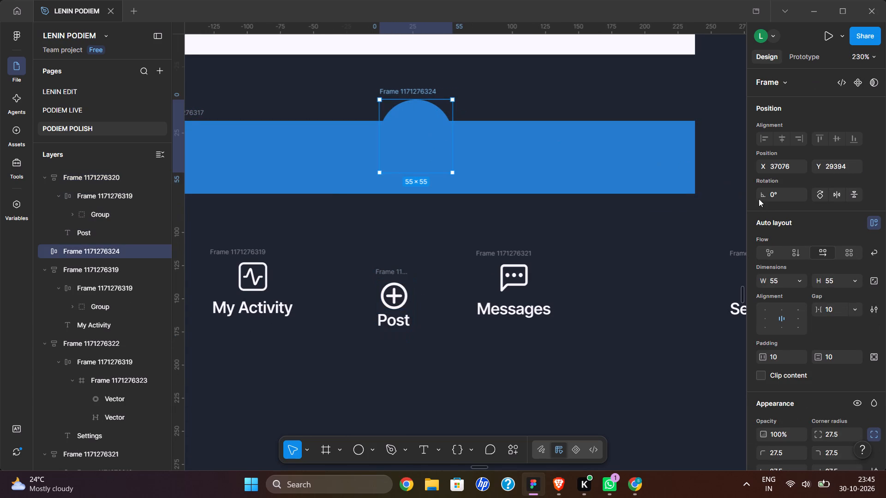
left_click(872, 225)
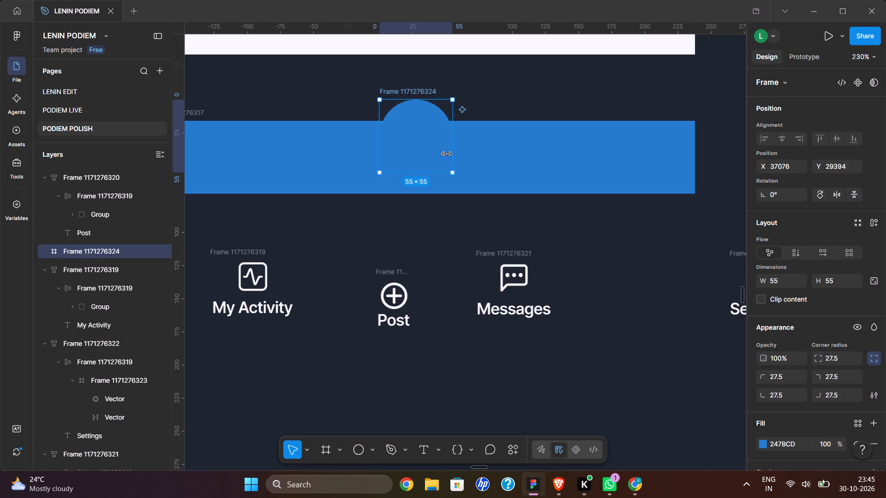
left_click(871, 281)
left_click(771, 275)
type("50")
left_click(631, 256)
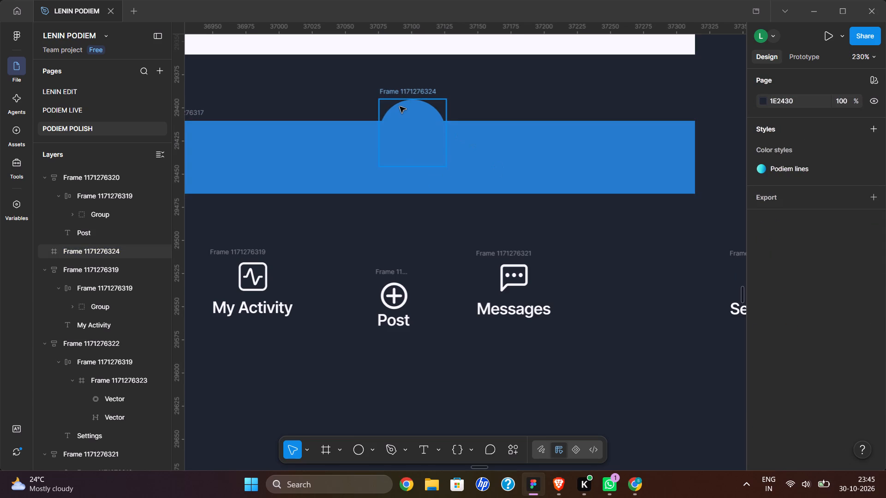
Move the blue circle frame off the navigation bar to the empty area below Messages, at about X 37192, Y 29584.
left_click(400, 106)
left_click_drag(411, 119, 502, 356)
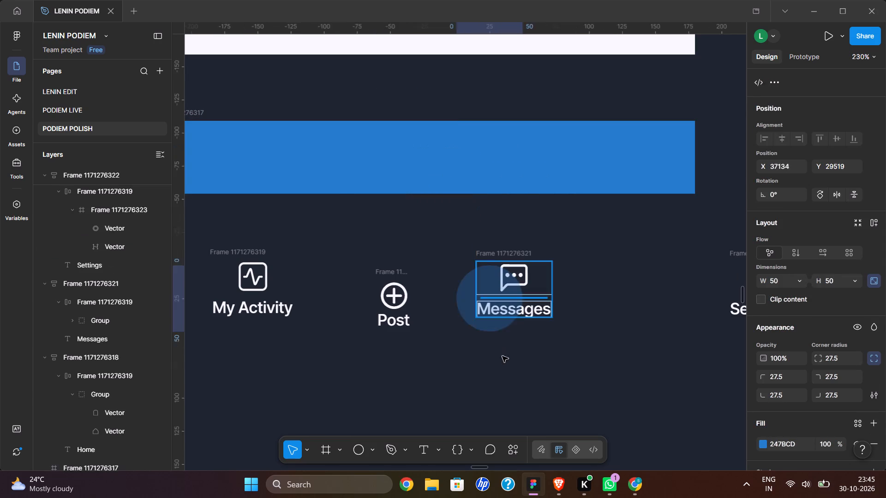
left_click_drag(502, 356, 565, 370)
Take the plus icon group out of the Post frame and place it inside the blue circle frame.
scroll(565, 370, "down", 1)
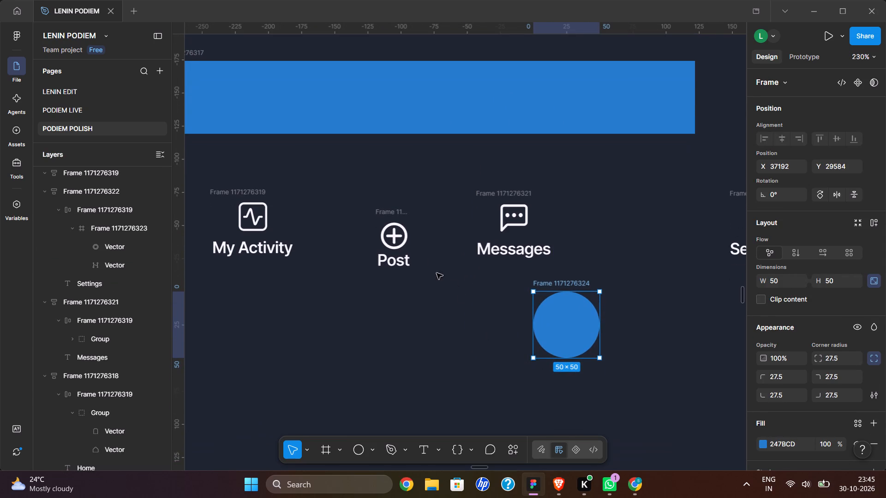
double_click(400, 240)
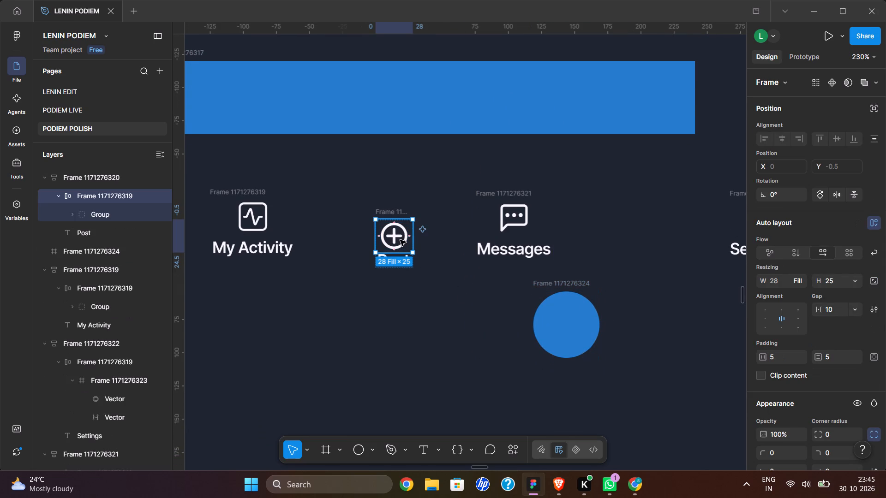
double_click(400, 240)
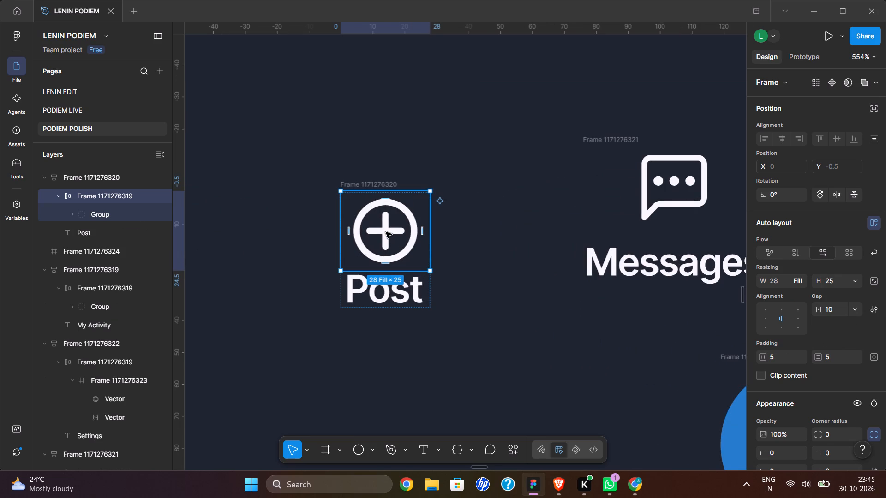
double_click(386, 232)
left_click_drag(386, 232, 513, 355)
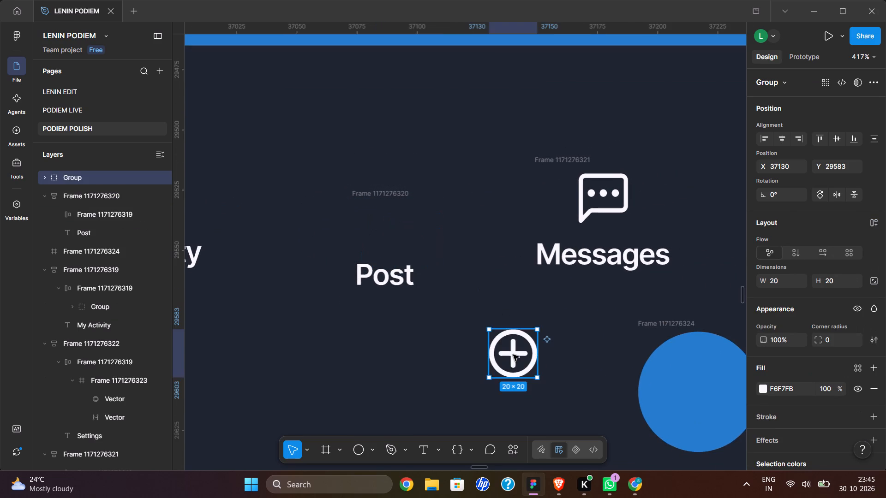
scroll(513, 355, "left", 2)
left_click_drag(370, 256, 554, 292)
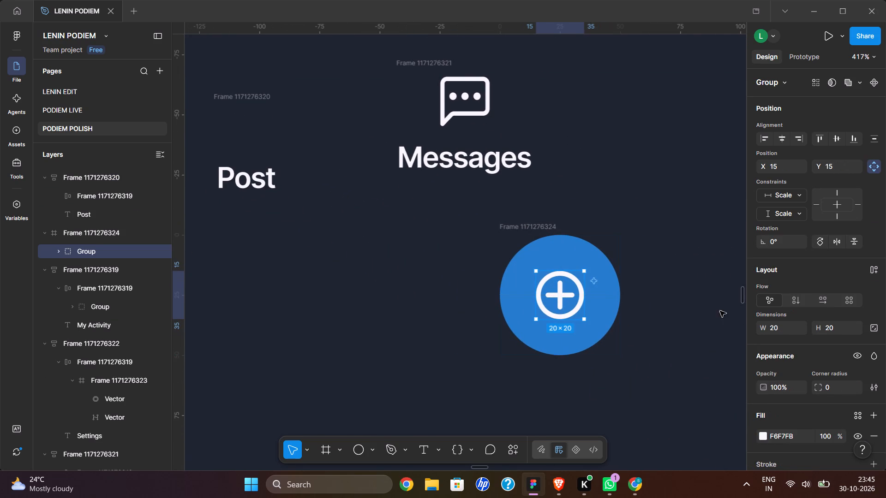
Lock the plus icon group's aspect ratio and set its width to 35.
left_click(874, 329)
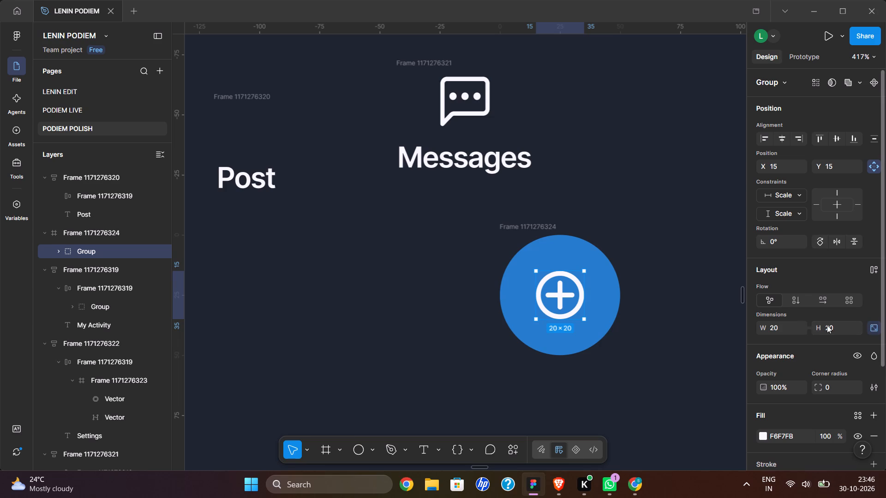
left_click(785, 327)
type("35")
left_click(650, 335)
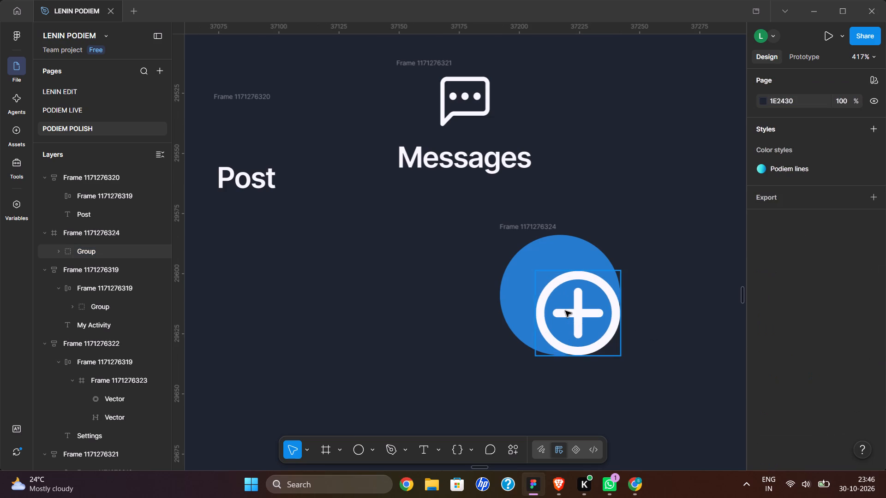
Center the enlarged plus icon in the blue circle, at about X 7, Y 7.
left_click(572, 312)
left_click_drag(572, 312, 553, 293)
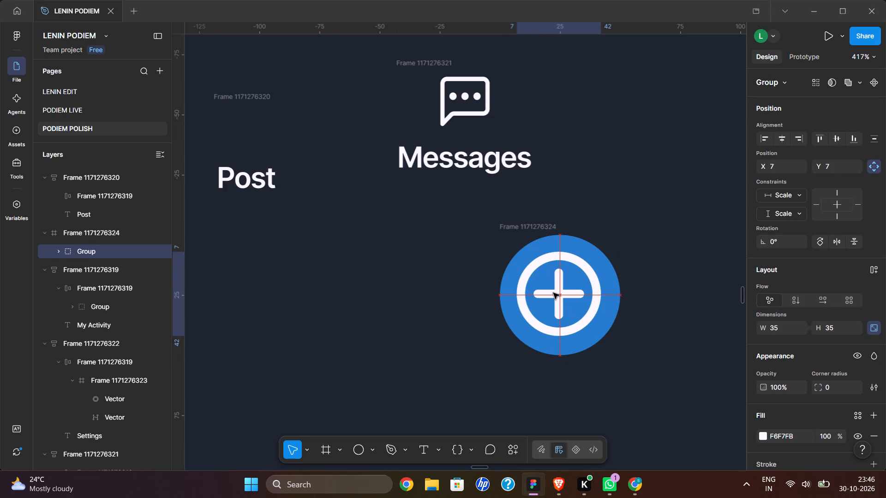
left_click_drag(553, 293, 555, 293)
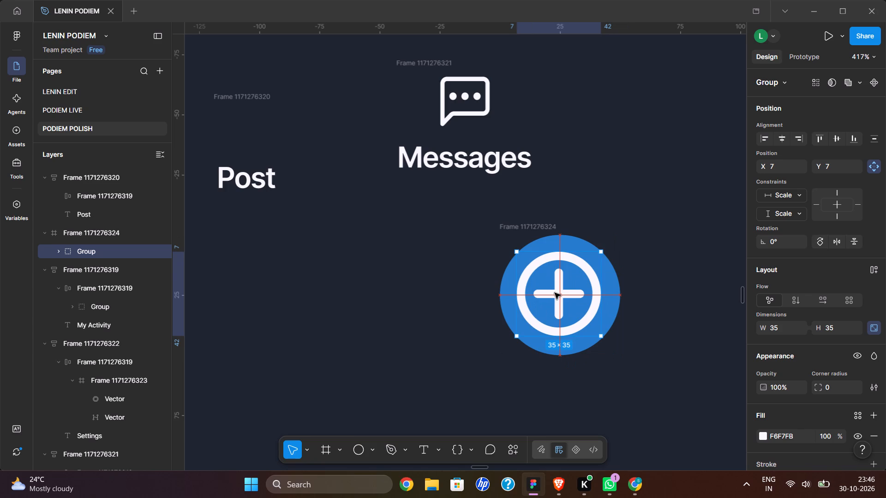
left_click_drag(555, 293, 555, 296)
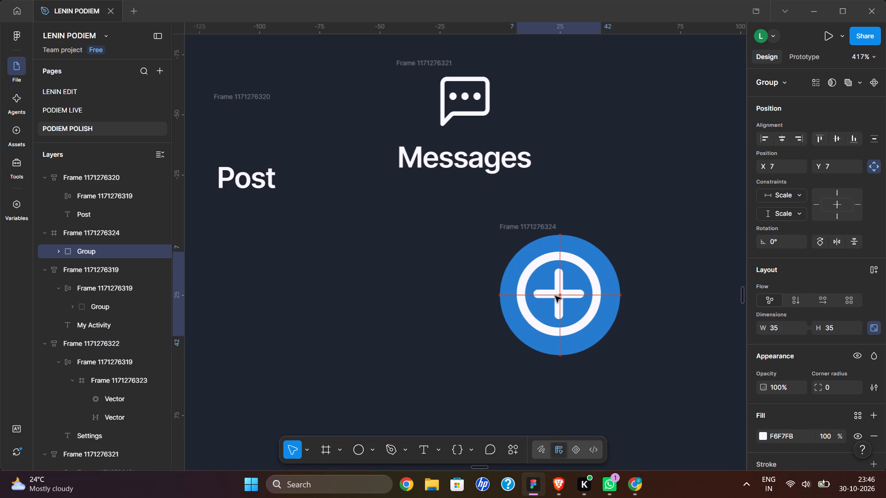
left_click_drag(555, 296, 556, 295)
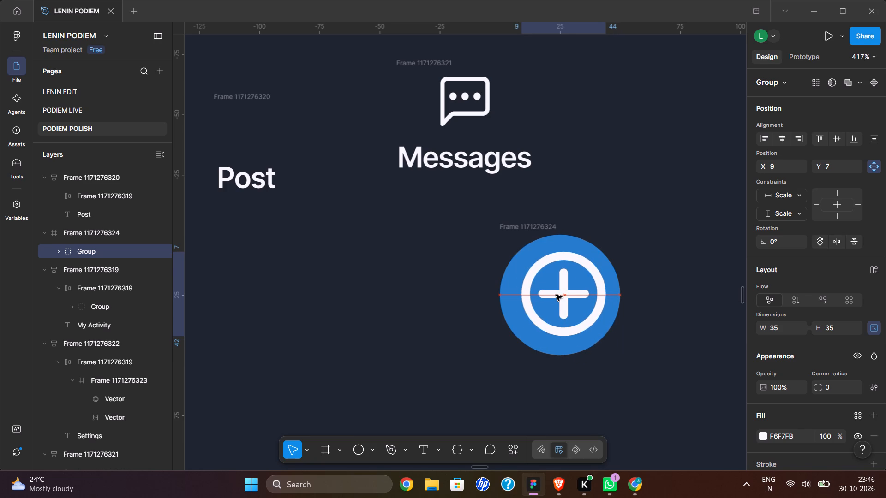
left_click_drag(556, 295, 554, 295)
left_click(666, 255)
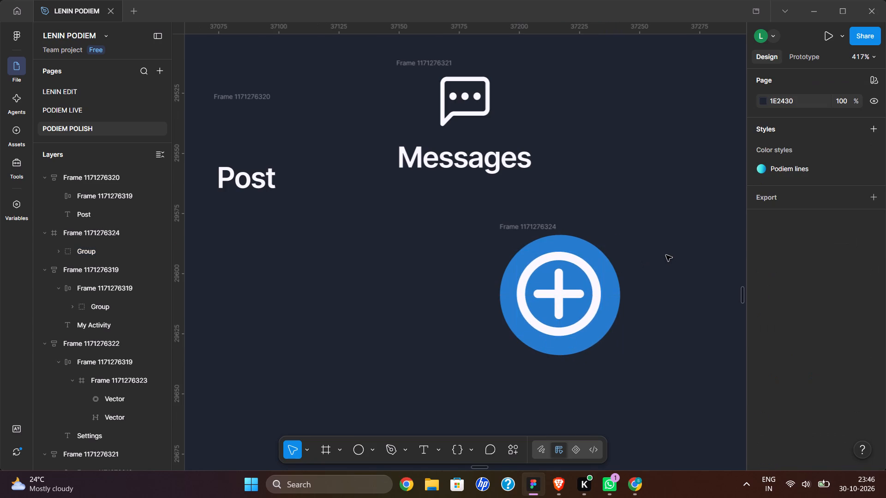
Apply auto layout to the blue circle frame and center-align its content.
left_click(549, 232)
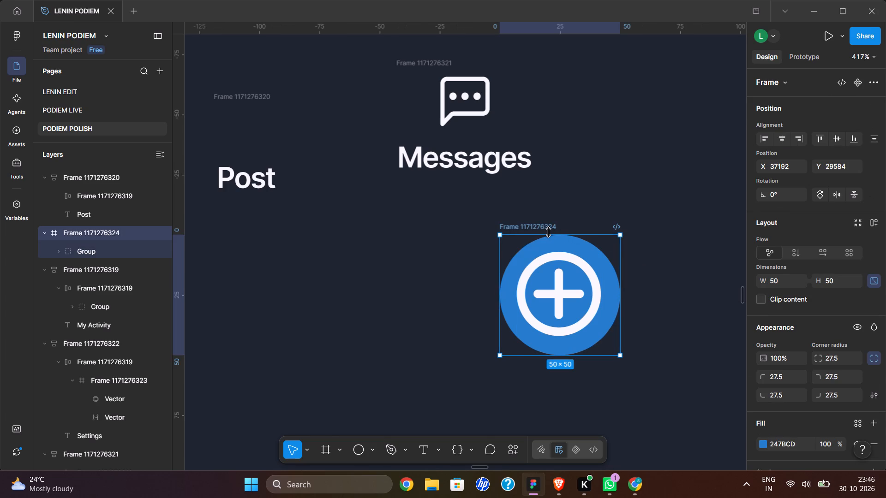
key("shift+a")
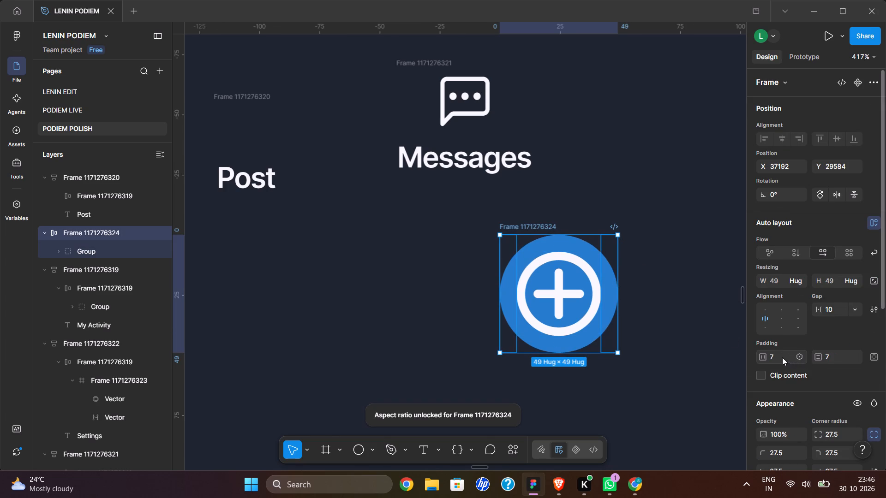
left_click(778, 319)
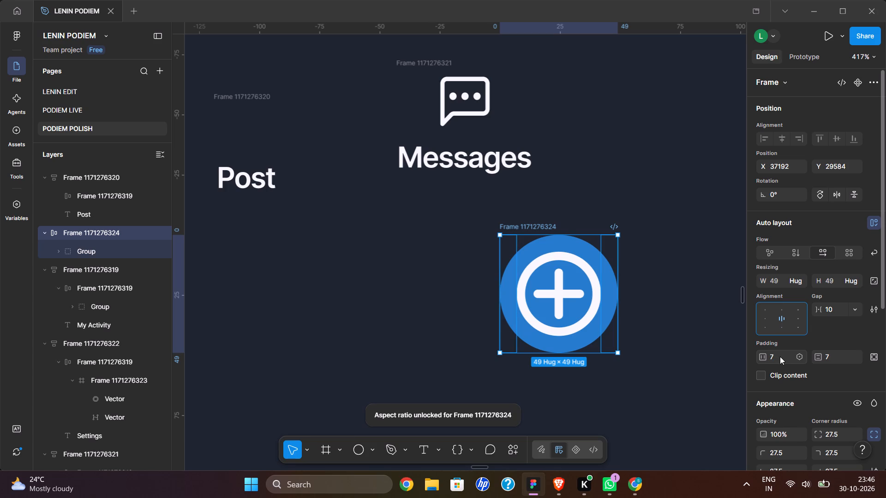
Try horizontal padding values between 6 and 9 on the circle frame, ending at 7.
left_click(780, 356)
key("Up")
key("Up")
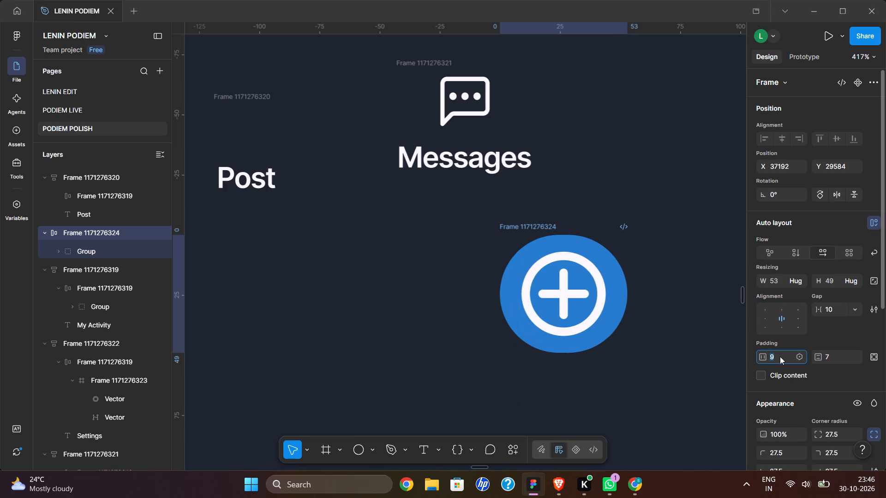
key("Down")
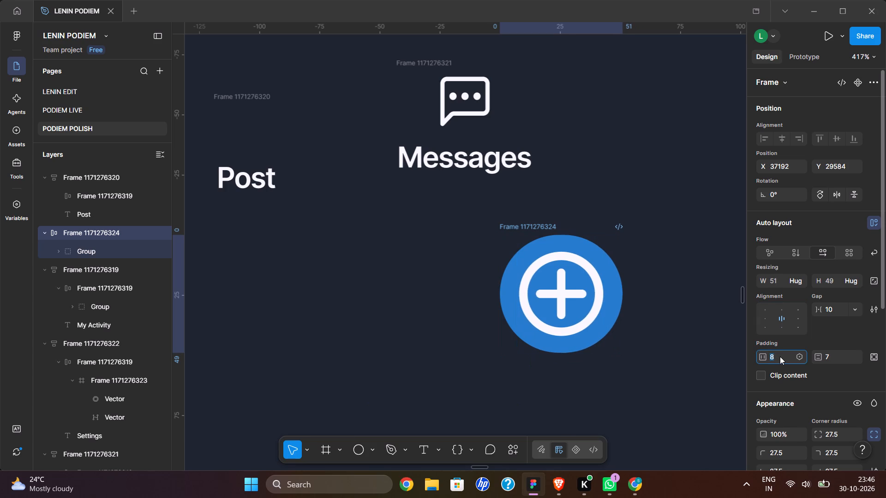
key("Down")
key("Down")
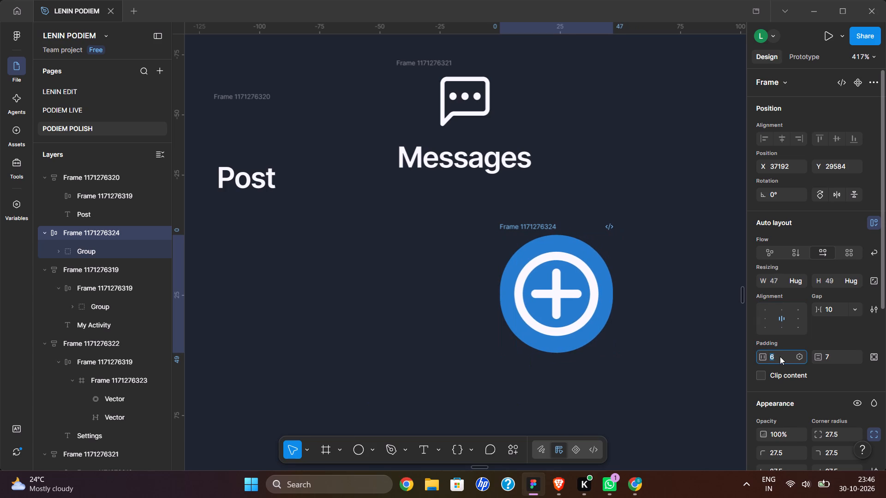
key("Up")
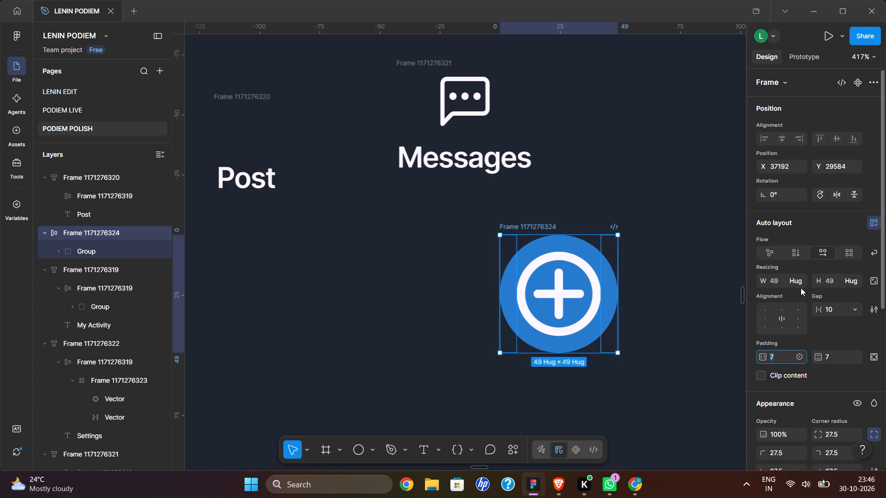
Set the circle frame's width and height to 50 each.
left_click(778, 283)
key("Up")
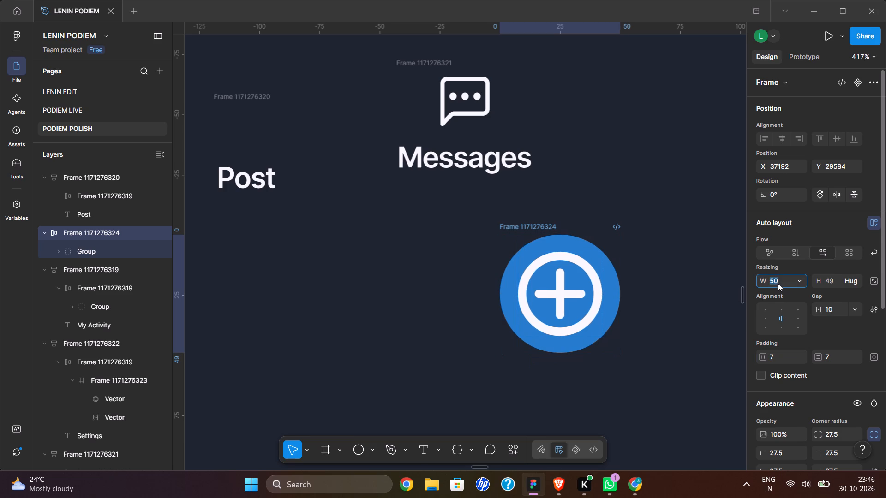
left_click(831, 283)
key("Up")
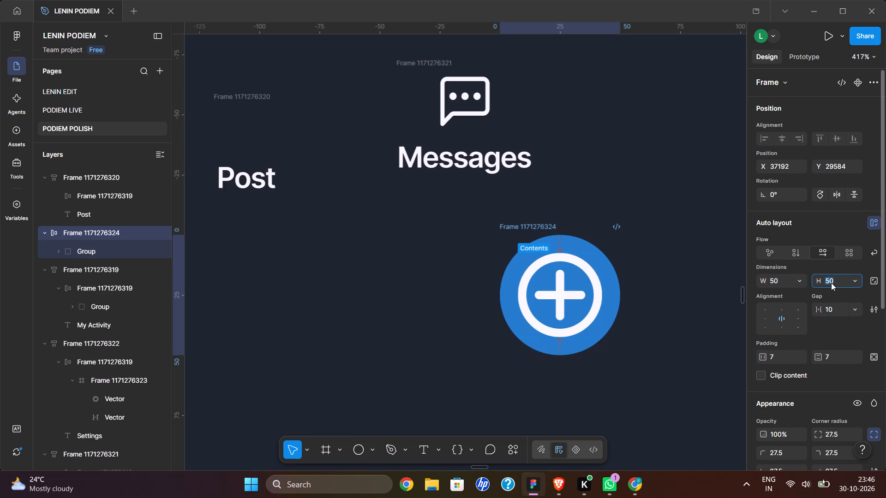
left_click(664, 303)
Set the plus icon group's width to 33 inside the circle frame.
scroll(664, 303, "right", 1)
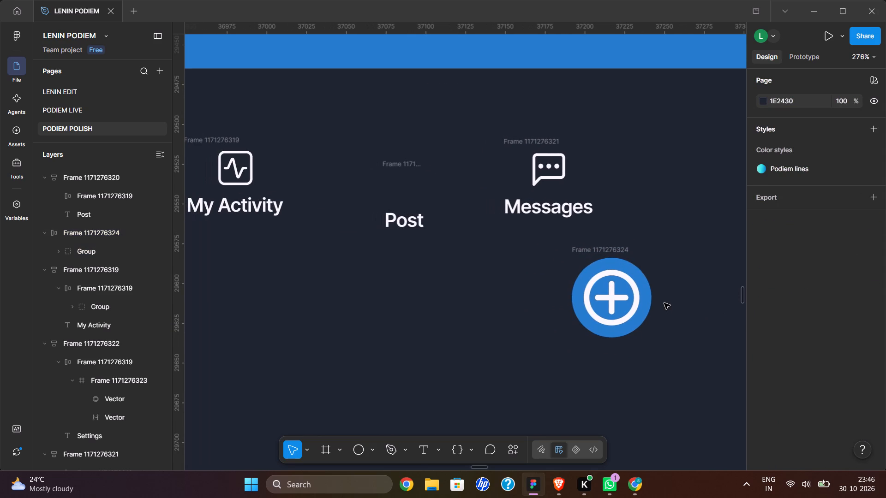
scroll(664, 303, "right", 1)
left_click(599, 294)
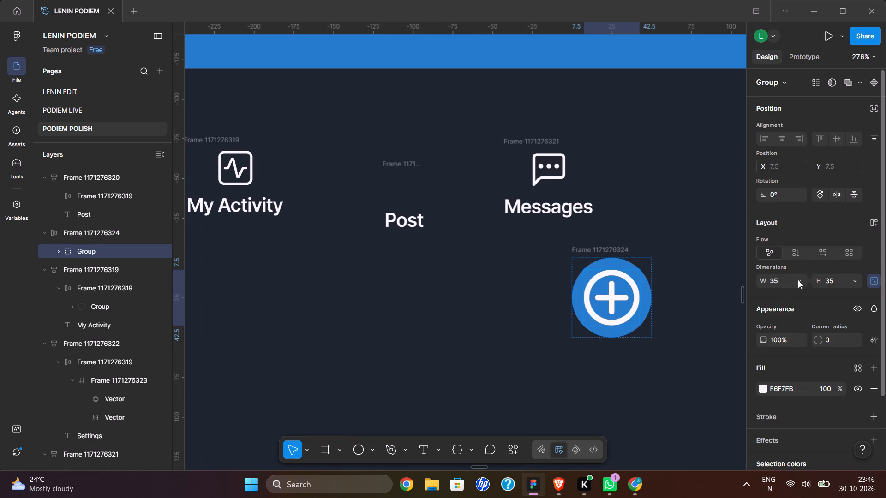
left_click(786, 282)
type("33")
left_click(691, 286)
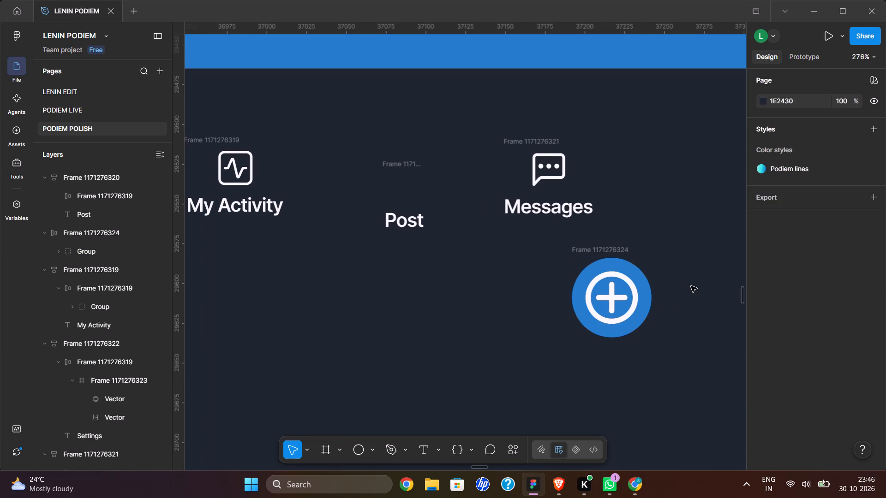
Move the circle frame with the plus icon below the Post label, to about X 37108, Y 29617.
left_click(647, 290)
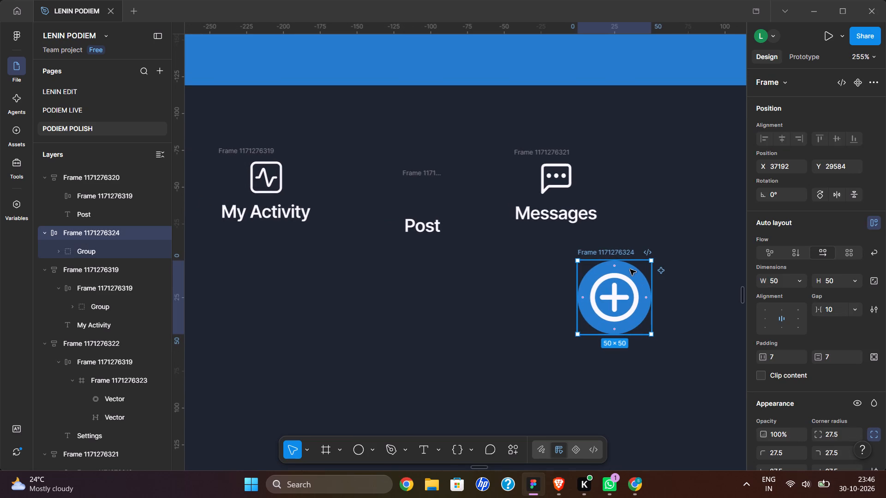
left_click_drag(611, 255, 485, 303)
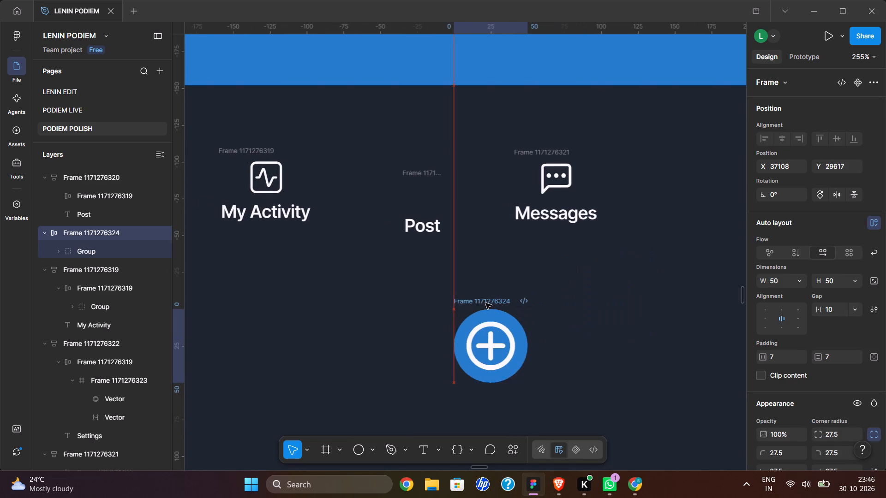
left_click_drag(485, 303, 485, 303)
scroll(485, 303, "up", 2)
scroll(485, 303, "down", 1)
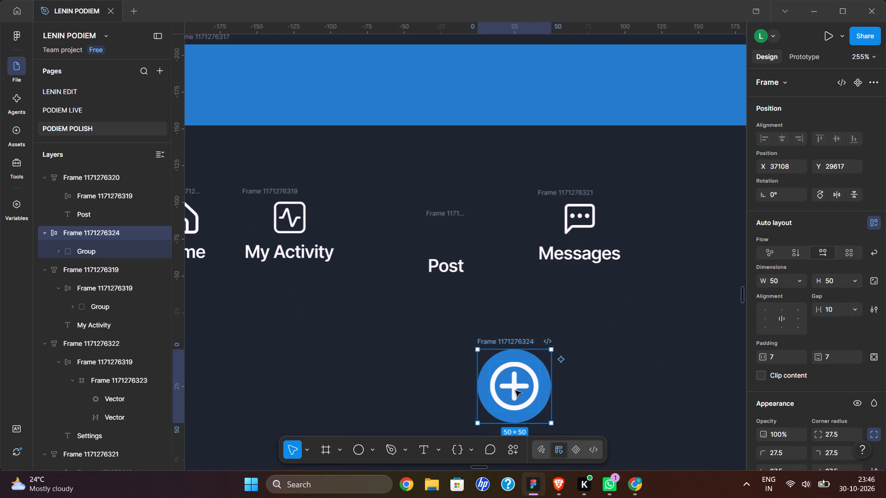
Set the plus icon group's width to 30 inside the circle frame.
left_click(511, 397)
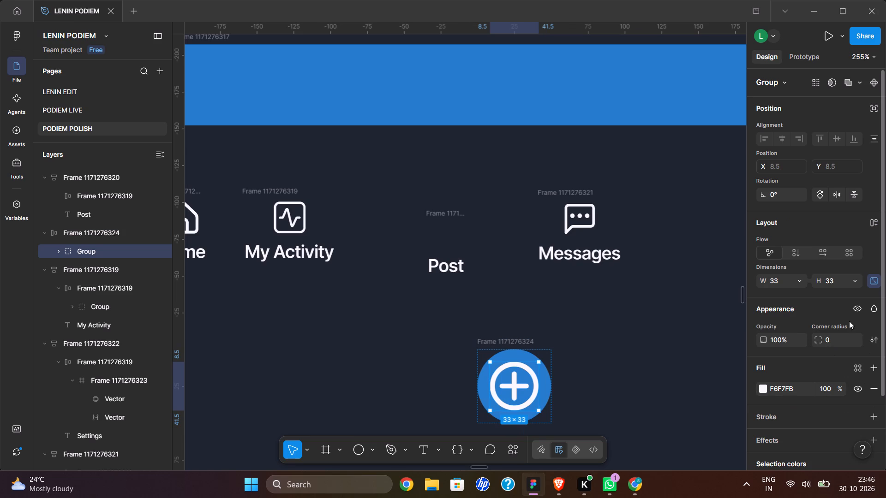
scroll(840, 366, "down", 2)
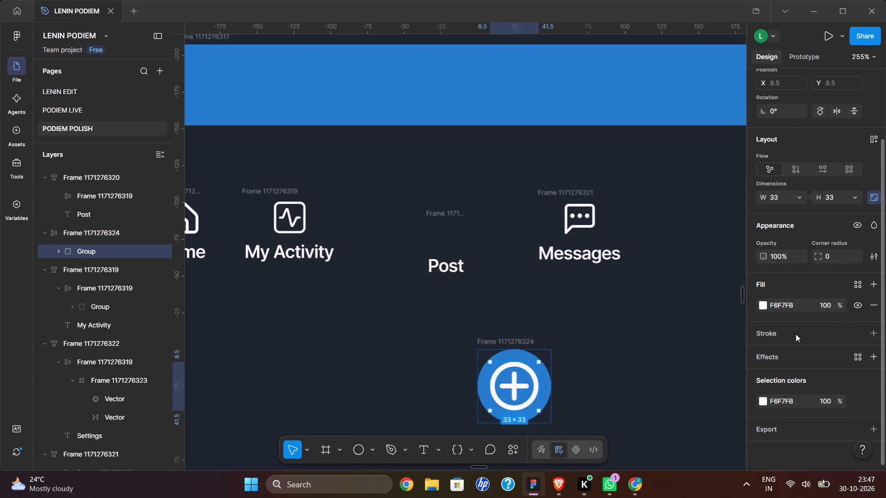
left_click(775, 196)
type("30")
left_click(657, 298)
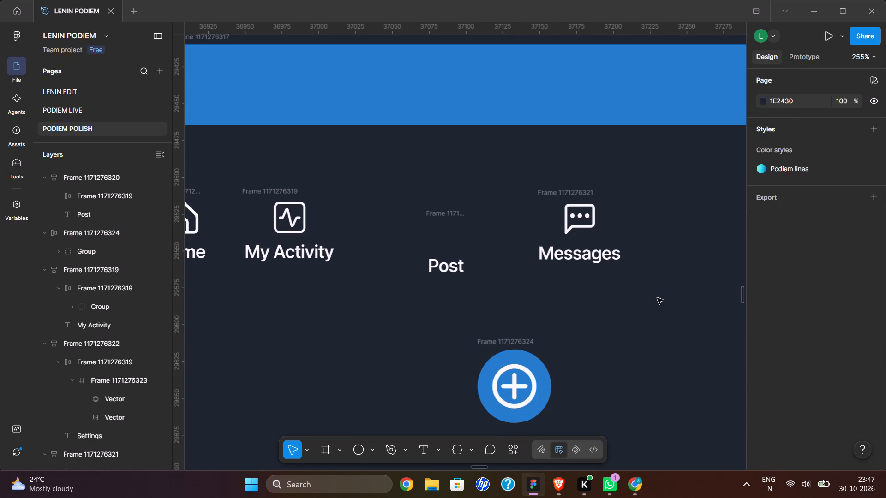
Move the Post label out of its frame to the empty canvas below My Activity, at about X 36996, Y 29601.
left_click(503, 337)
scroll(503, 337, "right", 1)
left_click(482, 301)
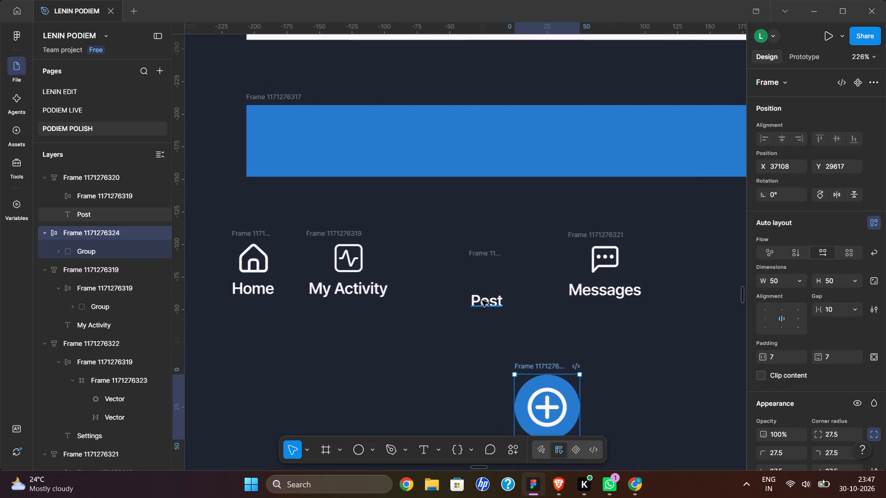
left_click_drag(482, 301, 379, 362)
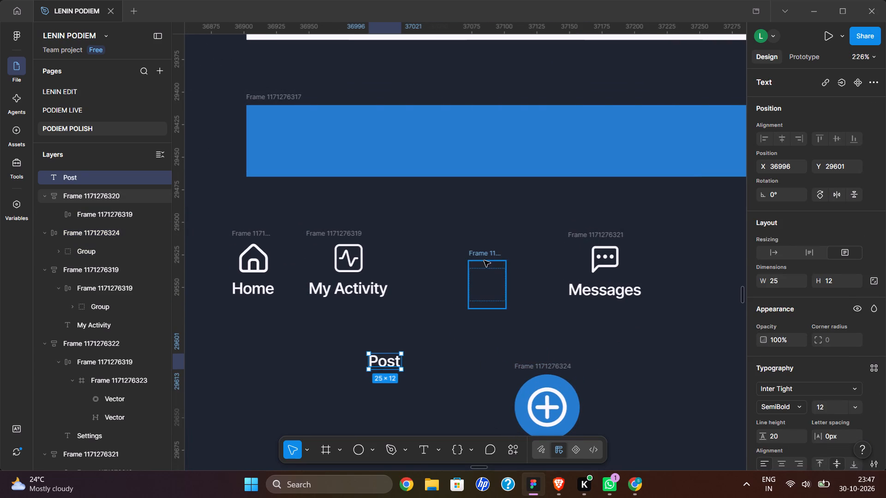
Delete the emptied frame that held the Post label, between My Activity and Messages.
left_click(484, 261)
key("Delete")
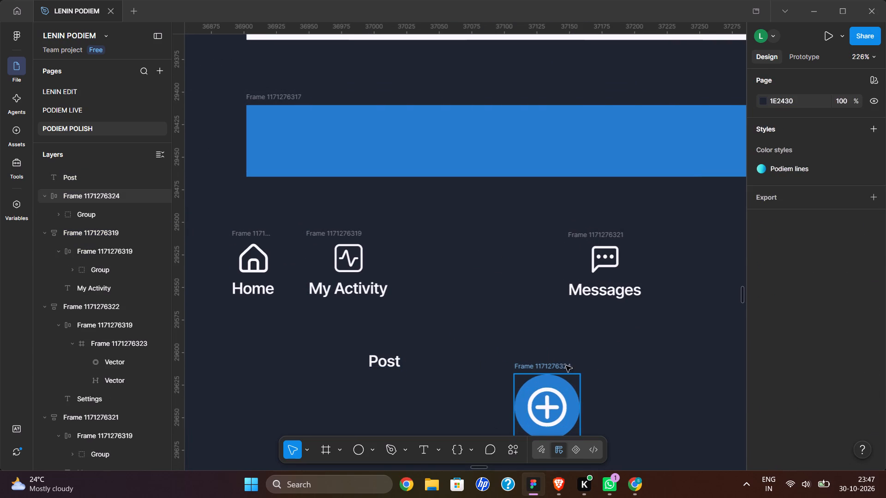
Set the plus icon group's width to 32 inside the circle frame.
left_click(563, 364)
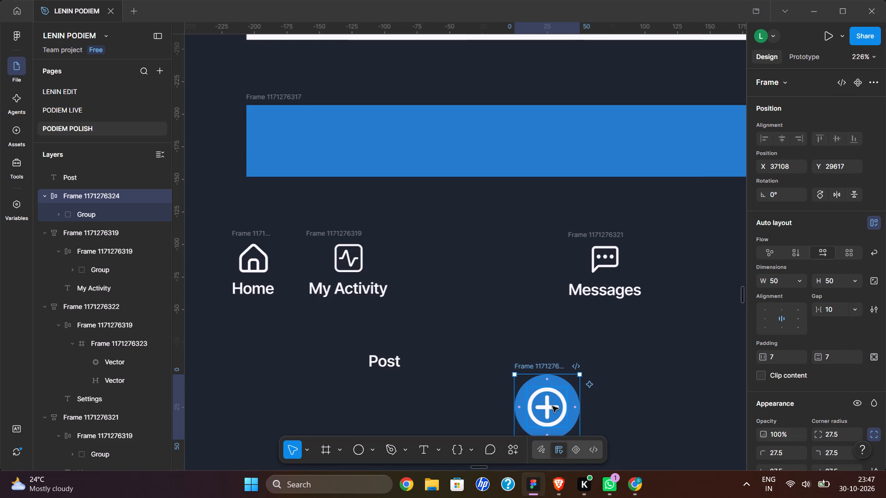
left_click(552, 406)
left_click(779, 285)
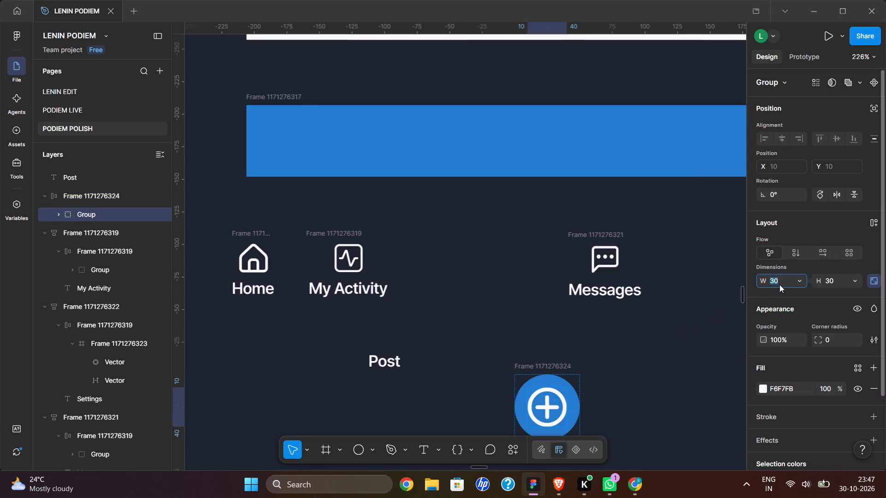
key("Up")
key("Up")
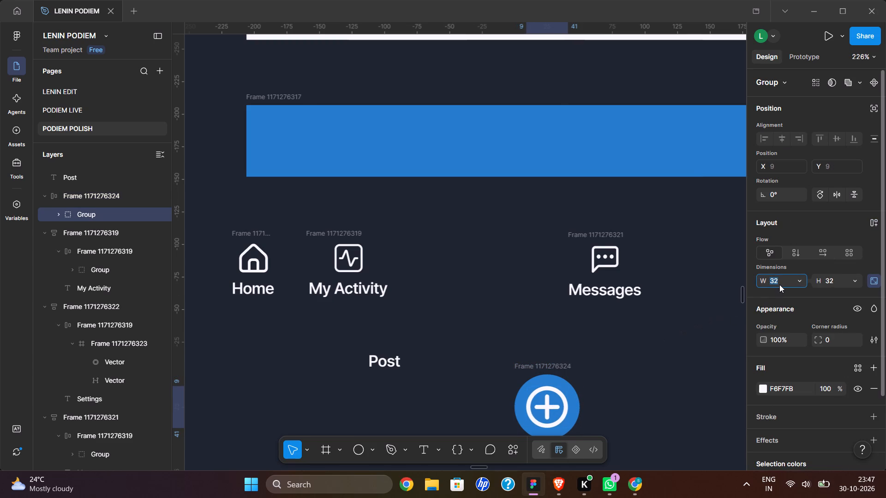
left_click(625, 367)
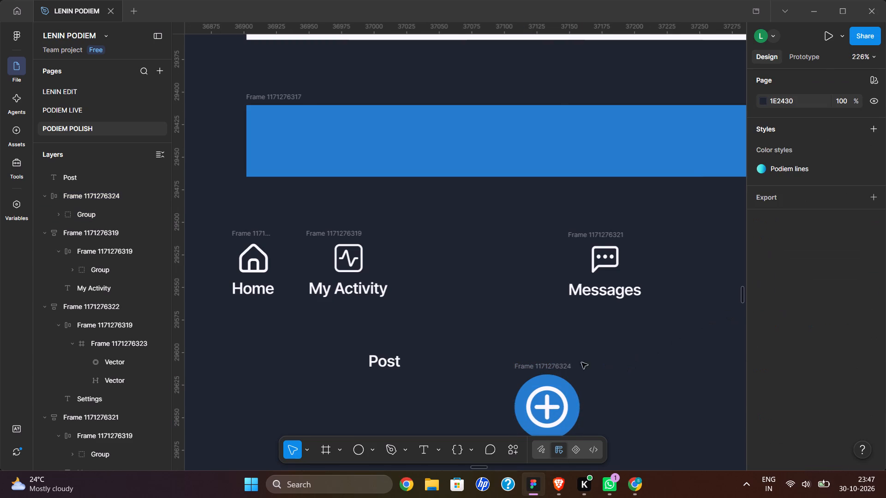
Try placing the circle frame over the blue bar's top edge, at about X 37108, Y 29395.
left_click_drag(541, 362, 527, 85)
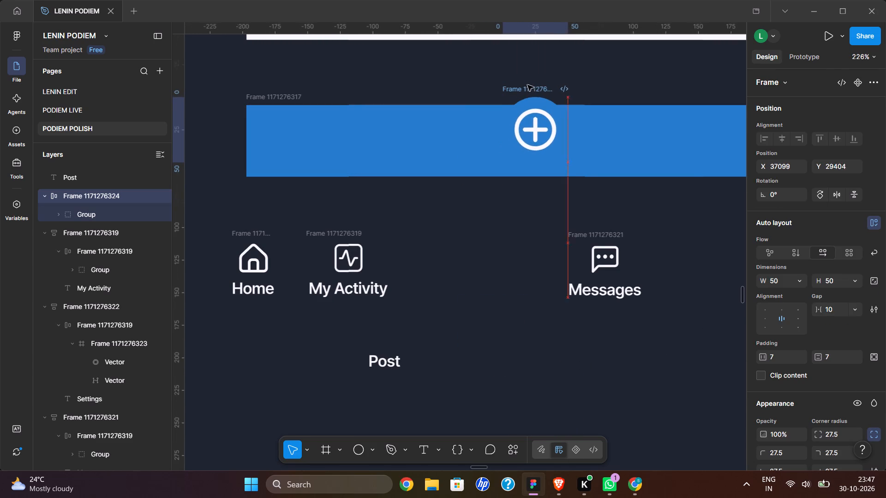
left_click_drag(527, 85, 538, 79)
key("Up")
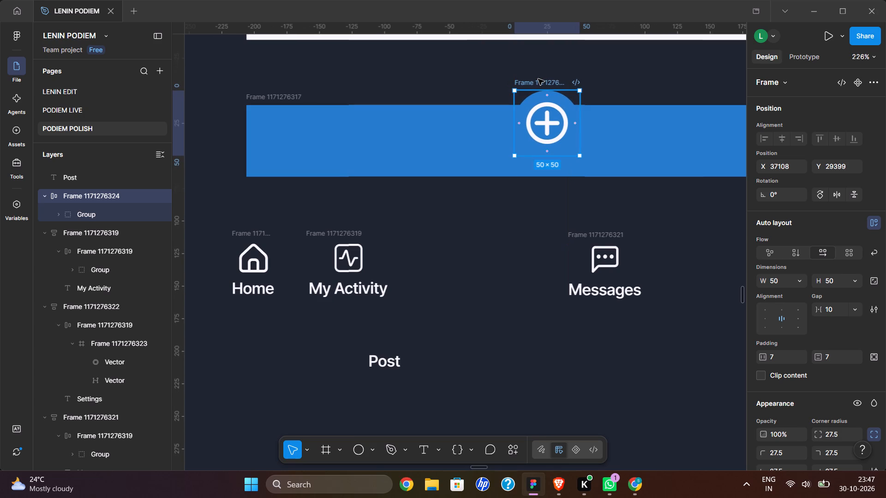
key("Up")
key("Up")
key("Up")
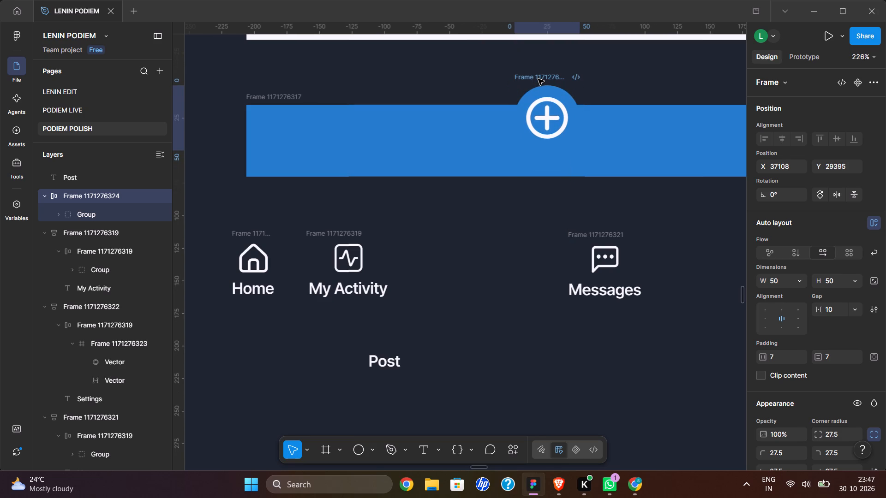
Place the circle frame inside the blue bar frame, at about X 206, Y 3.
left_click_drag(543, 77, 548, 104)
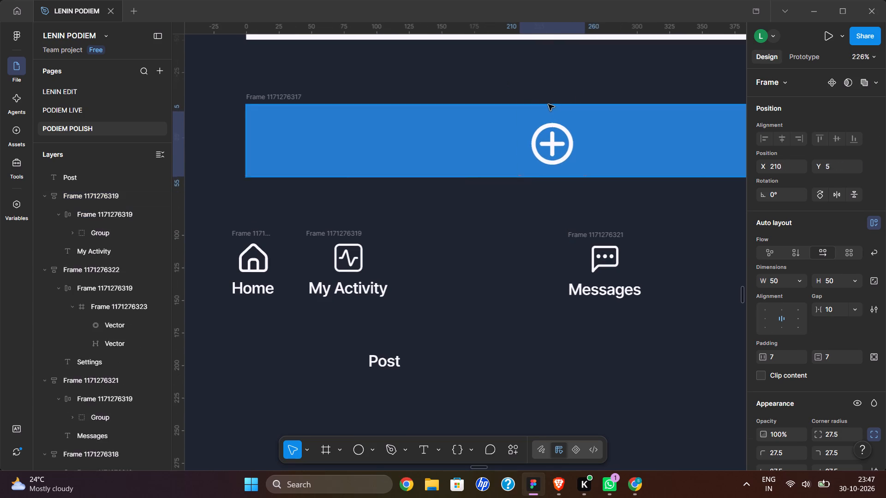
left_click_drag(548, 104, 545, 107)
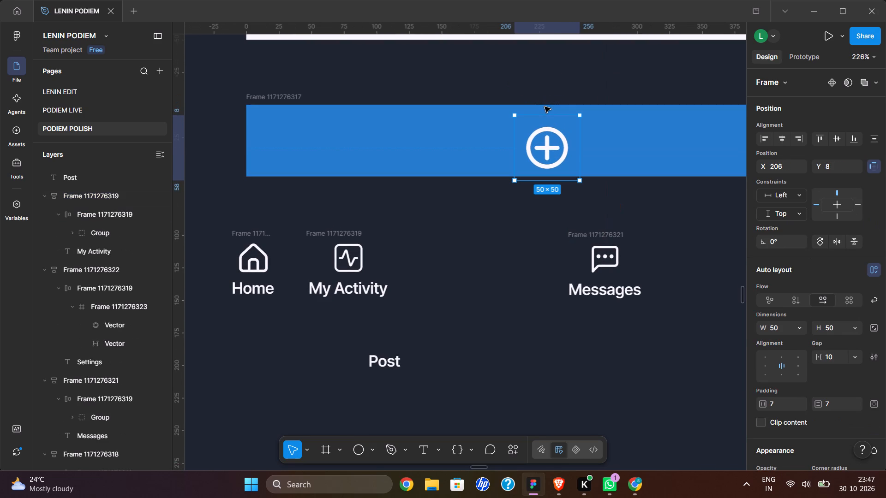
key("Up")
key("Up")
key("Up")
key("Up")
key("Up")
key("Up")
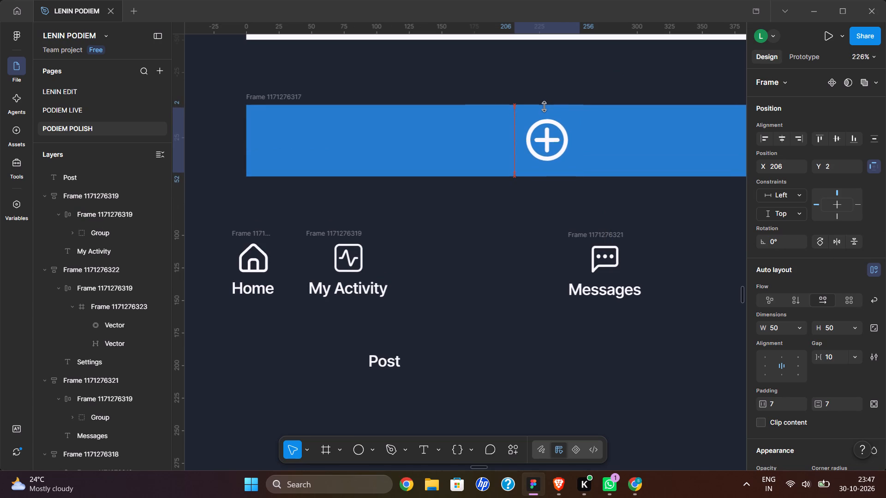
key("Up")
key("Down")
key("Down")
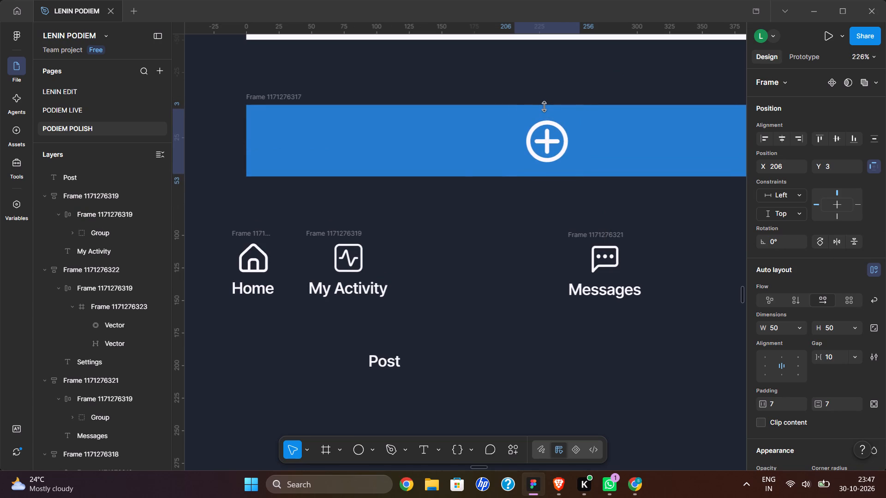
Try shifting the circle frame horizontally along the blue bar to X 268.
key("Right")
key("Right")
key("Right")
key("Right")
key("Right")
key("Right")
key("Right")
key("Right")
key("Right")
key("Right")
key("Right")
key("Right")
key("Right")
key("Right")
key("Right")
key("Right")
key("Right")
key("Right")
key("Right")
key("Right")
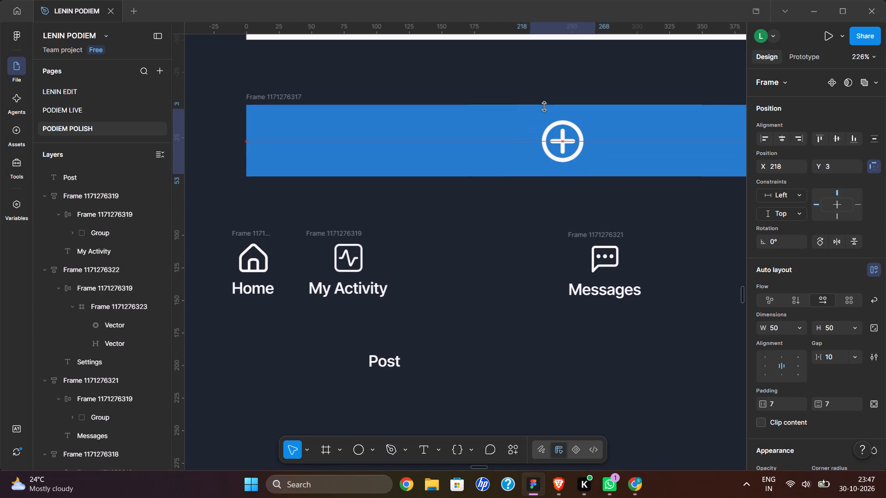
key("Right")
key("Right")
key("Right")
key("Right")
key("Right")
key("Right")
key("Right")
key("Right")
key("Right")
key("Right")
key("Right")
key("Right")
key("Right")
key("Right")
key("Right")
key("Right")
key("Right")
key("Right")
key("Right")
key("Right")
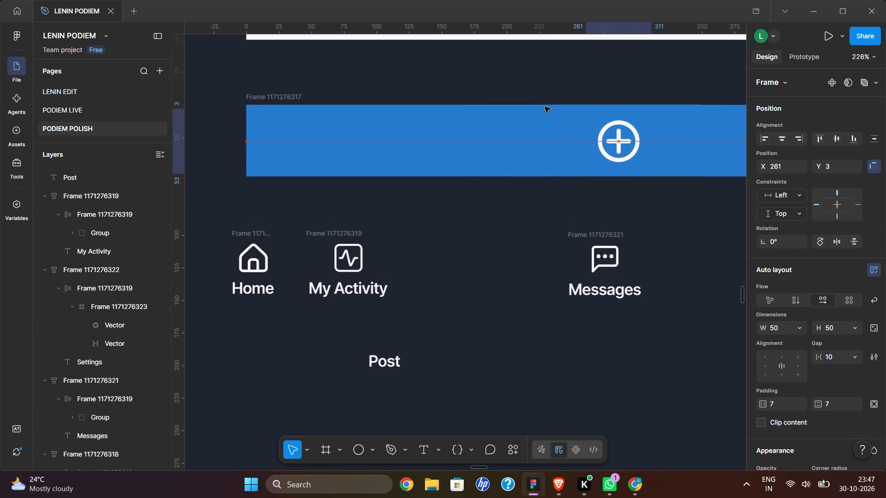
Centre the circle frame horizontally and vertically within the blue bar.
left_click(787, 138)
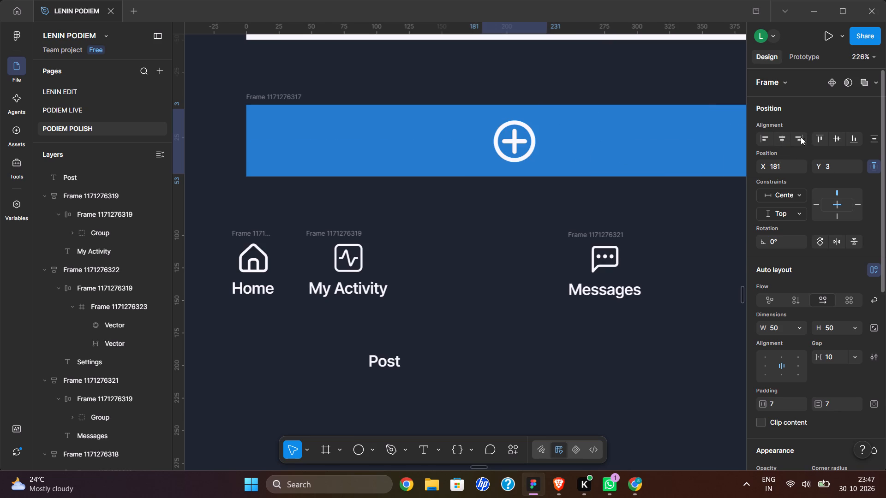
left_click(839, 140)
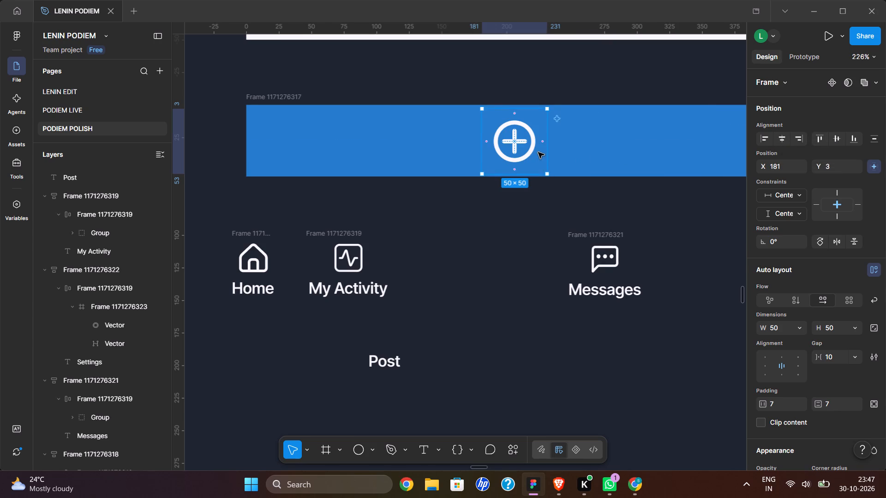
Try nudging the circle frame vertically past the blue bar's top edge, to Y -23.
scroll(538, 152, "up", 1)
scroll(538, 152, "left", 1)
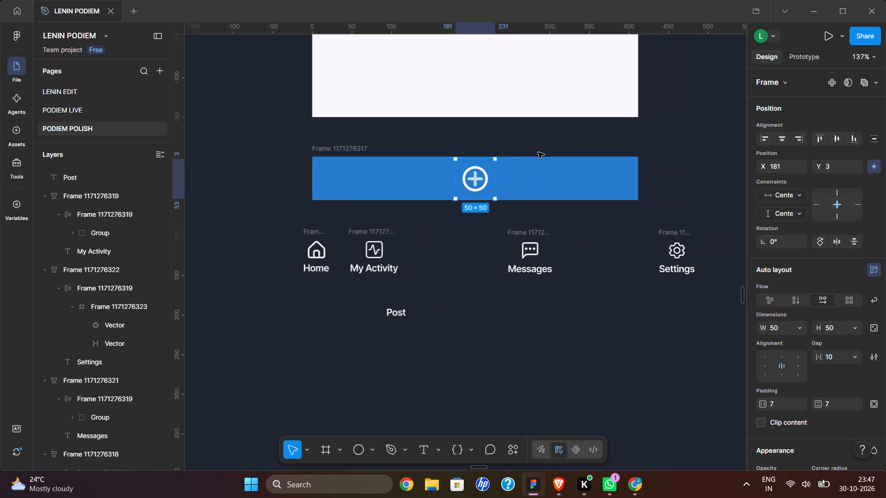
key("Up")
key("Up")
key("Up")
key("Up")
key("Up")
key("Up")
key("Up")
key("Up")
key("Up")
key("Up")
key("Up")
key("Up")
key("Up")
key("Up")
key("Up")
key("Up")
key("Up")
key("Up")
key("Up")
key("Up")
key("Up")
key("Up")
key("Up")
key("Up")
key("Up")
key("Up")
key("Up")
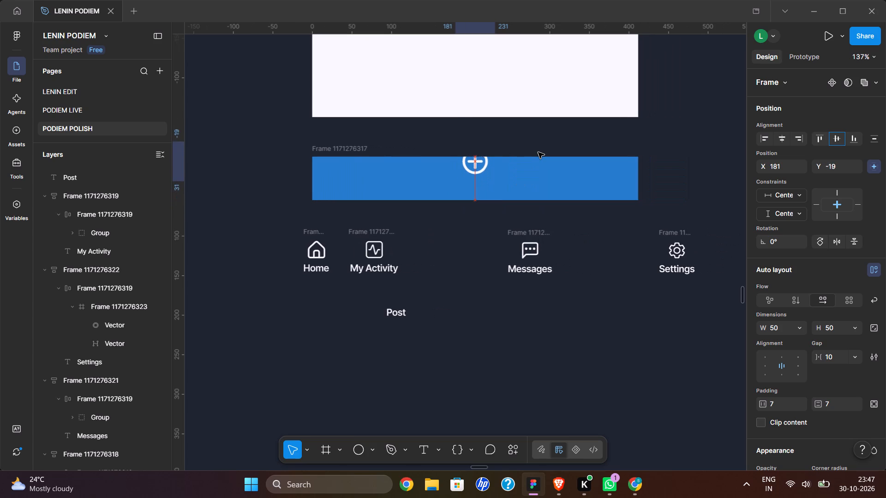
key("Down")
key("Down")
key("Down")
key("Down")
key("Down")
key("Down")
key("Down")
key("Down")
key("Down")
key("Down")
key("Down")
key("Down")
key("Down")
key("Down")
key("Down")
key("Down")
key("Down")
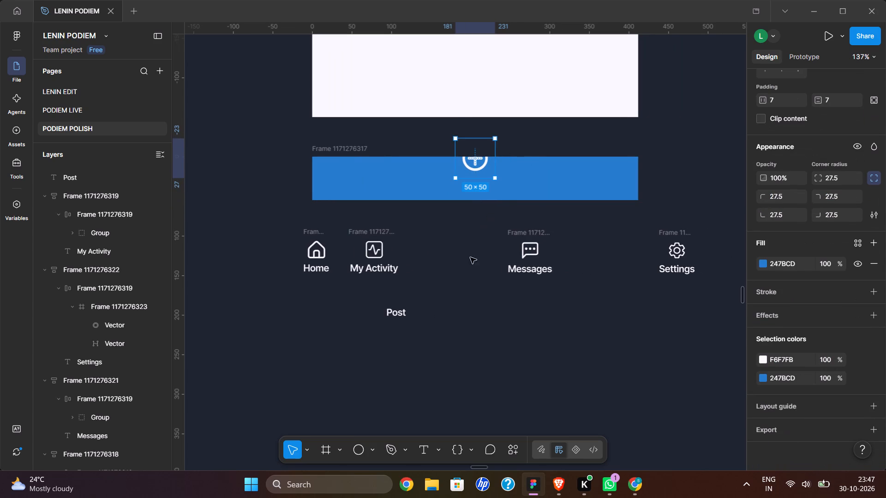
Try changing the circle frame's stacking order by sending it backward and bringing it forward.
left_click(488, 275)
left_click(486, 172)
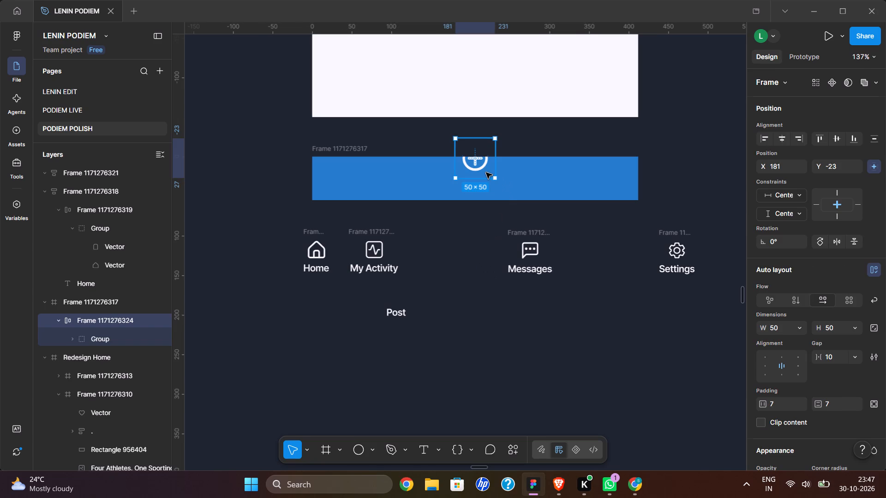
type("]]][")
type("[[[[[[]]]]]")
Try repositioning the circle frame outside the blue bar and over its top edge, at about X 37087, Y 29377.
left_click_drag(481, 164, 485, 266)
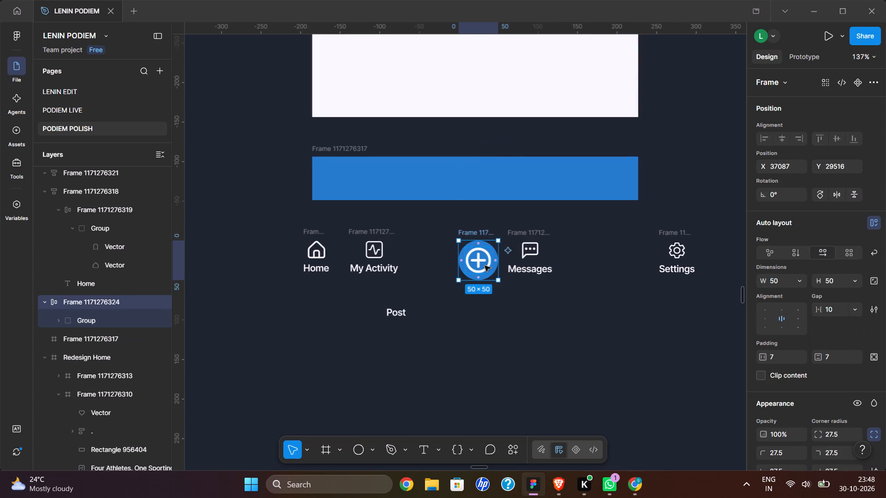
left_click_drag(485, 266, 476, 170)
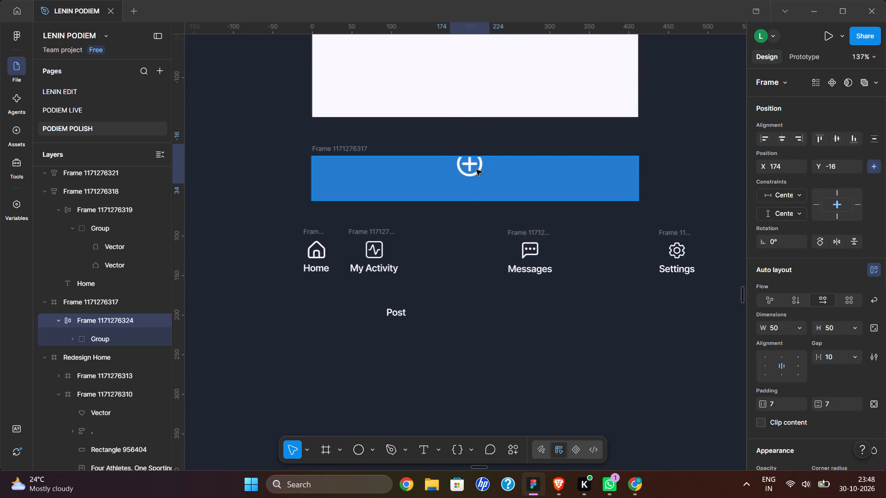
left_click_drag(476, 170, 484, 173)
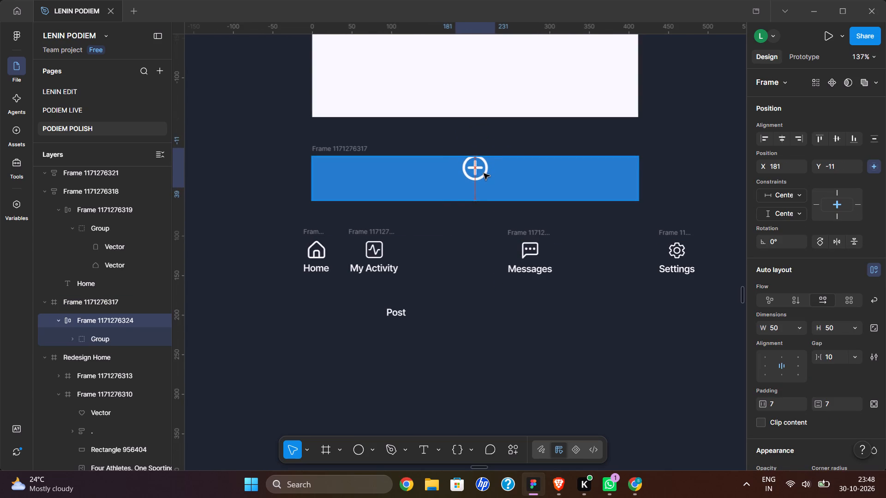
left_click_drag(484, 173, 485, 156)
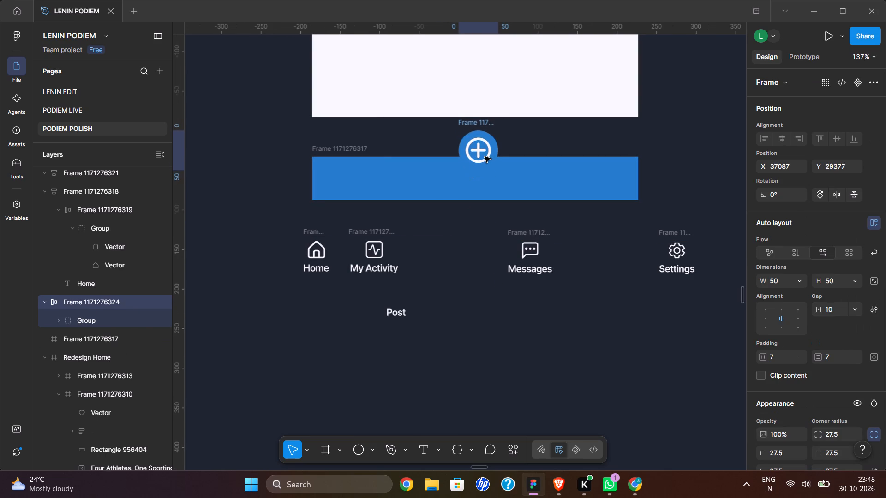
Move the circle frame back into the blue bar and centre it vertically and horizontally.
left_click_drag(485, 156, 483, 179)
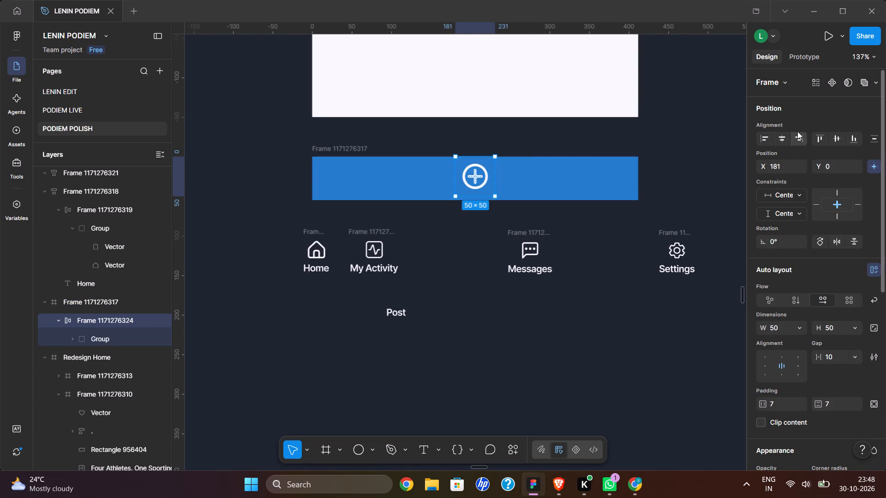
left_click(836, 135)
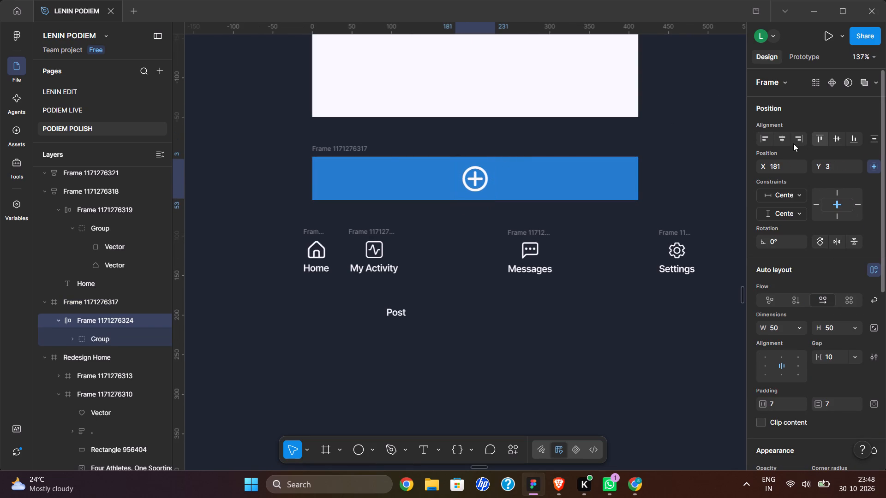
left_click(780, 142)
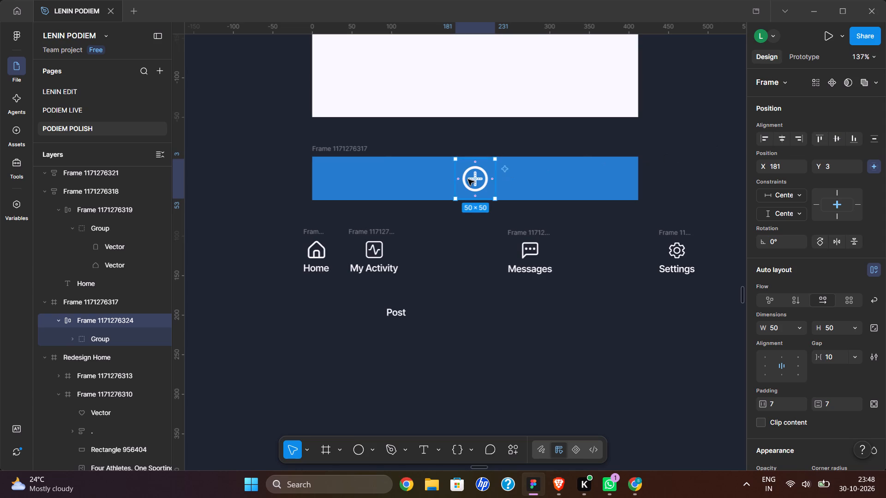
Nudge the circle frame upward within the blue bar to Y 2.
key("Up")
key("Up")
key("Up")
key("Up")
key("Up")
key("Up")
key("Up")
key("Up")
key("Up")
key("Up")
key("Up")
key("Up")
key("Up")
key("Up")
key("Up")
key("Up")
key("Up")
key("Up")
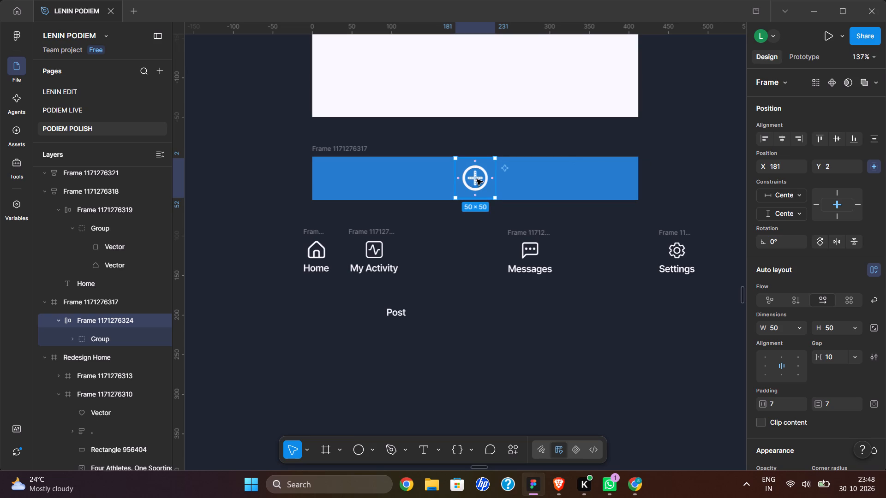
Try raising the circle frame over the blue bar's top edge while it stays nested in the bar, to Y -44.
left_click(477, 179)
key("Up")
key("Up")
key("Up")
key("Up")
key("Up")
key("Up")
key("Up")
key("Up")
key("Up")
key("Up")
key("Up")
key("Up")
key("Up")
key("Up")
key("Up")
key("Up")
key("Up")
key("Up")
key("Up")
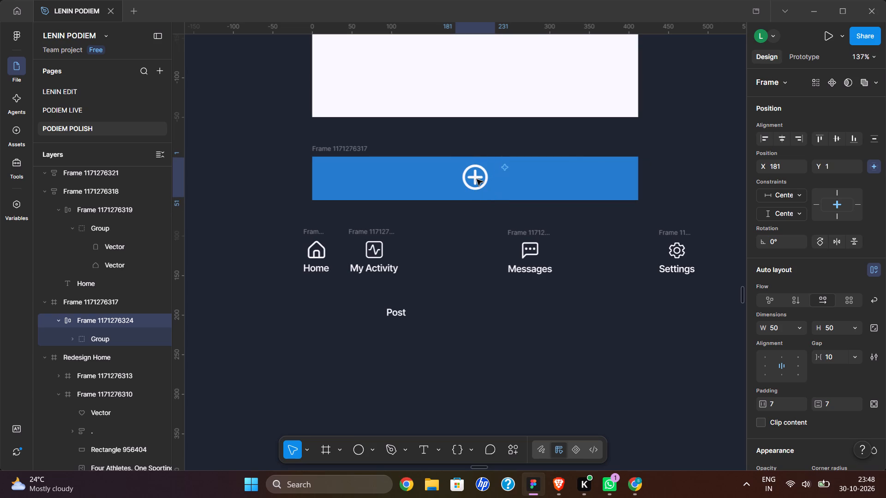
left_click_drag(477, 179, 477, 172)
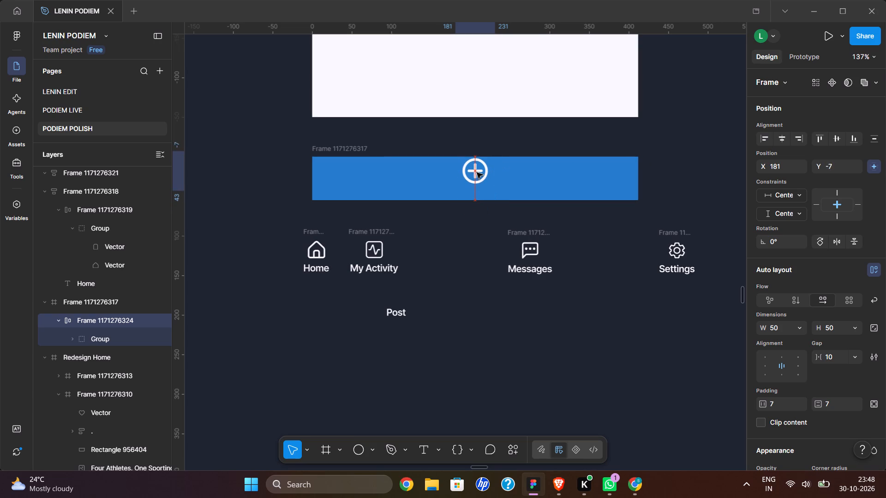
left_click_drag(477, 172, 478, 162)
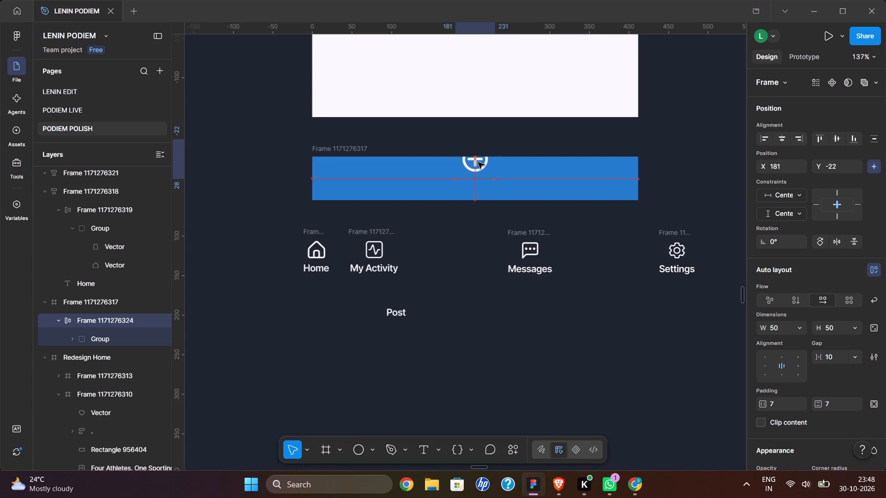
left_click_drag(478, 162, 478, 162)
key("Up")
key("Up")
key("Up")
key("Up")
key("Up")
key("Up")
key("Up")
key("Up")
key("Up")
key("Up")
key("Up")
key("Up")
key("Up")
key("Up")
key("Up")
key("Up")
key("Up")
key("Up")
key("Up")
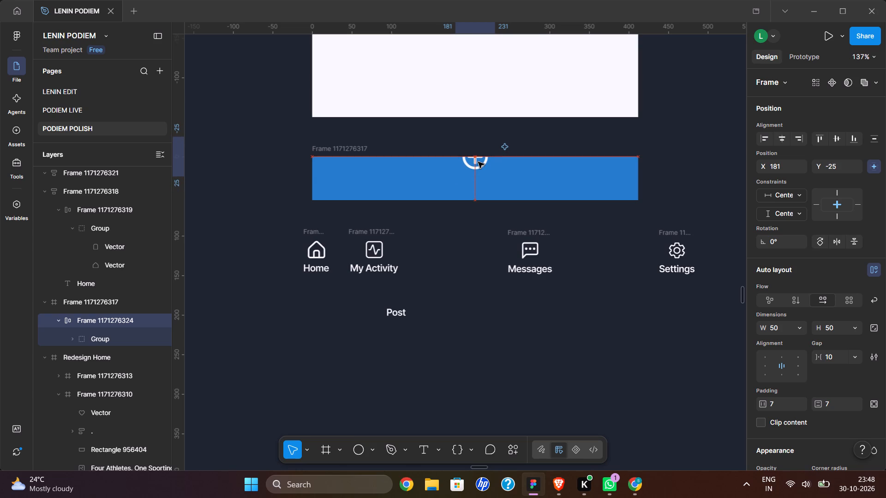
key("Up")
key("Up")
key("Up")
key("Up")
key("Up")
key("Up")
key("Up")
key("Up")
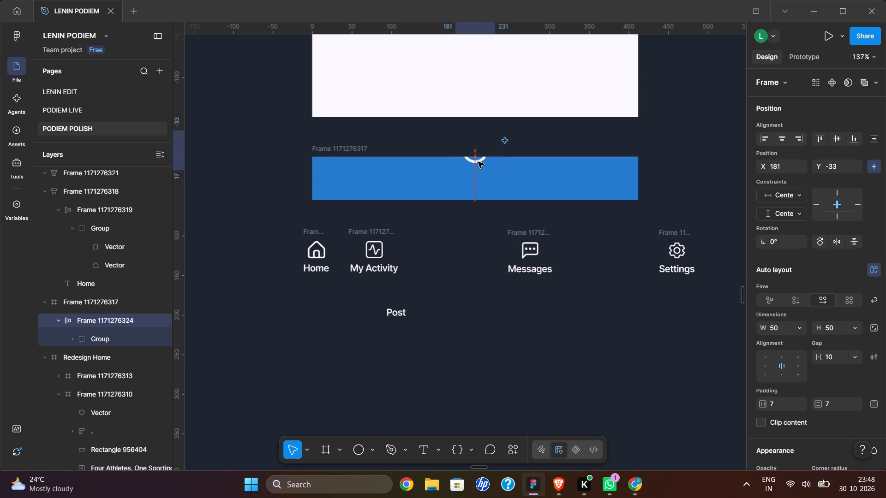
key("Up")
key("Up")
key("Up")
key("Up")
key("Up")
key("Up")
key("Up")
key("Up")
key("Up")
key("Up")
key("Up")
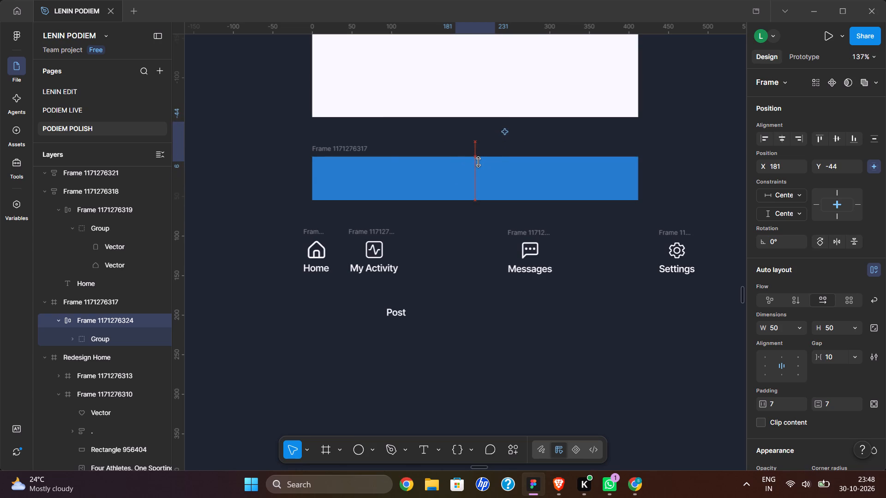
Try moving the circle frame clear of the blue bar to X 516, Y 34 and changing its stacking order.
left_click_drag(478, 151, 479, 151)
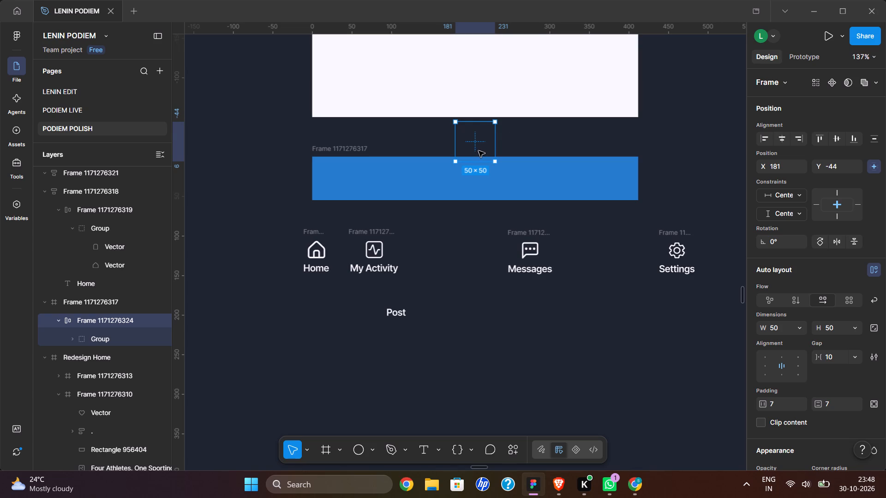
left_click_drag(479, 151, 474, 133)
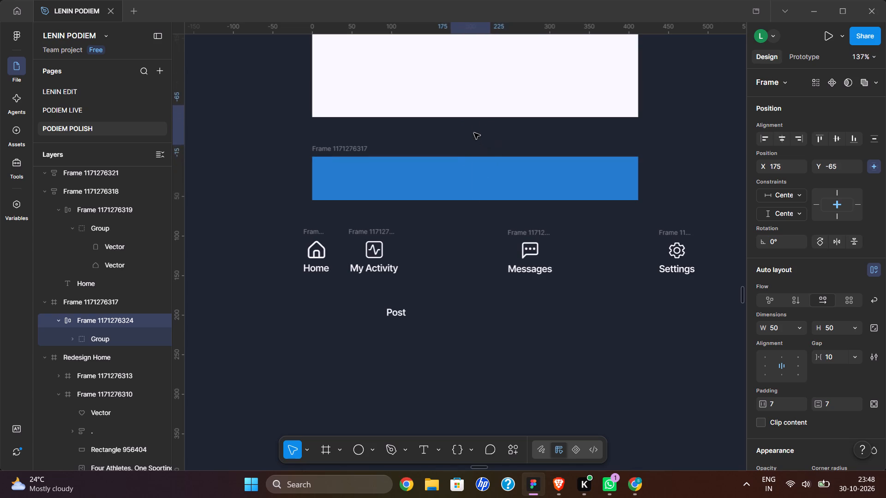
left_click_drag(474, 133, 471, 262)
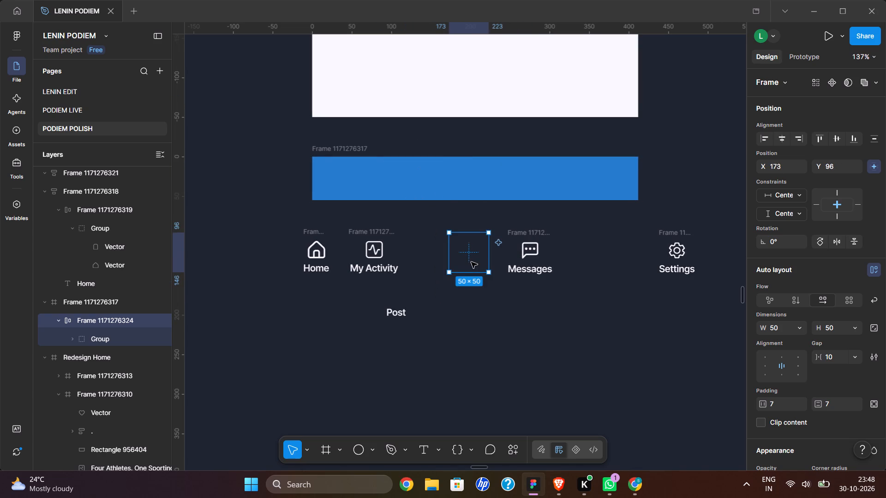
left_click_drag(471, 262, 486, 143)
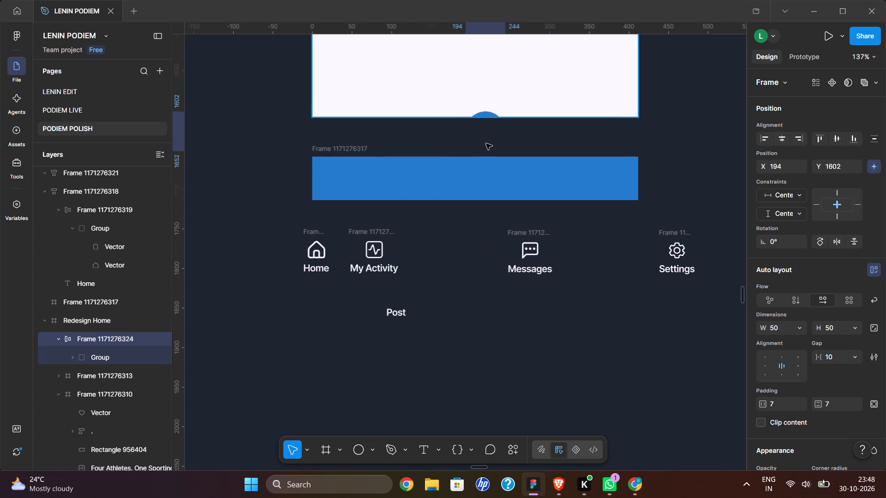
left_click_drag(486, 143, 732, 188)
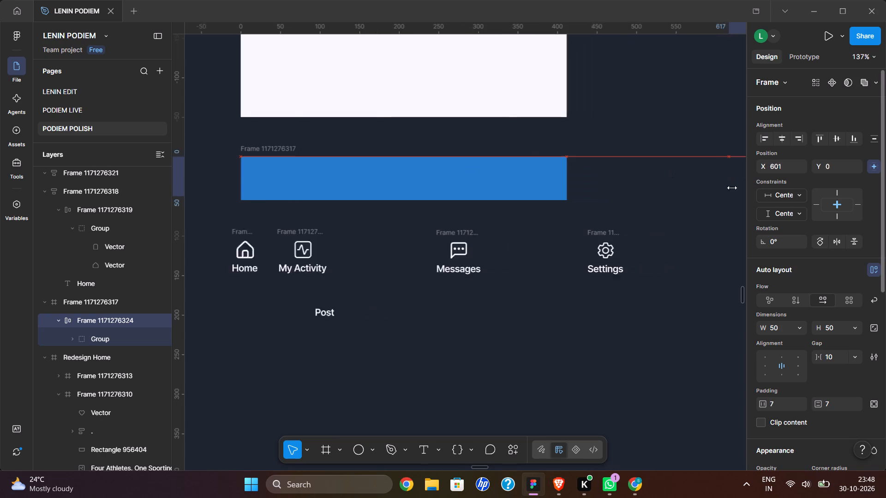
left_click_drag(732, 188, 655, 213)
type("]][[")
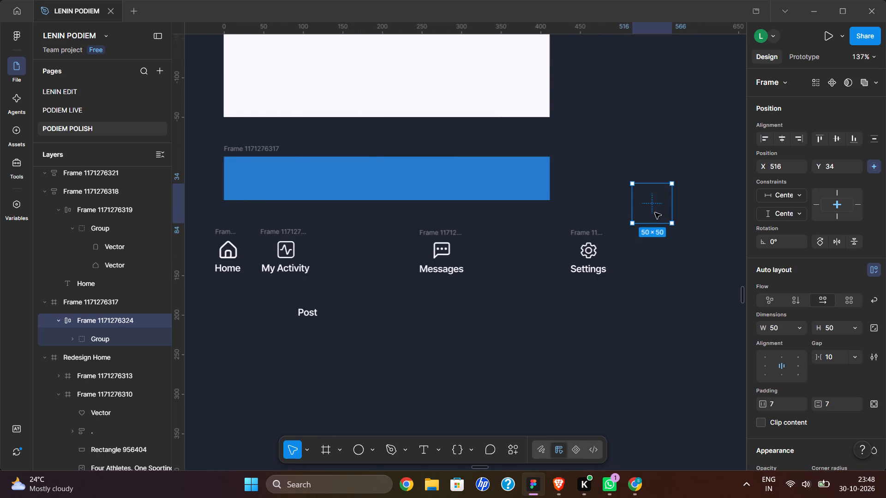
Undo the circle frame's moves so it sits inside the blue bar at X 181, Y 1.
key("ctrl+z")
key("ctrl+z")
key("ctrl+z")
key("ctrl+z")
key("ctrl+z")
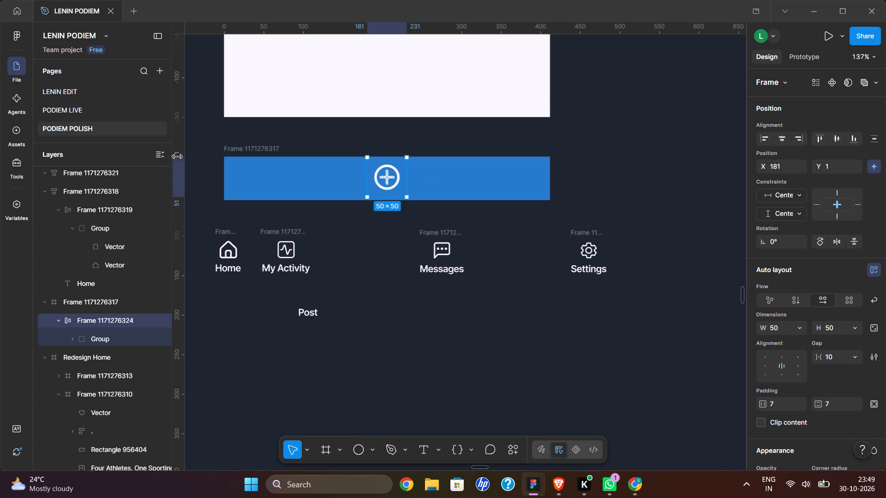
Add a vertical ruler guide at X 37108 through the middle of the blue bar.
left_click_drag(183, 138, 371, 148)
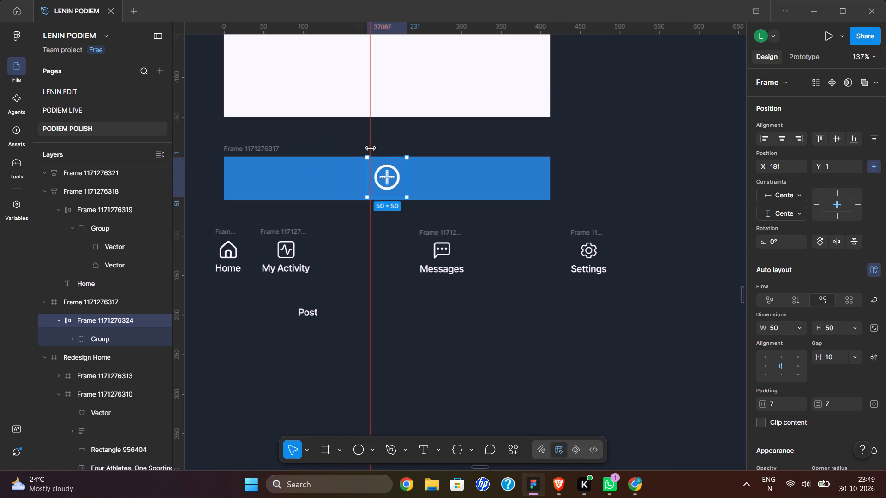
left_click_drag(371, 148, 389, 148)
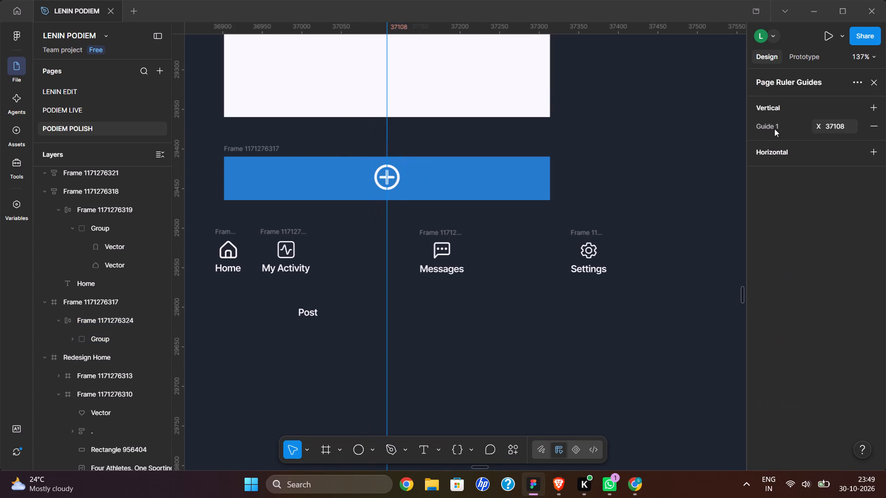
Centre the circle frame horizontally and vertically in the blue bar and line the vertical guide up with its centre.
left_click(397, 179)
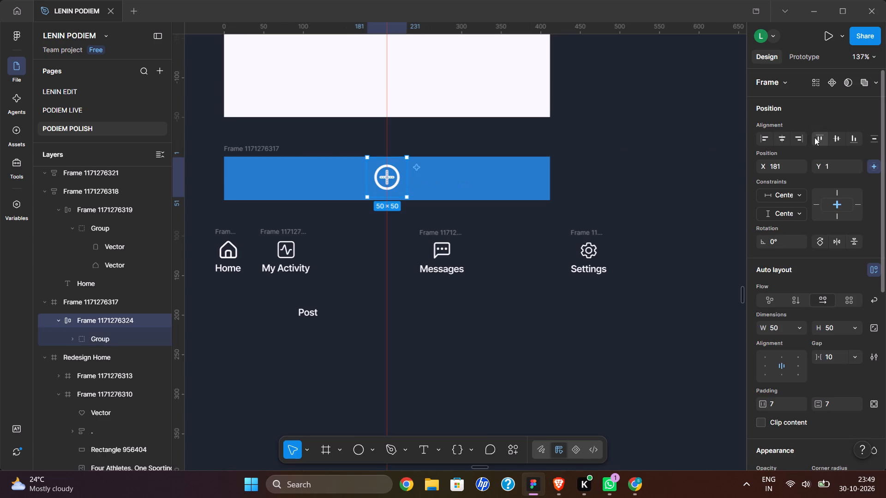
left_click(784, 138)
left_click(835, 137)
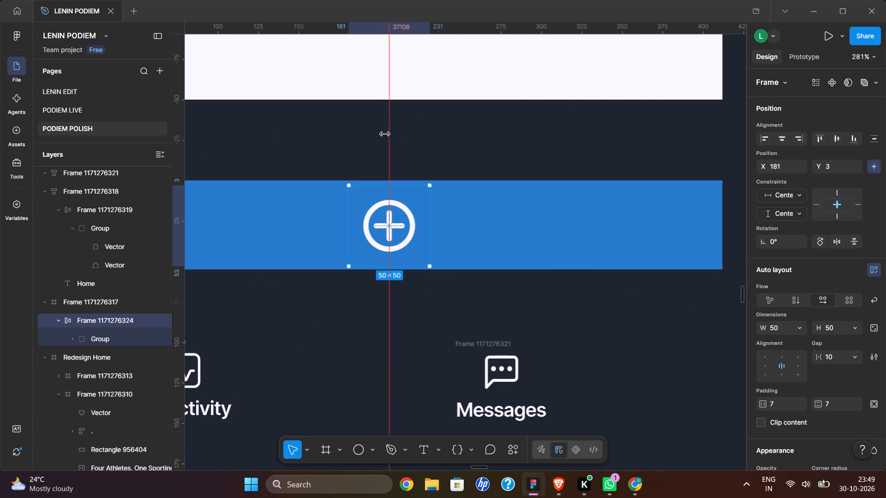
left_click_drag(385, 134, 390, 136)
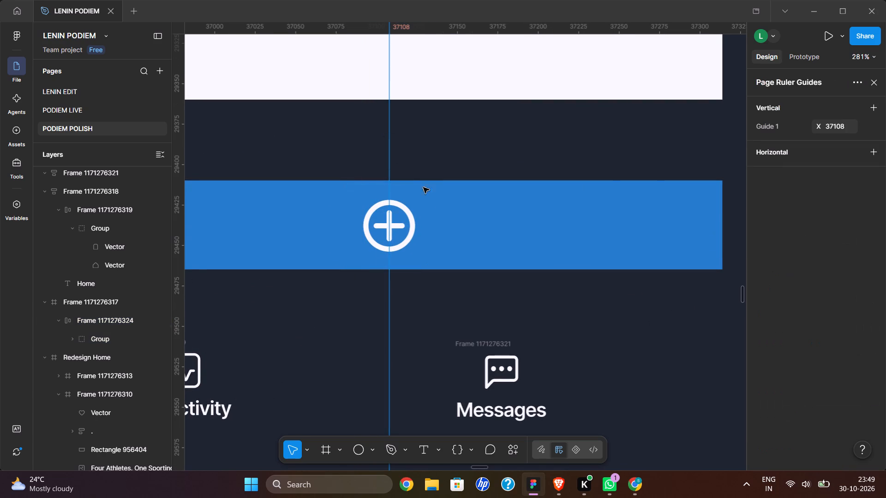
Move the circle frame out of the blue bar's frame onto the page and centre it on the guide at X 37083.
left_click(401, 236)
left_click_drag(401, 236, 410, 154)
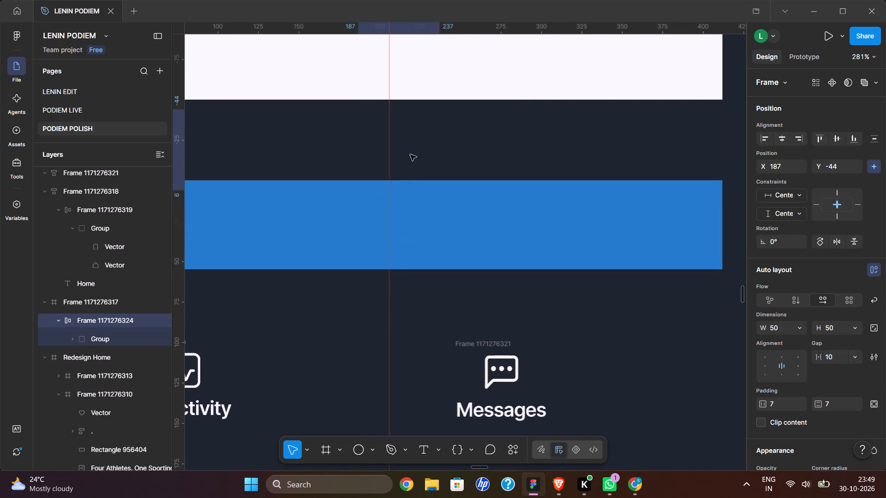
left_click_drag(410, 154, 460, 151)
left_click_drag(460, 151, 409, 159)
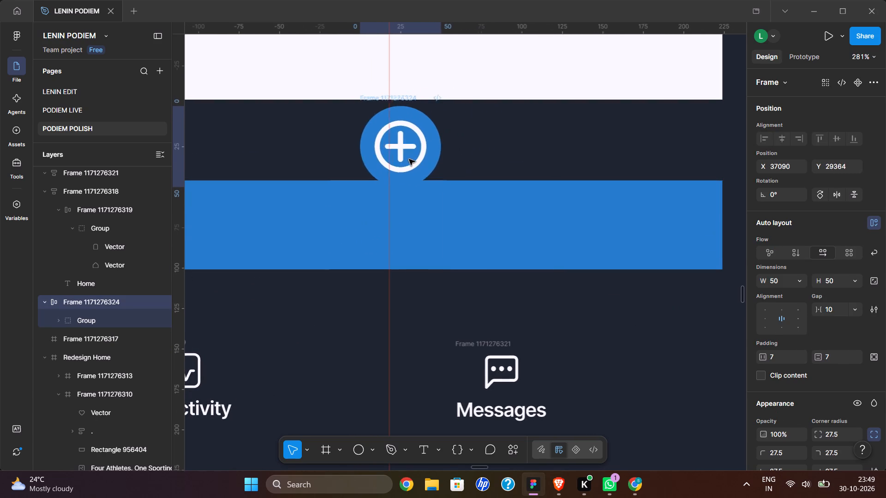
left_click_drag(409, 159, 394, 178)
key("Right")
key("Right")
key("Right")
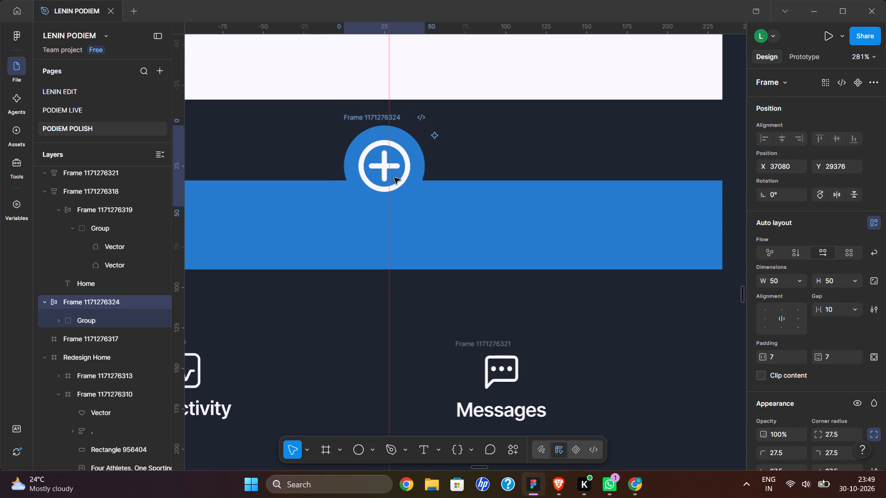
key("Right")
key("Right")
key("Left")
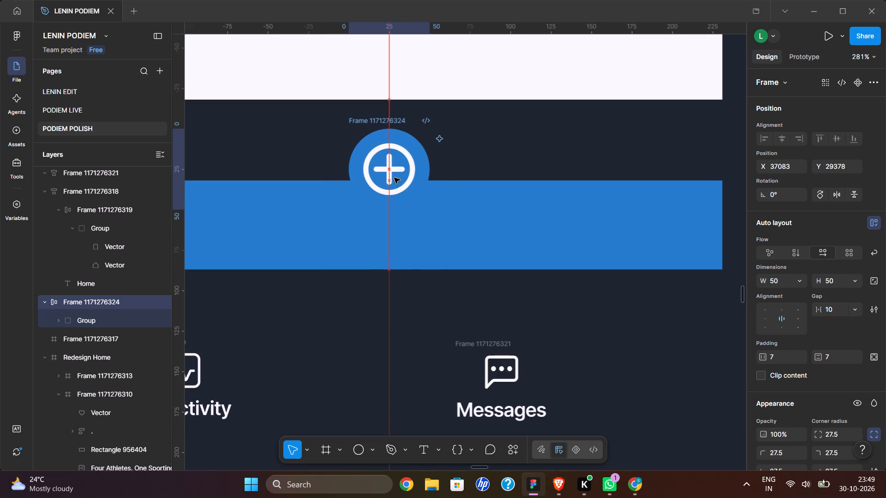
Lower the circle frame to Y 29395 so it overlaps the blue bar and projects over its top edge.
key("Down")
key("Down")
key("Down")
key("Down")
key("Down")
key("Down")
key("Down")
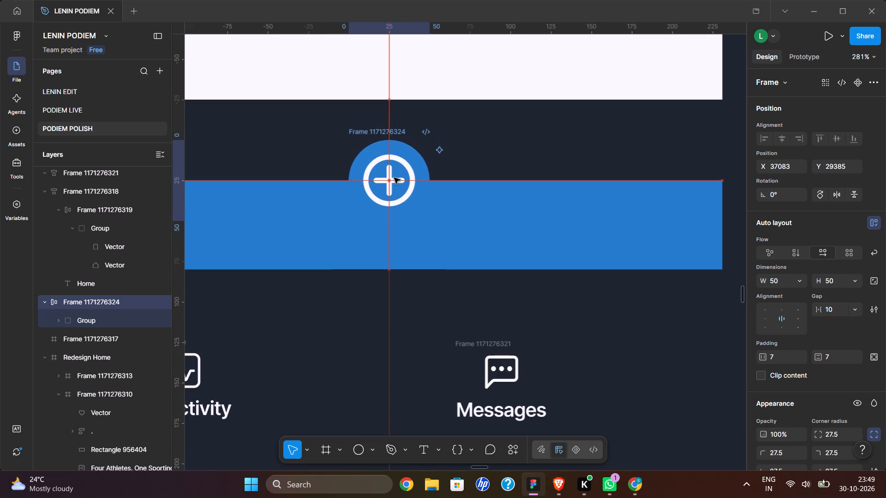
key("Down")
key("Down")
key("Down")
key("Down")
key("Down")
key("Down")
key("Down")
key("Down")
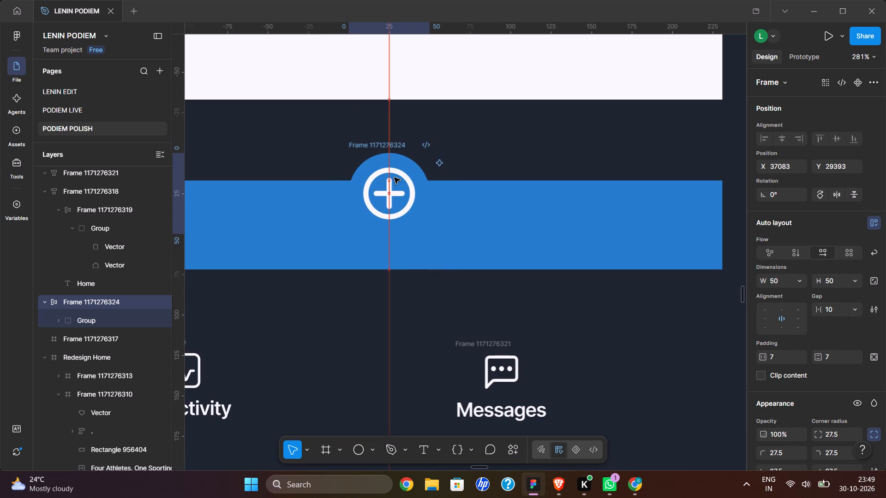
key("Down")
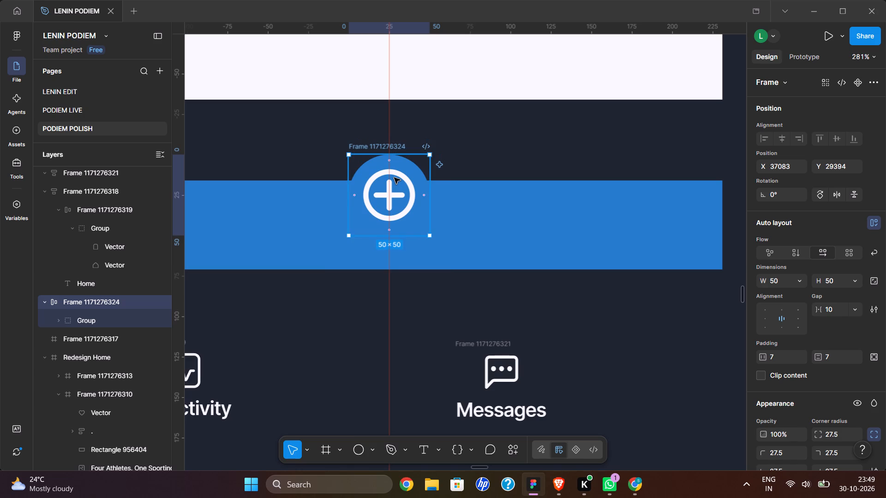
key("Down")
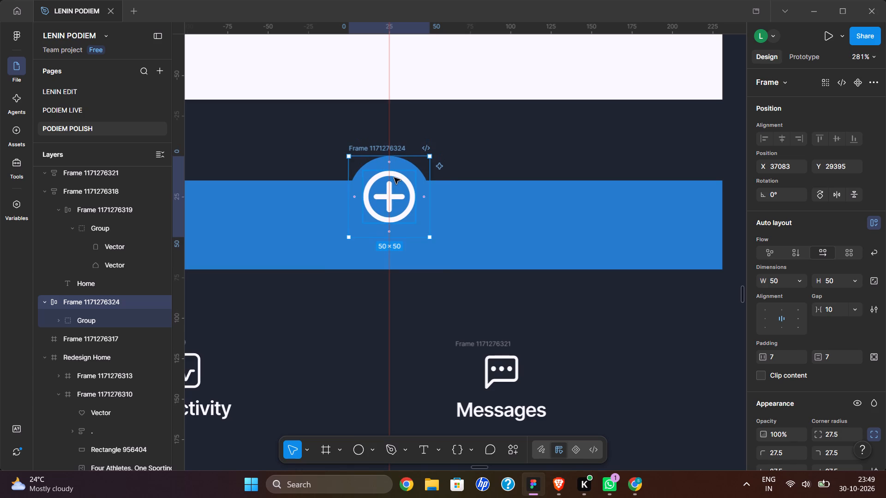
key("Up")
key("Down")
key("Down")
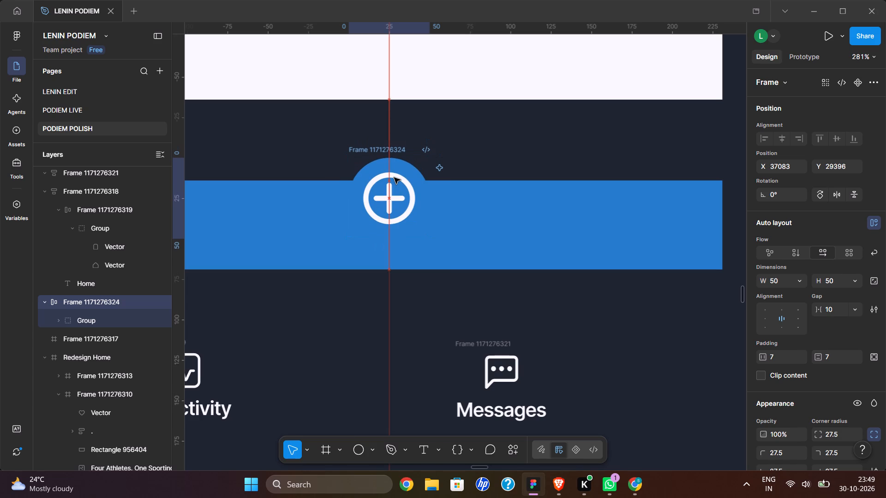
key("Up")
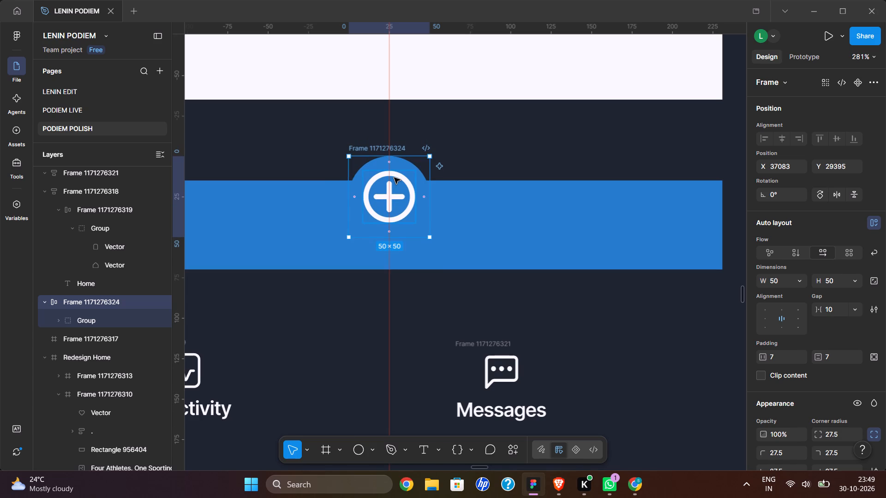
Remove the vertical ruler guide from the page.
left_click(539, 160)
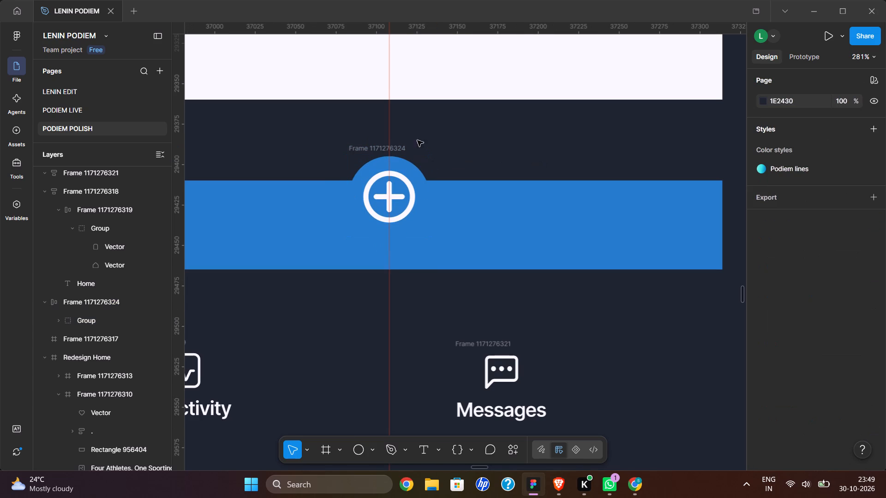
left_click_drag(390, 119, 178, 151)
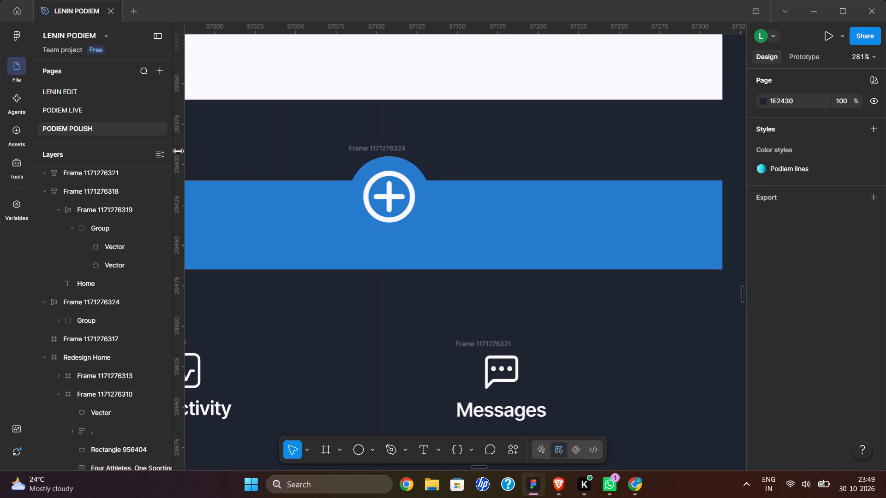
left_click(281, 135)
Select the circle frame and the blue bar together and wrap them in a new 412 × 70 frame.
scroll(281, 135, "right", 3)
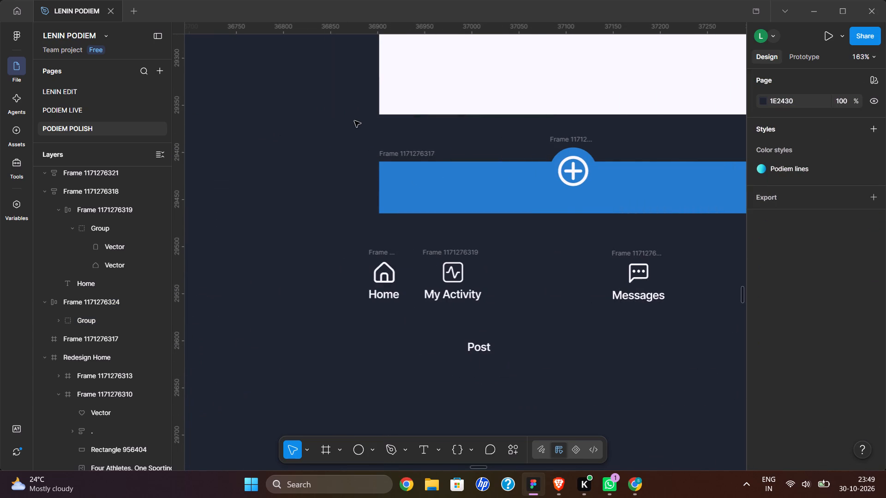
left_click_drag(354, 121, 709, 195)
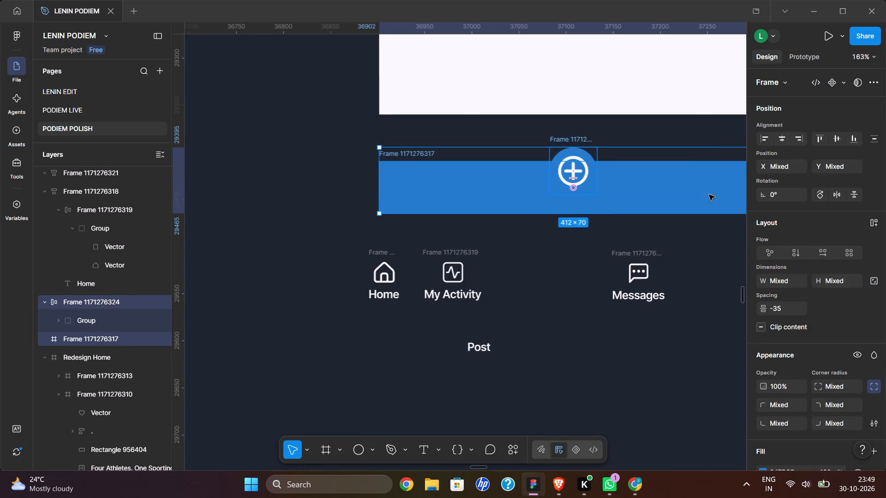
scroll(709, 195, "left", 1)
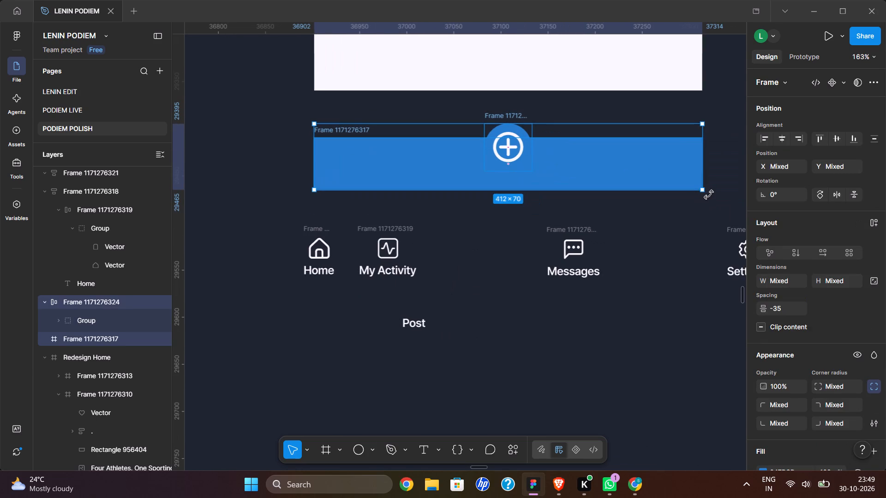
key("ctrl+alt+g")
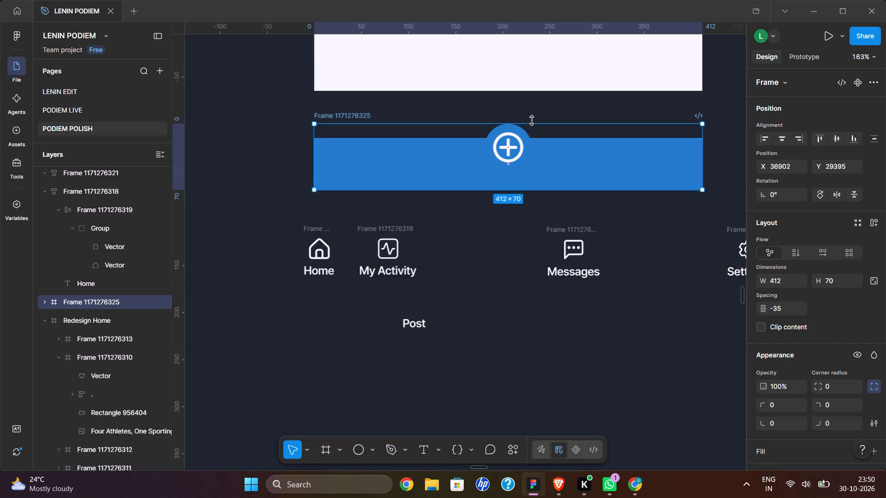
Undo the framing of the circle and the blue bar so they are separate layers again.
key("ctrl+z")
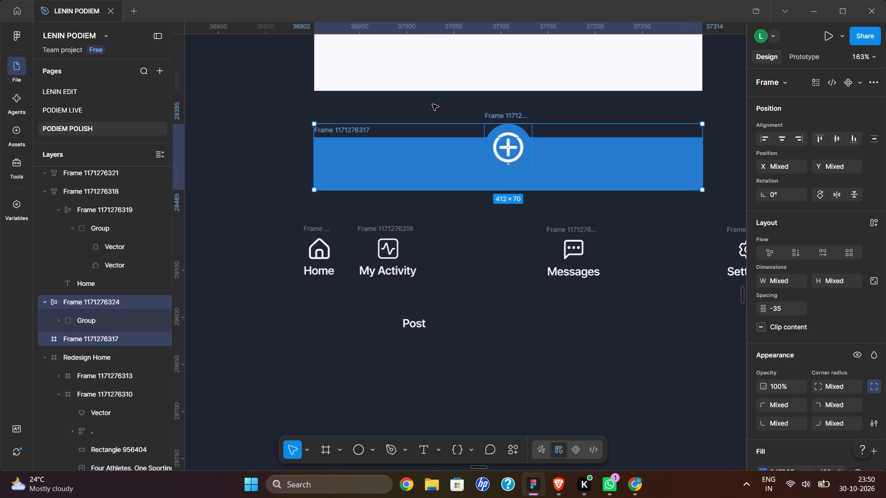
left_click(432, 104)
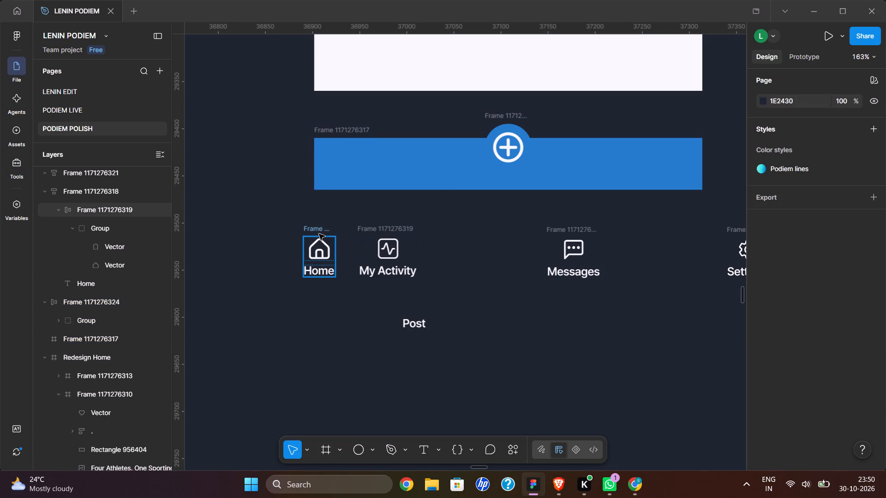
Move the Home item up over the blue bar's left end, at about X 36921, Y 29420.
left_click(319, 234)
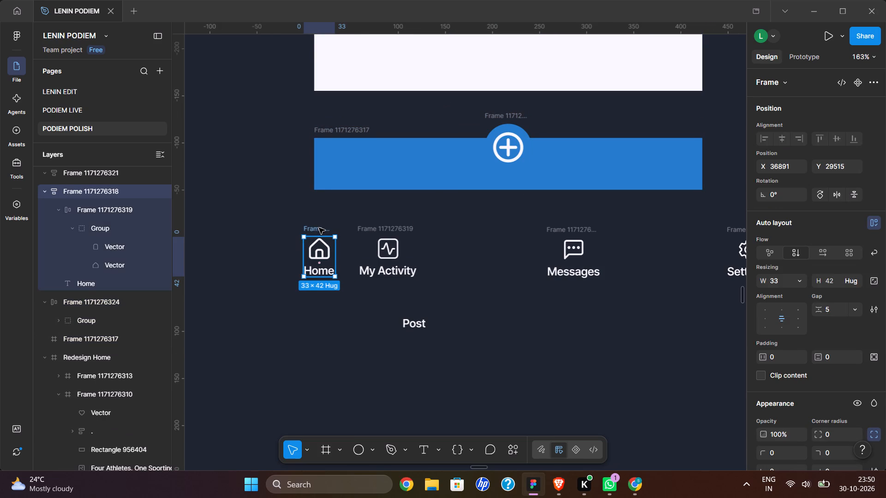
left_click_drag(319, 228, 356, 158)
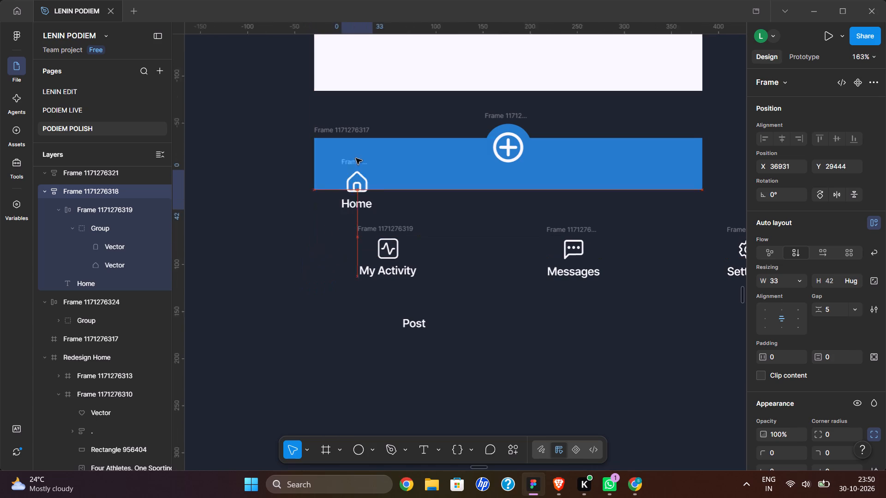
left_click_drag(356, 158, 347, 137)
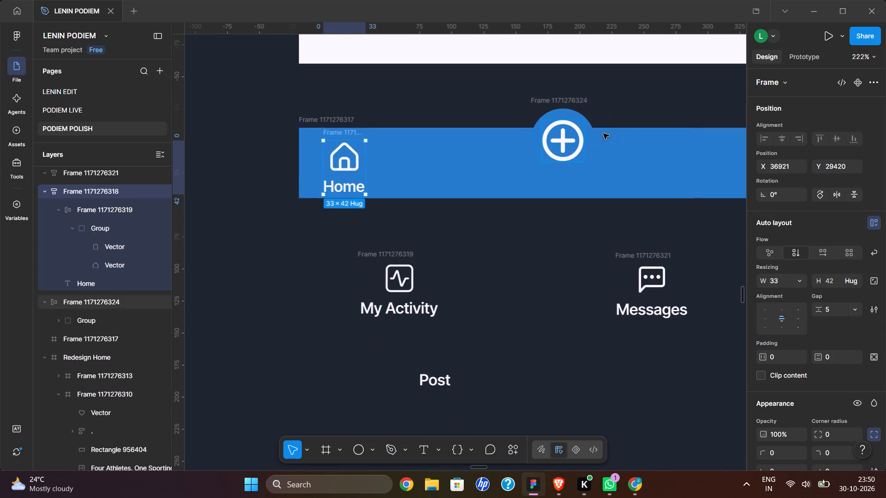
Resize the plus icon inside the circle to 28 × 28.
left_click(568, 142)
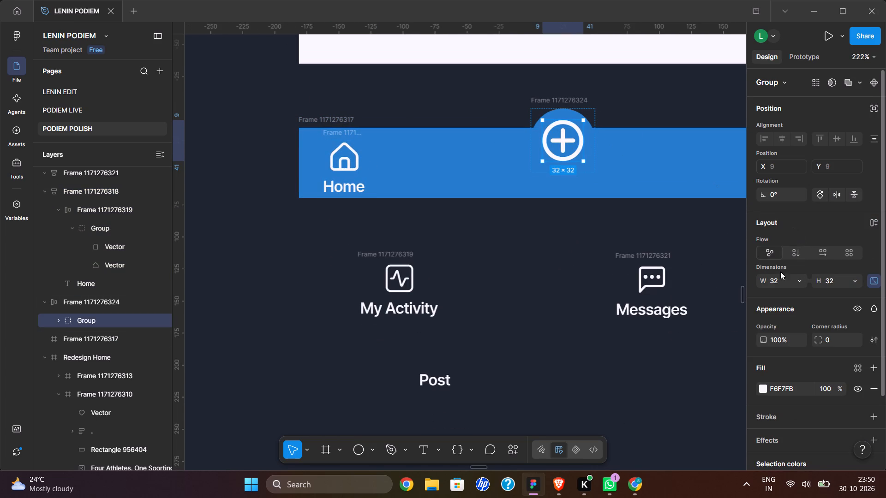
left_click(778, 276)
type("28")
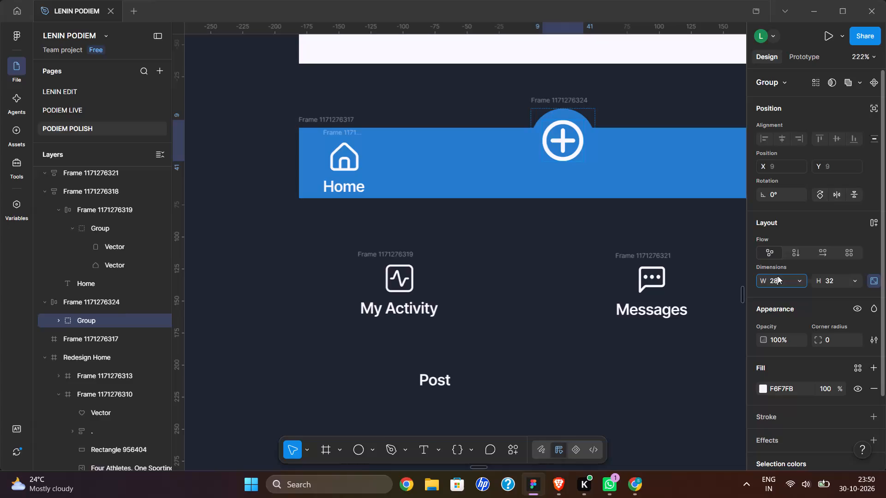
left_click(649, 383)
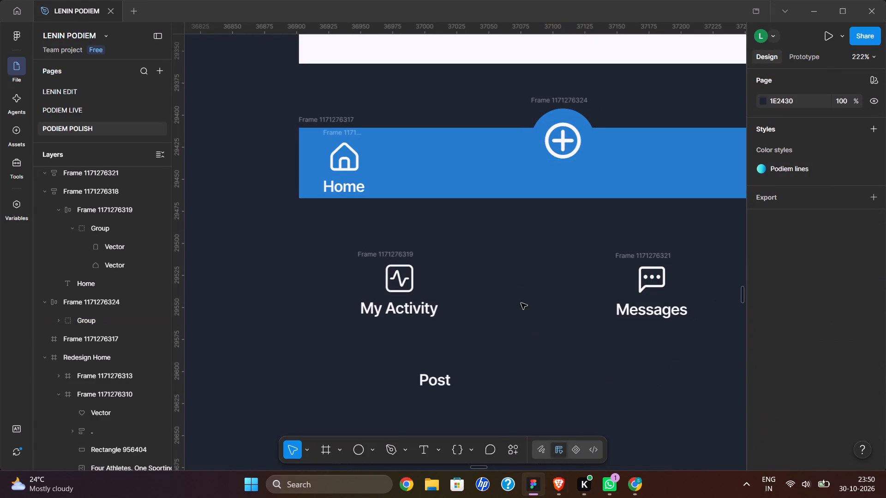
left_click(564, 143)
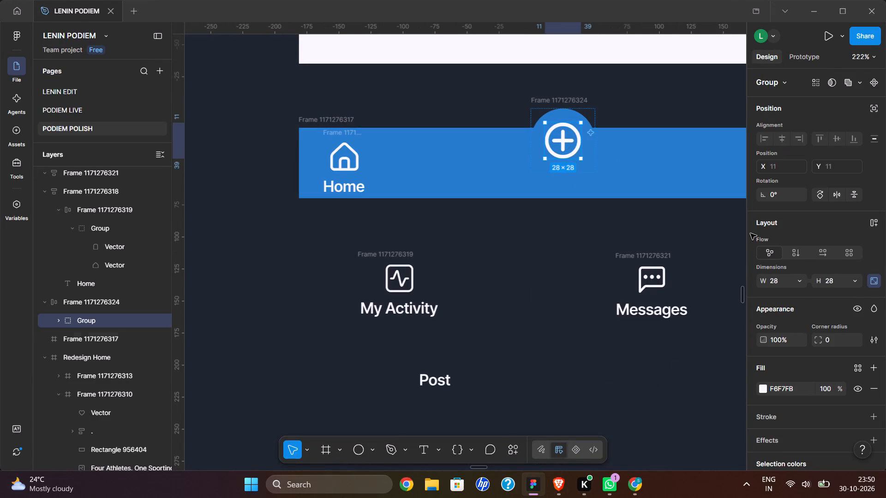
scroll(811, 314, "down", 1)
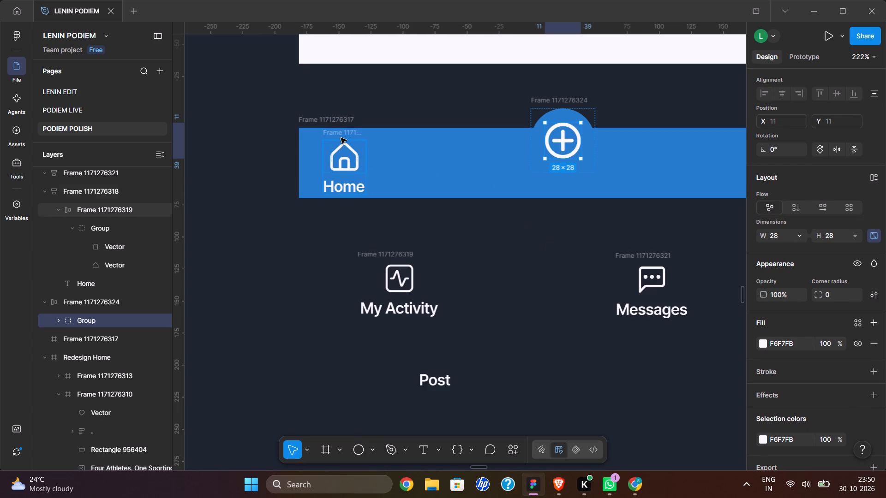
Nest the Home item inside the blue bar's frame at X 16 and centre it vertically in the bar.
left_click_drag(341, 132, 271, 285)
left_click_drag(271, 285, 340, 125)
left_click_drag(340, 125, 382, 148)
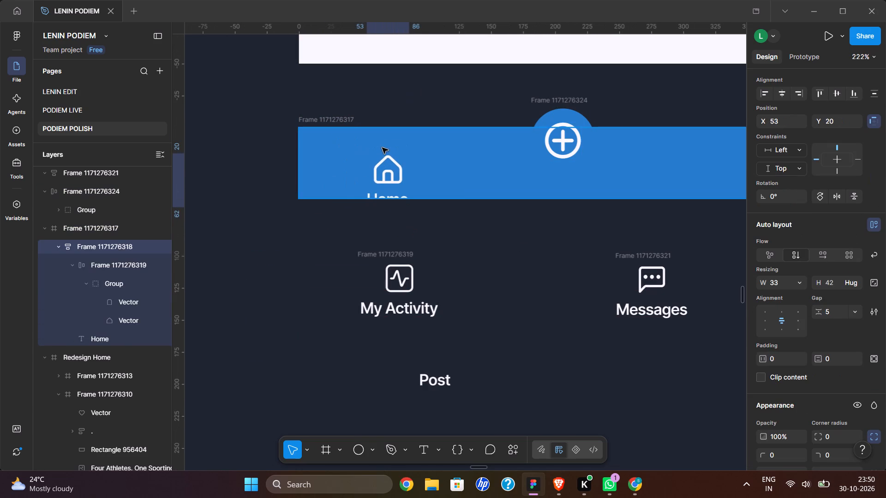
left_click_drag(382, 148, 364, 141)
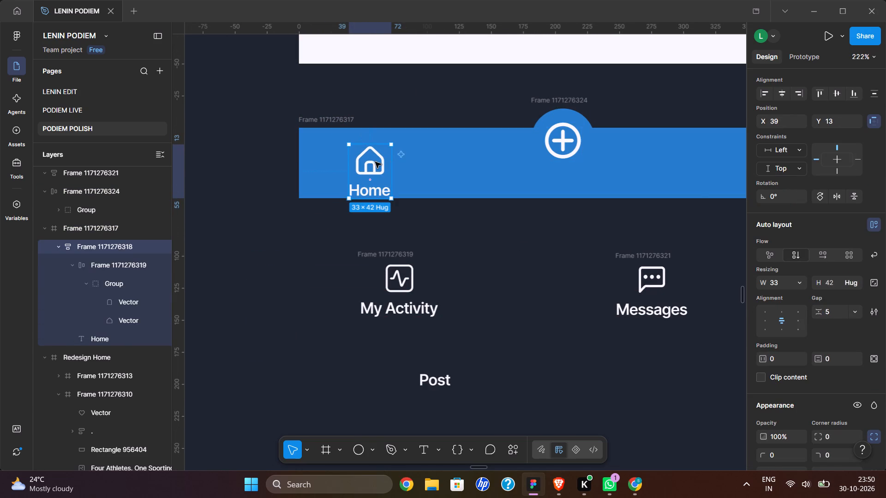
left_click_drag(375, 162, 342, 154)
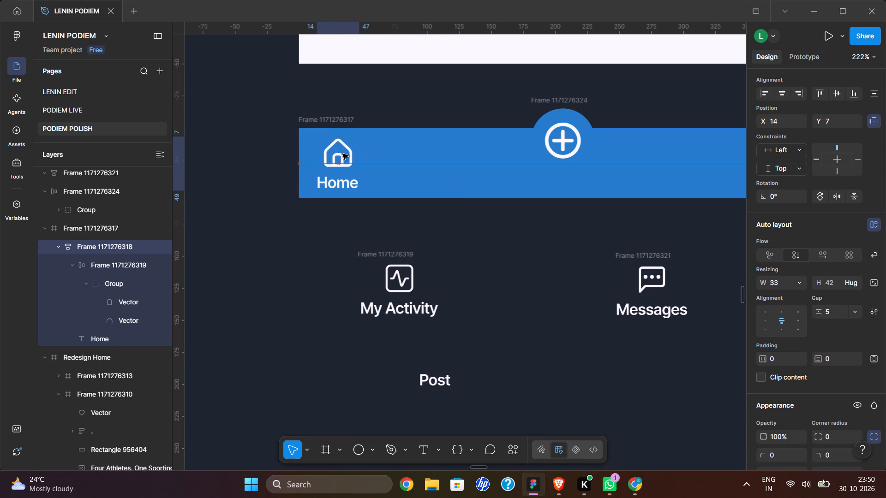
left_click_drag(342, 154, 344, 153)
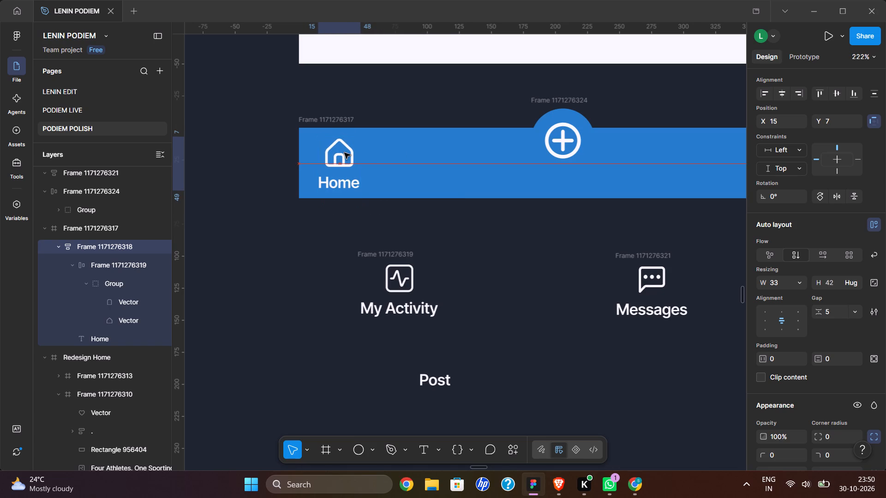
left_click_drag(344, 153, 346, 152)
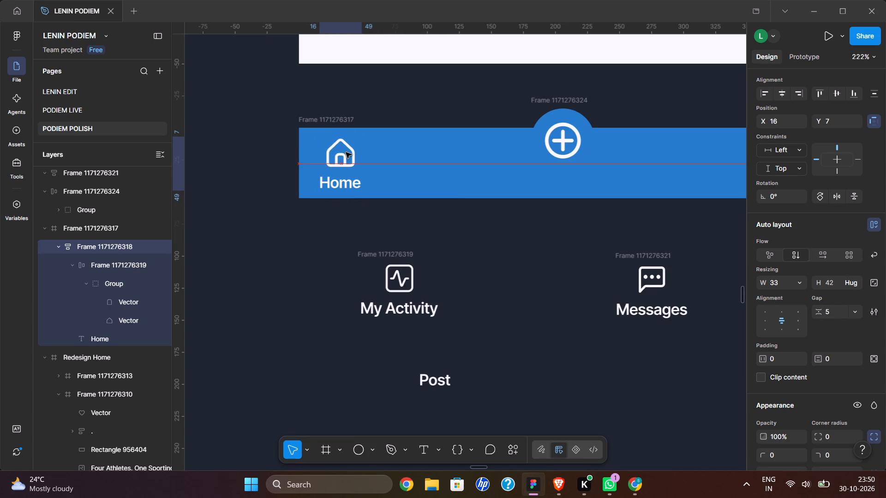
left_click_drag(346, 152, 346, 151)
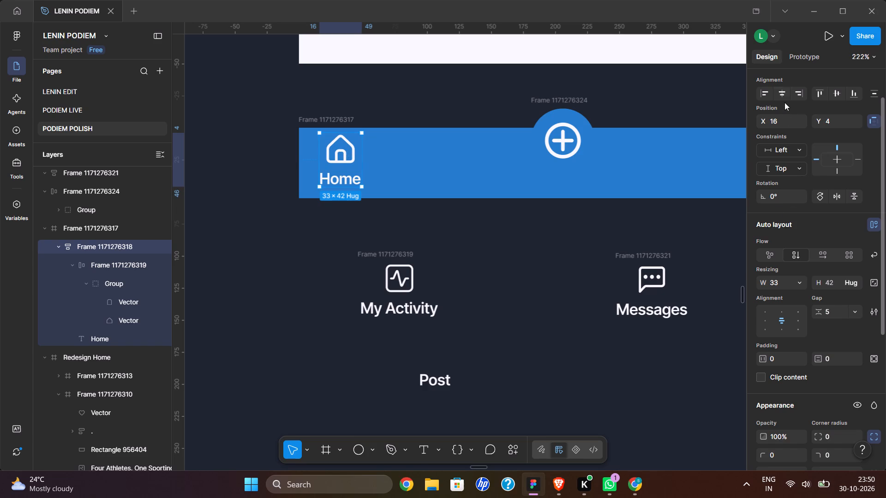
left_click(834, 95)
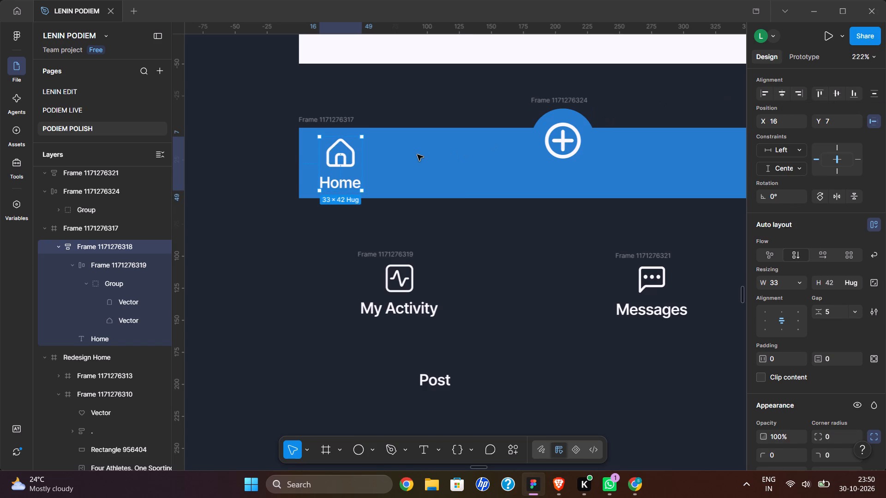
Move the My Activity item into the blue bar's frame, centre it vertically and set it at X 90.
left_click(373, 250)
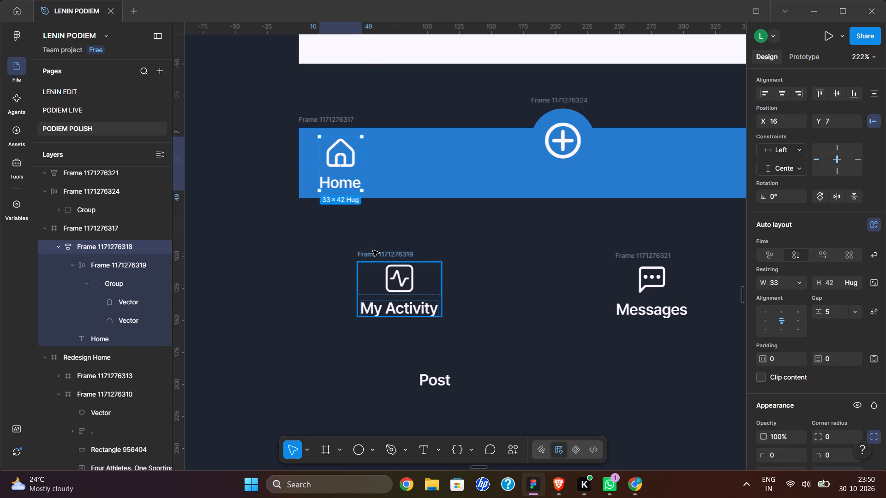
left_click_drag(373, 250, 445, 122)
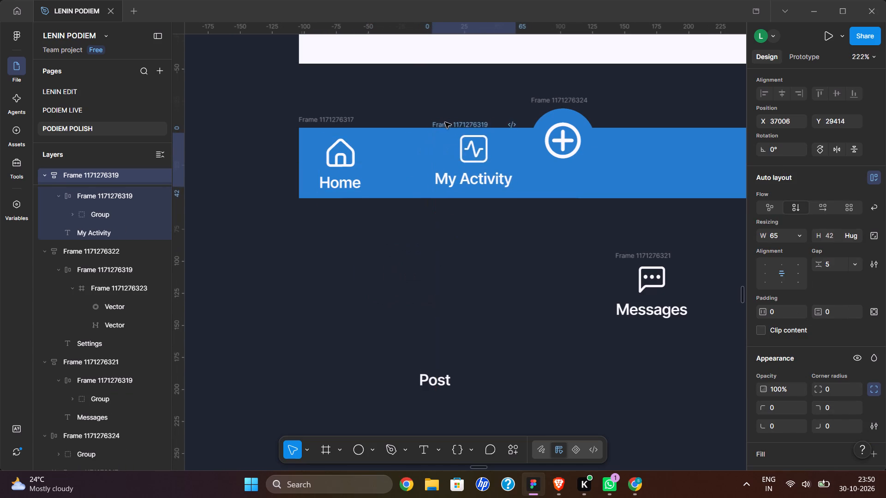
left_click_drag(445, 122, 431, 129)
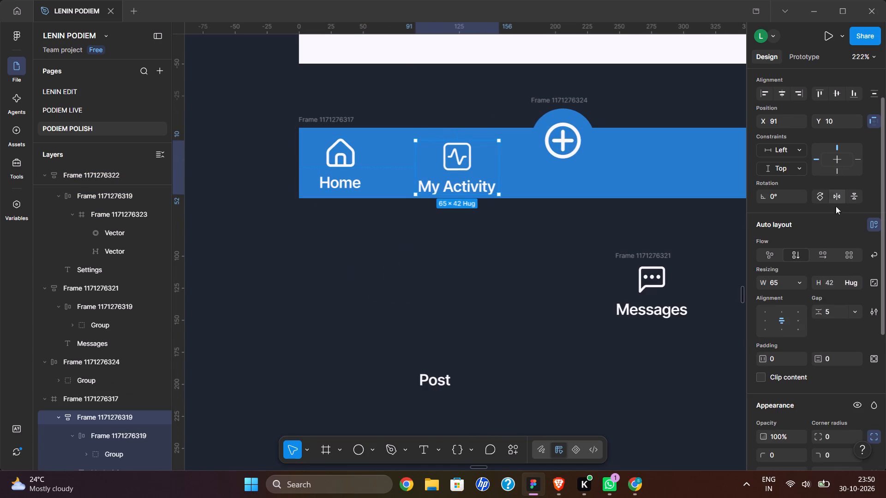
left_click(839, 95)
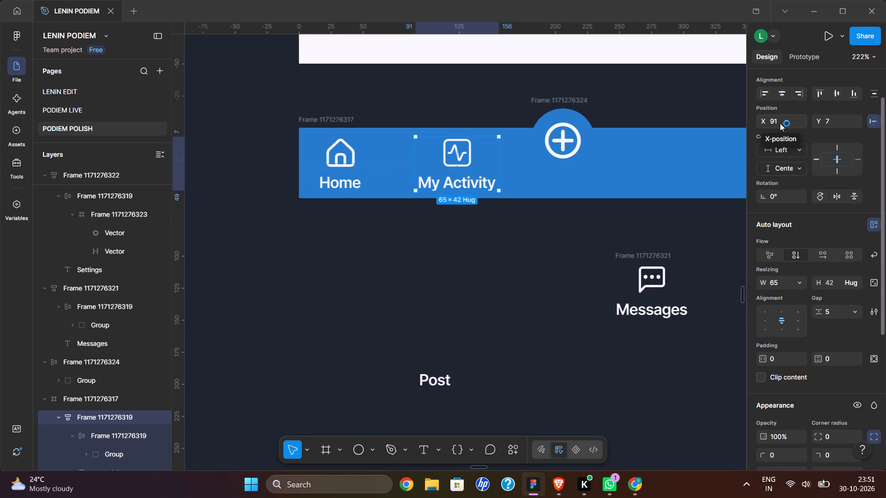
key("Left")
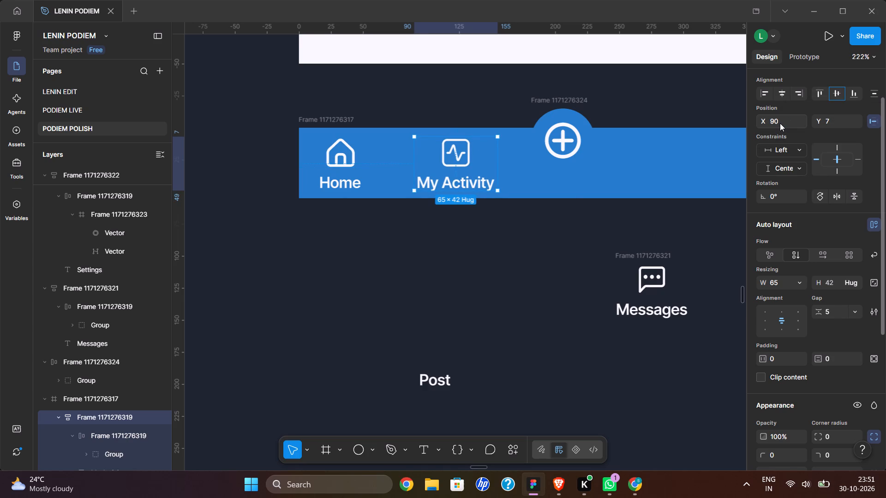
Select the Home and My Activity items together and set the spacing between them to 40.
left_click(335, 164, "shift")
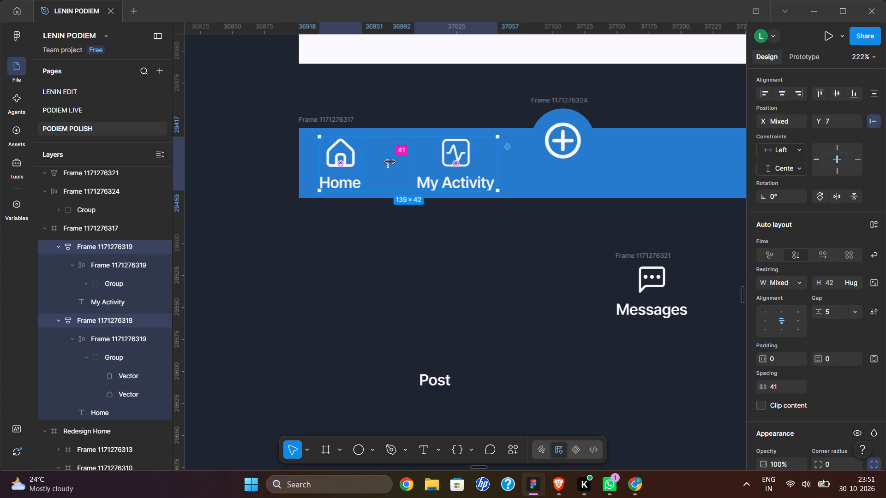
left_click(390, 162)
key("Down")
key("Up")
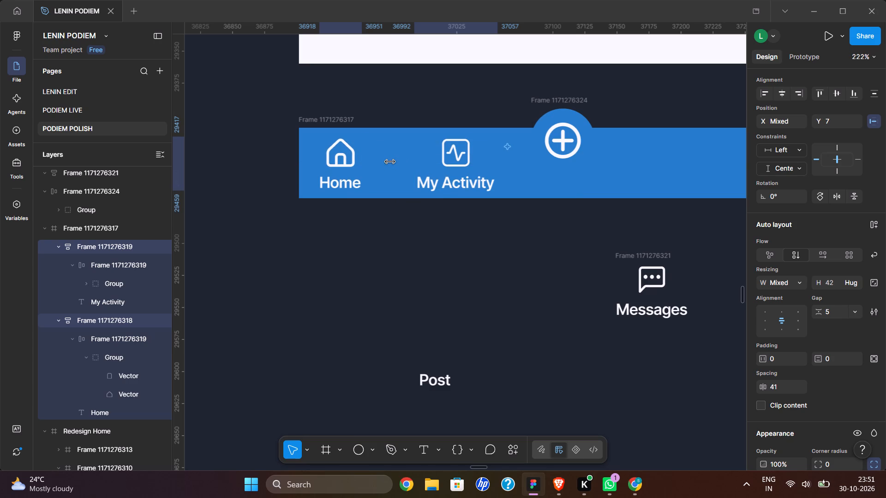
left_click(386, 163)
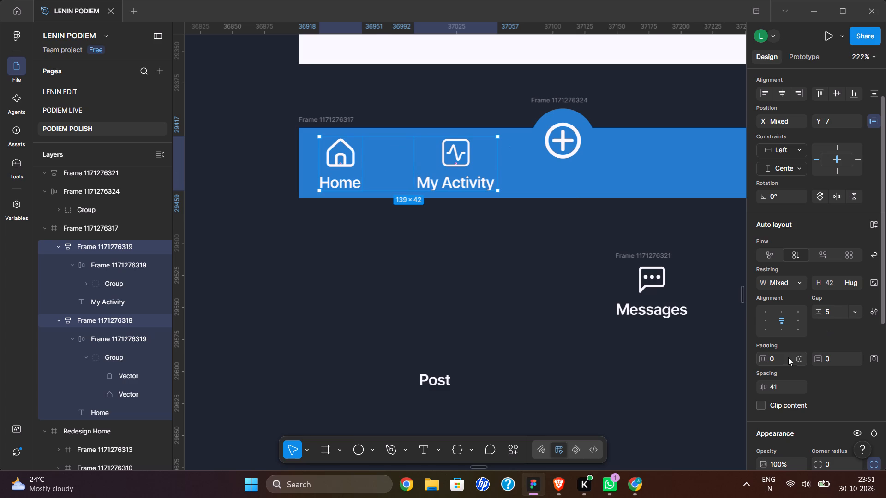
left_click(776, 387)
key("Down")
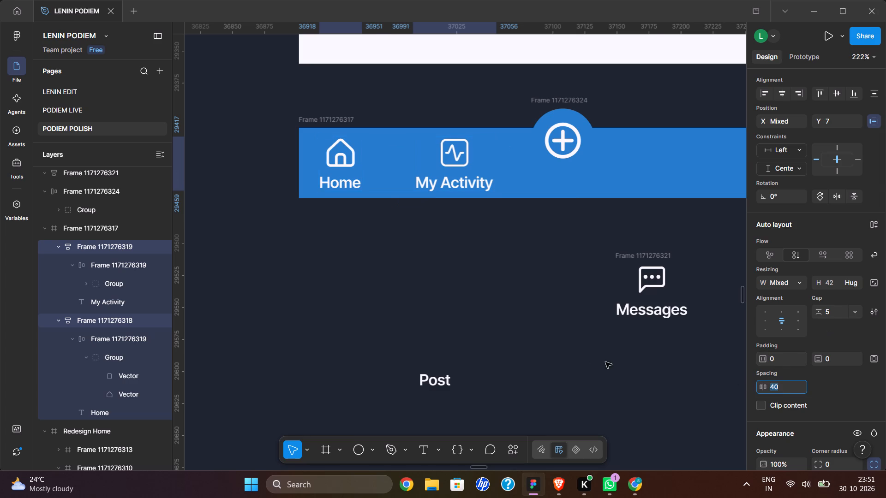
left_click(547, 298)
Move the Messages item from below the bar into the blue bar's frame, just beyond the plus circle.
scroll(547, 298, "left", 2)
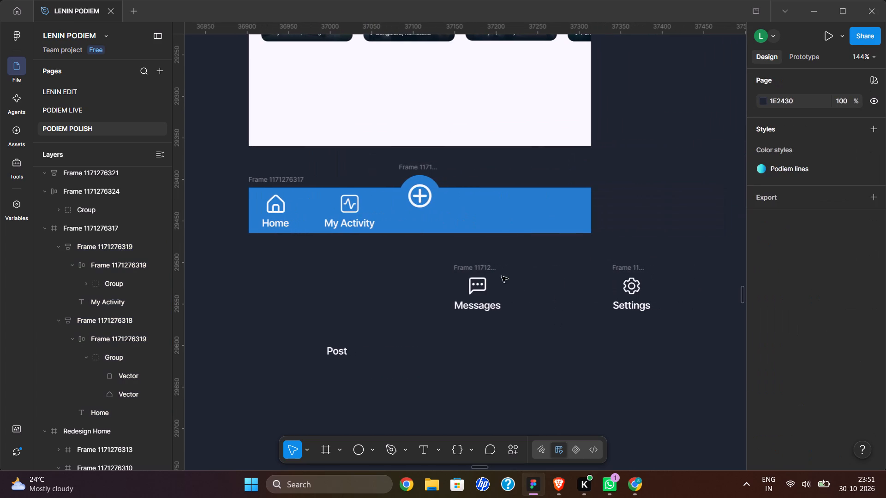
left_click(478, 264)
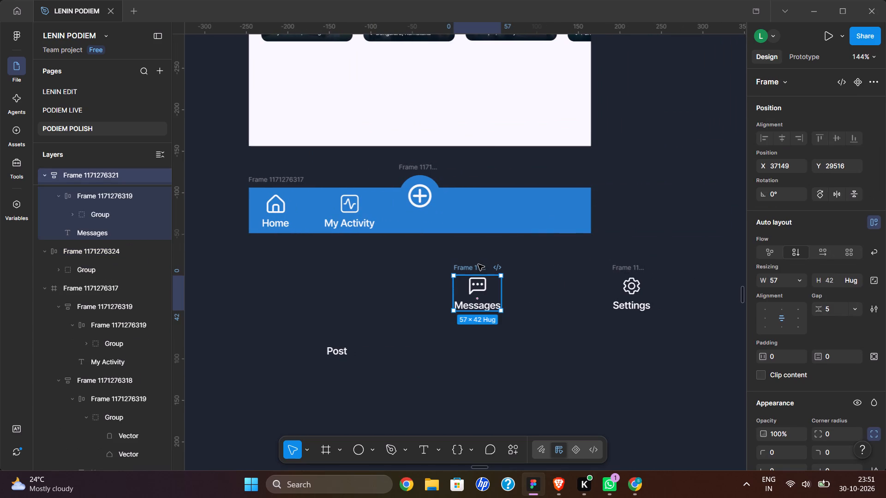
left_click_drag(478, 264, 474, 198)
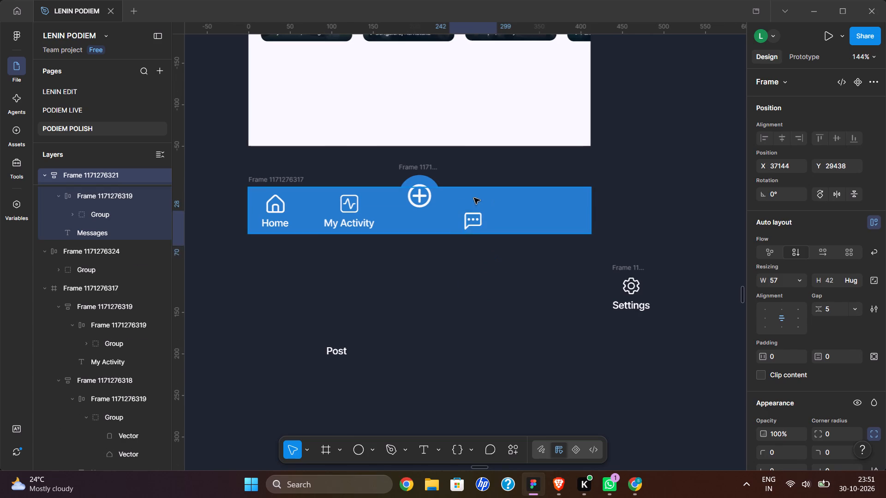
left_click_drag(474, 198, 475, 179)
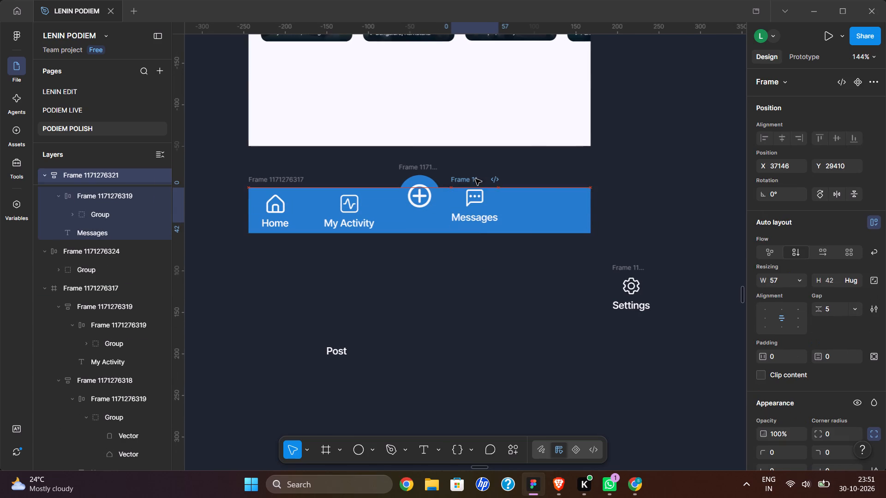
left_click_drag(475, 179, 470, 196)
Position the Messages item at about X 243, Y 7, level with the Home and My Activity items.
key("Up")
key("Up")
key("Up")
key("Up")
key("Up")
key("Up")
key("Up")
key("Up")
key("Up")
key("Up")
key("Up")
key("Up")
key("Up")
key("Up")
key("Up")
key("Up")
key("Up")
key("Up")
key("Up")
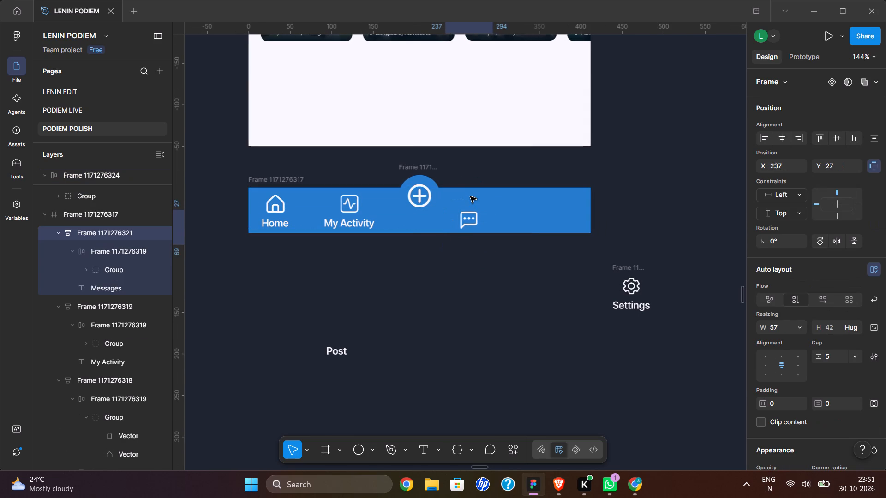
key("Right")
key("Right")
key("Right")
key("Right")
key("Right")
key("Right")
key("Right")
key("Right")
key("Right")
key("Right")
key("Right")
key("Right")
key("Right")
key("Right")
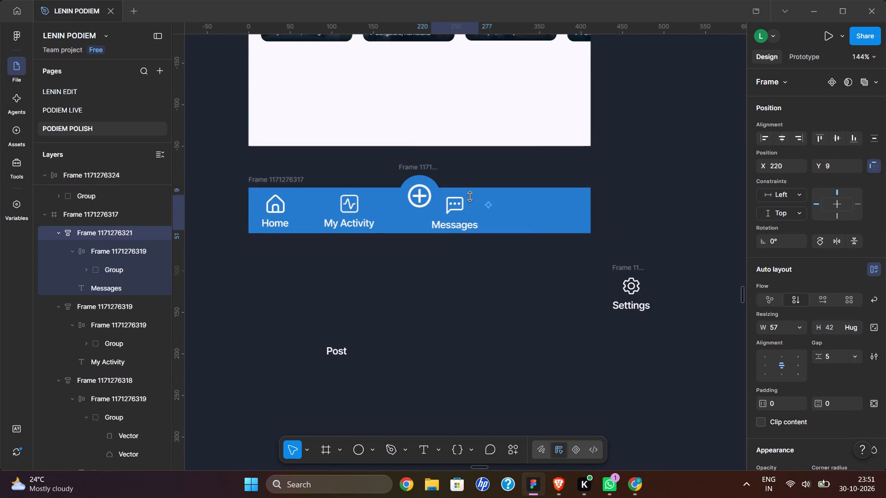
key("Right")
key("Right")
left_click_drag(464, 201, 505, 201)
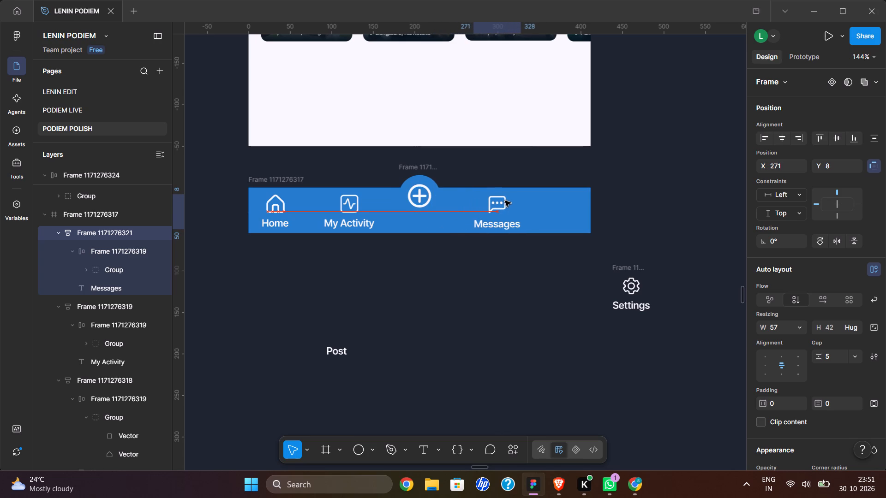
left_click_drag(505, 201, 477, 200)
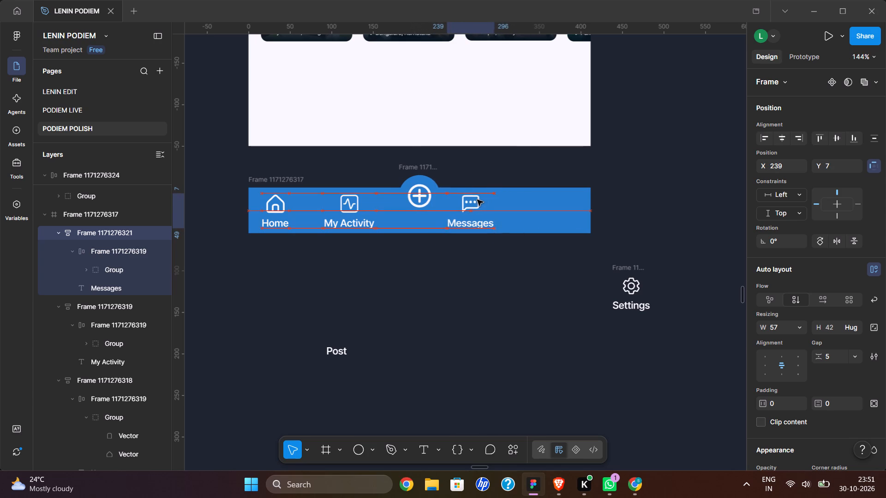
left_click_drag(477, 200, 504, 200)
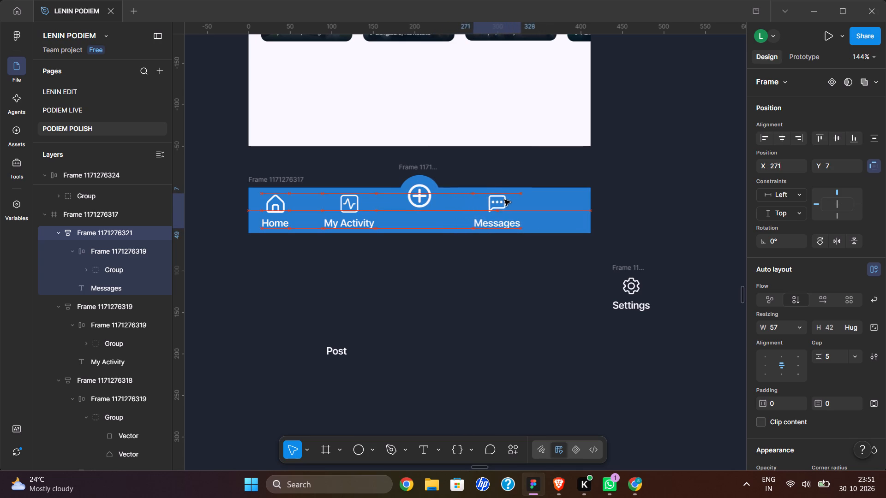
left_click_drag(504, 200, 479, 196)
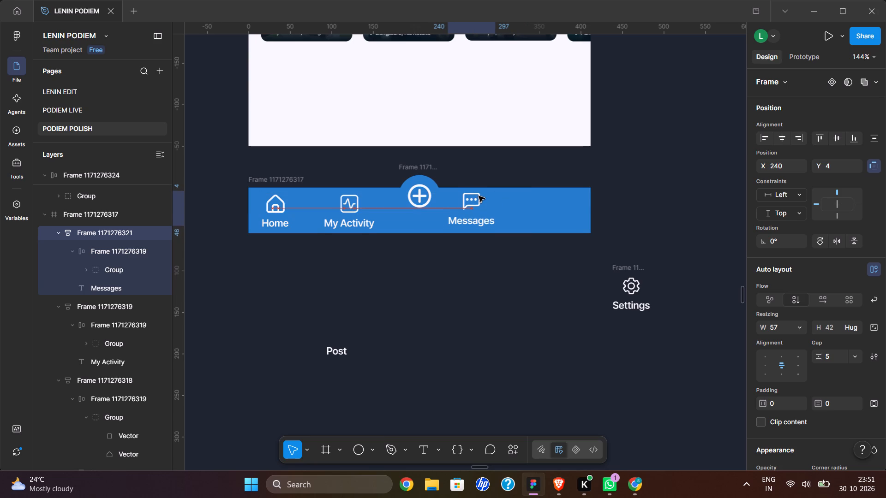
left_click_drag(479, 196, 477, 200)
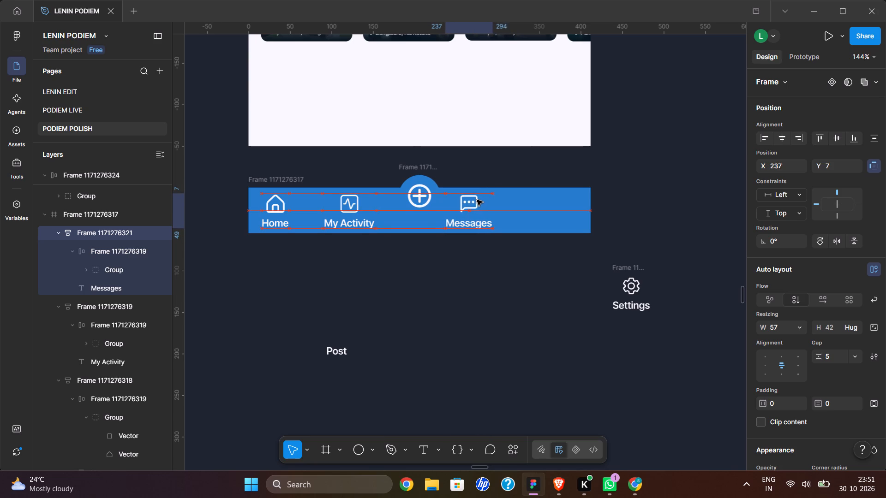
left_click_drag(477, 200, 481, 200)
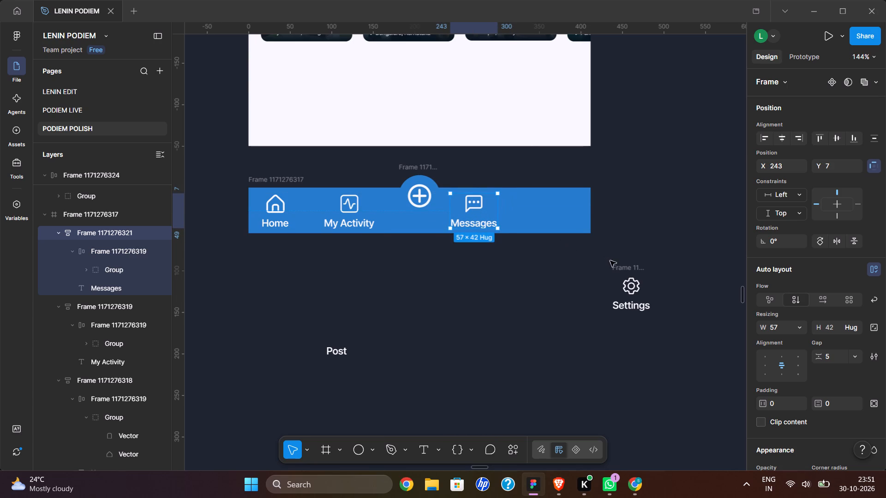
Move the Settings item into the blue bar's frame beyond Messages, at about X 336, Y 7.
left_click(622, 269)
left_click_drag(622, 269, 586, 248)
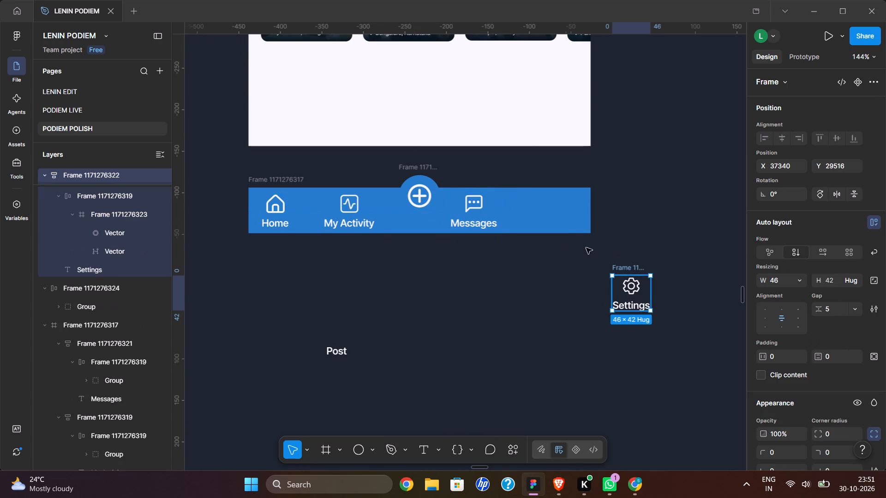
left_click_drag(586, 248, 537, 192)
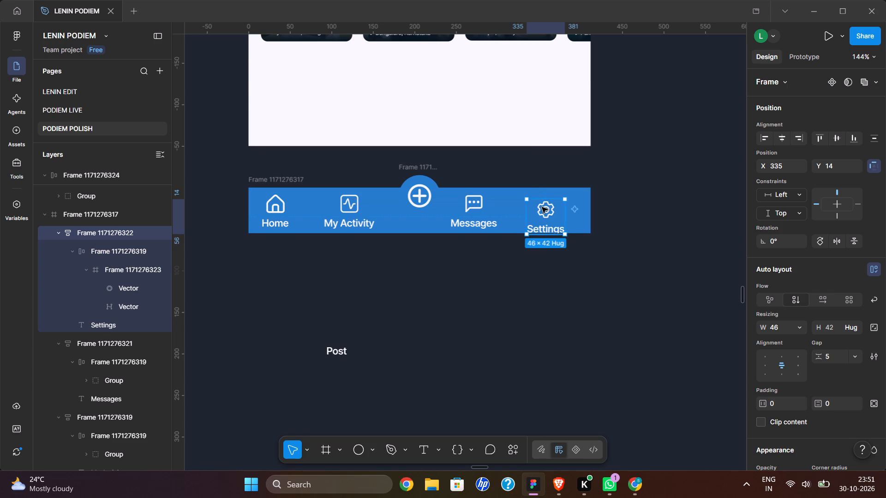
left_click_drag(542, 207, 542, 203)
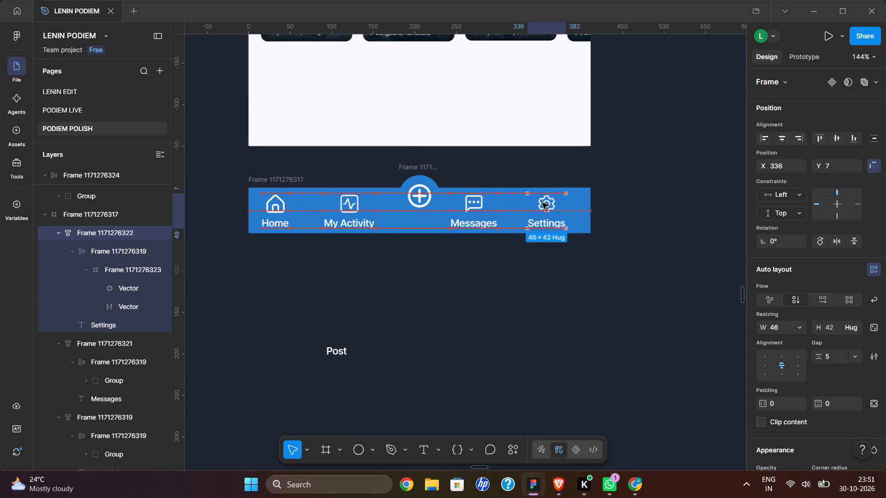
left_click_drag(542, 203, 542, 202)
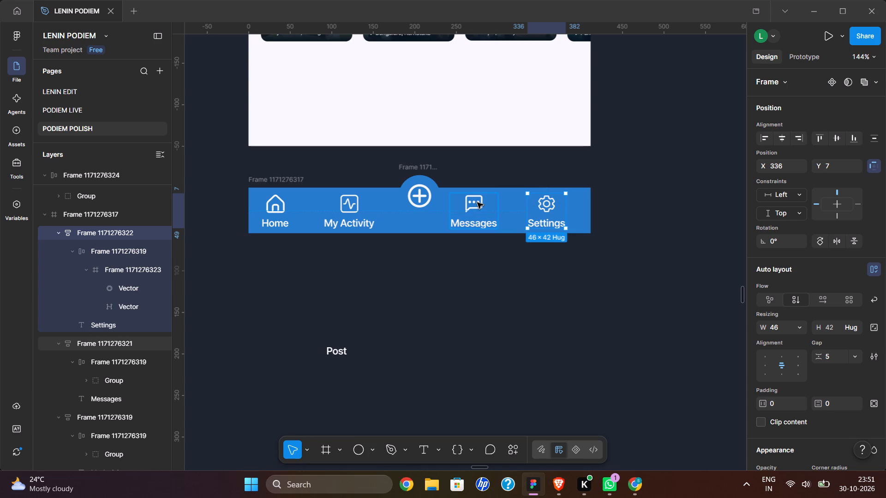
Select the Messages and Settings items together and set the spacing between them to 40.
left_click(477, 202, "shift")
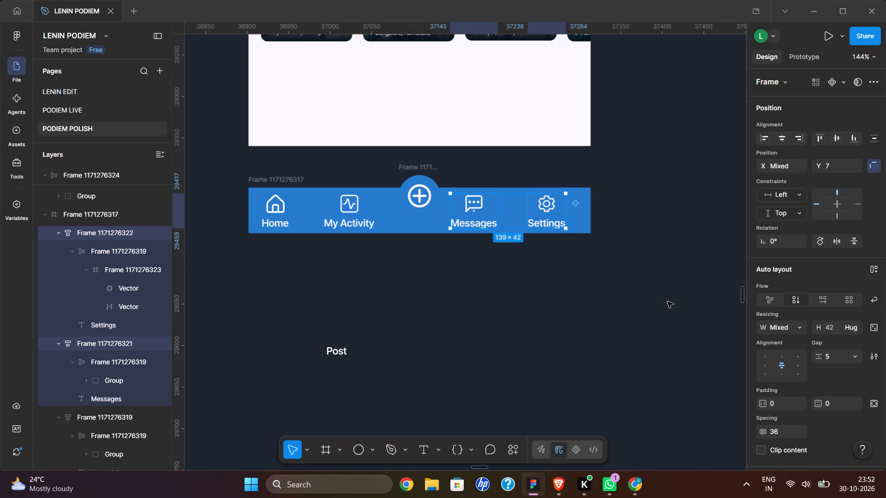
left_click(771, 430)
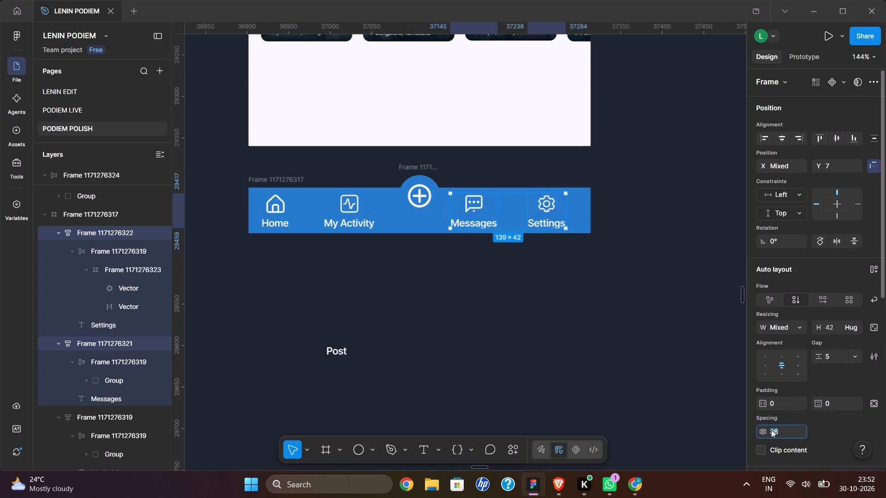
key("Up")
key("Up")
key("Up")
key("Up")
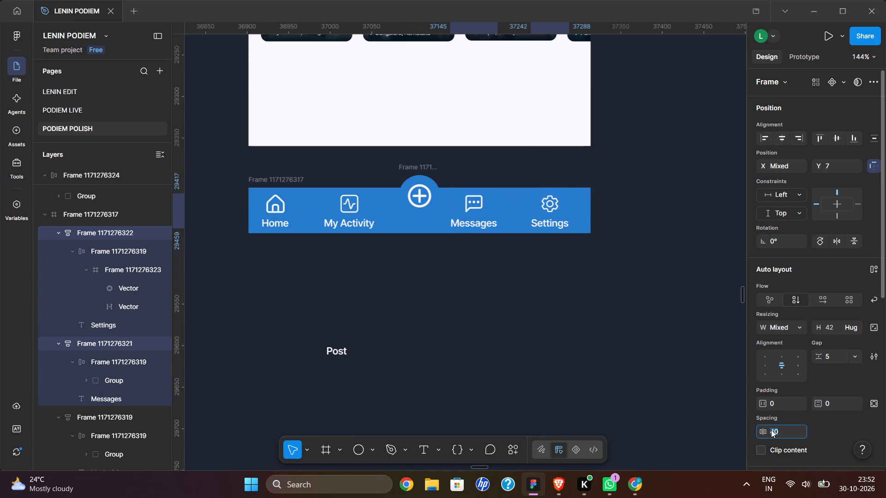
Shift the Messages and Settings pair about 8 px toward the bar's right end at Y 7, and deselect it.
left_click_drag(520, 206, 533, 206)
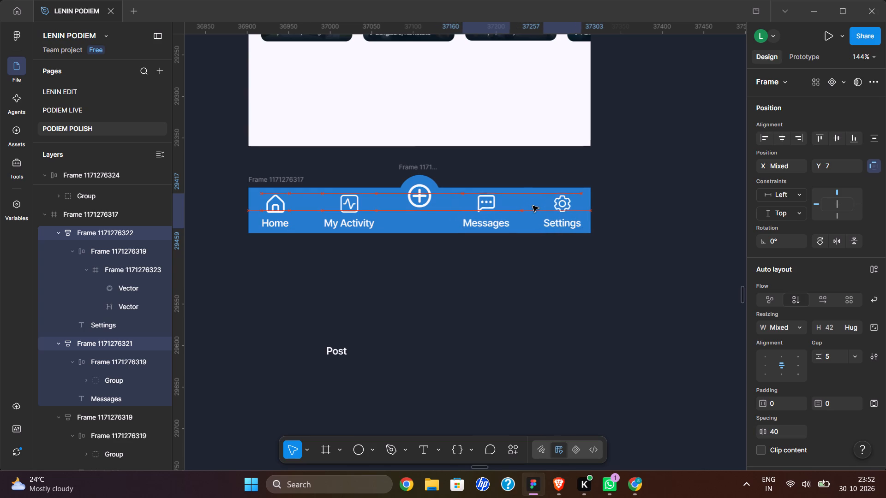
left_click_drag(533, 206, 528, 205)
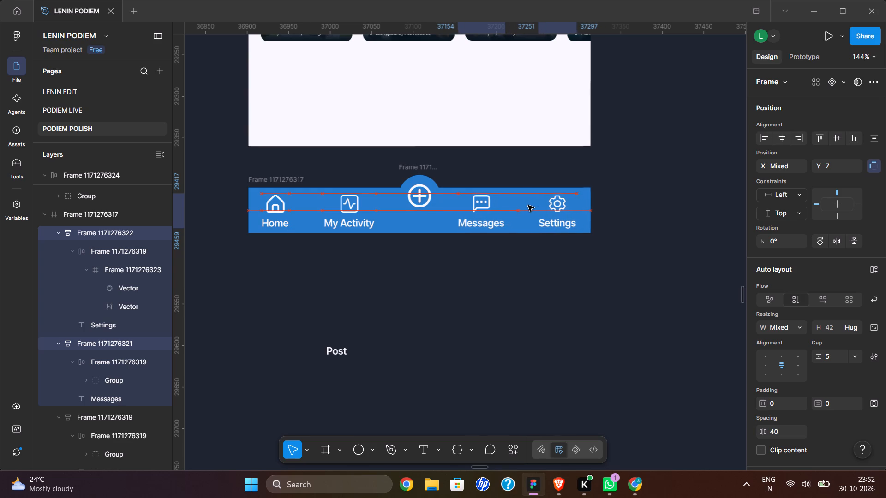
left_click_drag(528, 205, 527, 205)
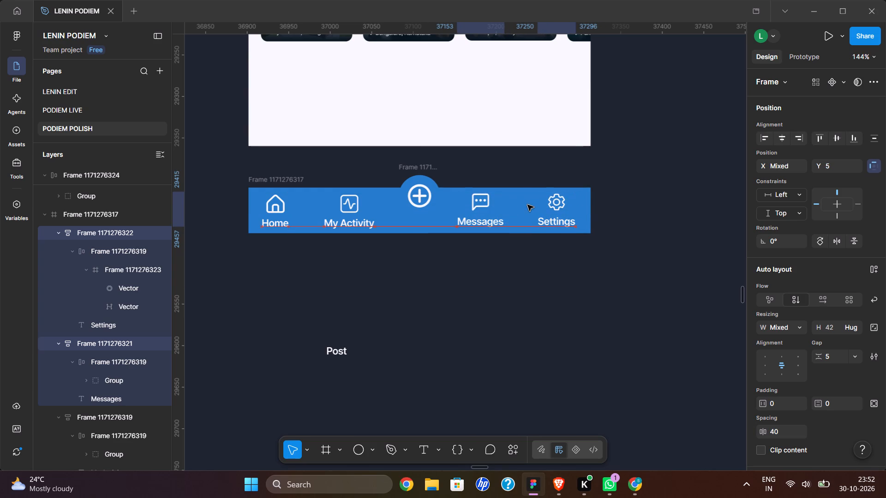
left_click_drag(527, 205, 527, 206)
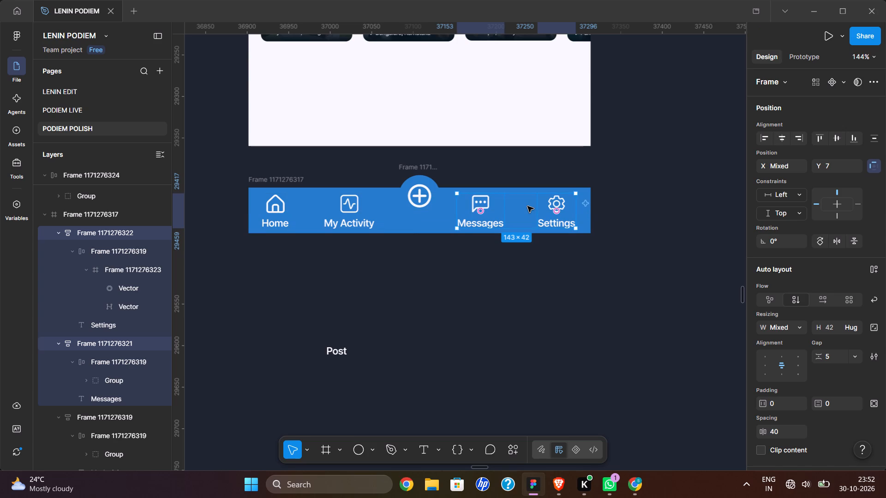
left_click(663, 272)
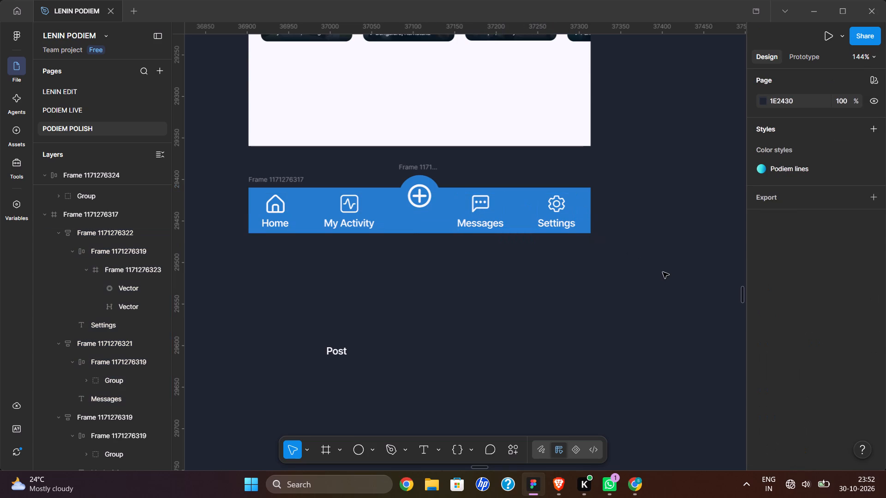
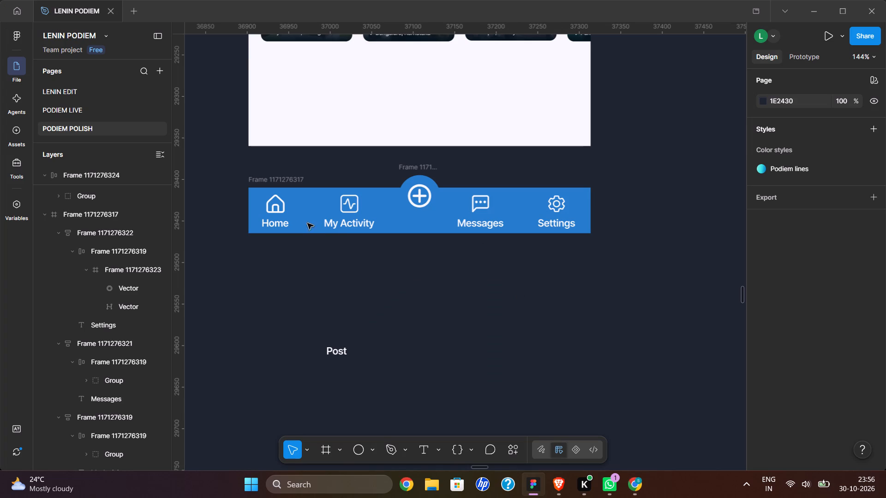
Switch to Figma and check the typography settings of the Home label in the navigation bar.
triple_click(287, 225)
triple_click(287, 225)
triple_click(287, 225)
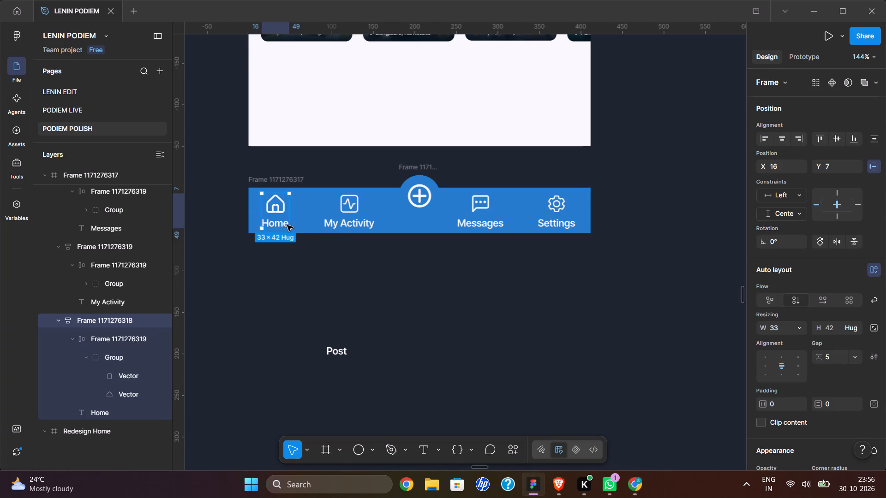
left_click(287, 225)
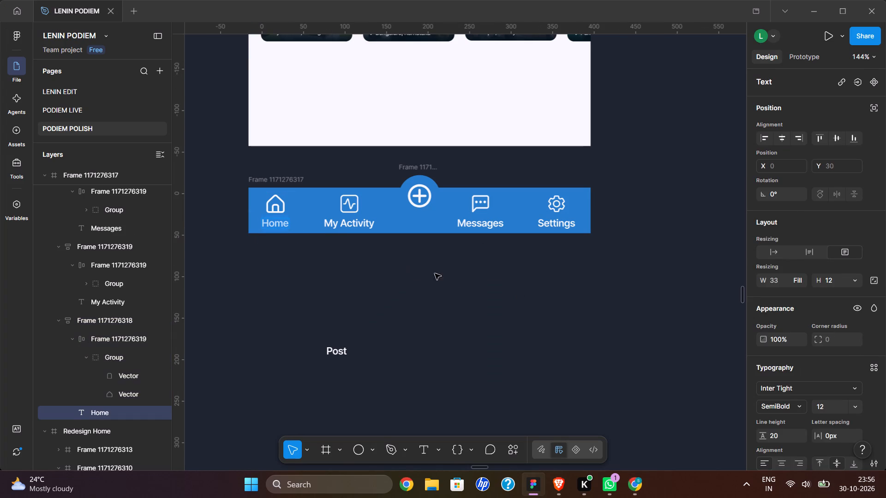
left_click(456, 284)
left_click(456, 284)
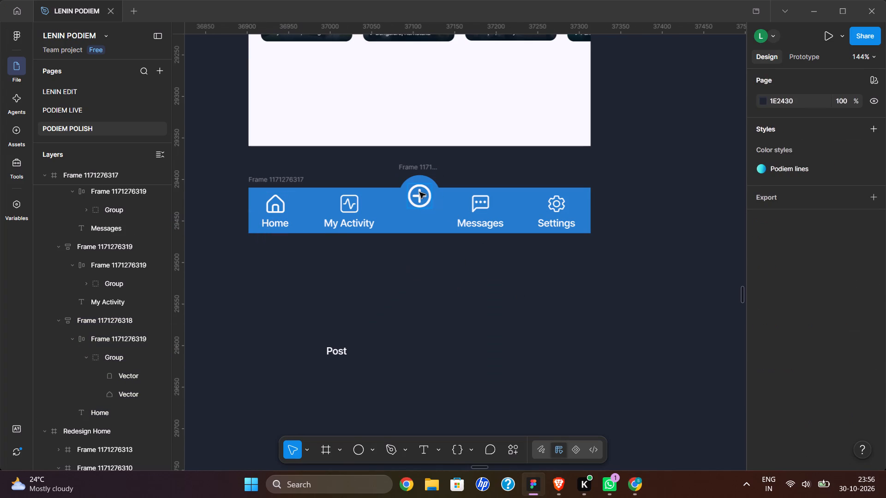
Compare the plus icon with the Messages icon, and set the plus icon group's width to 30.
left_click(419, 192)
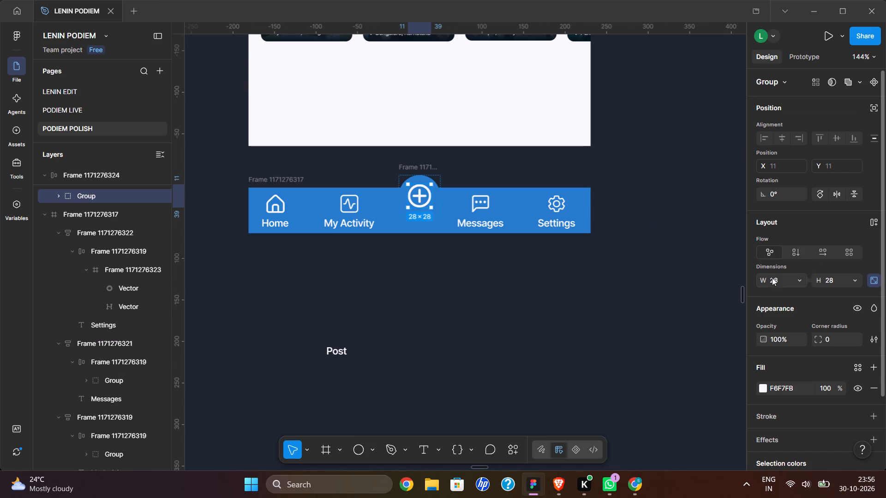
scroll(521, 217, "left", 1)
double_click(479, 208)
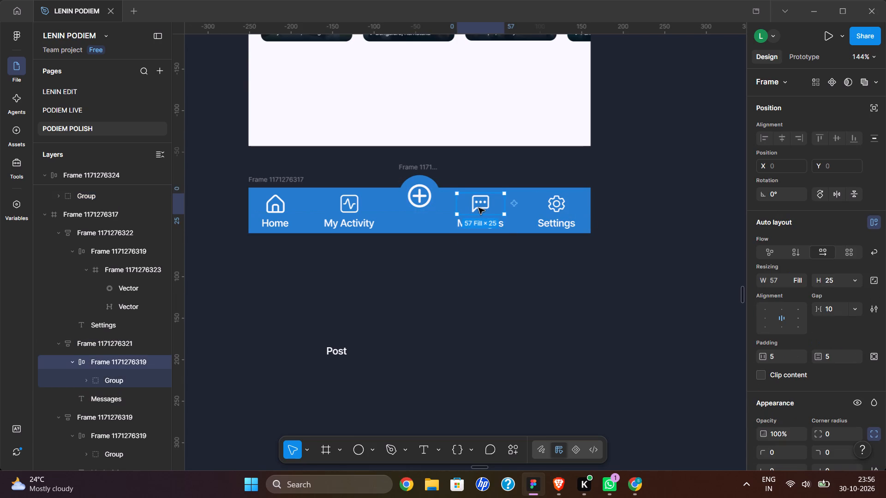
left_click(417, 185)
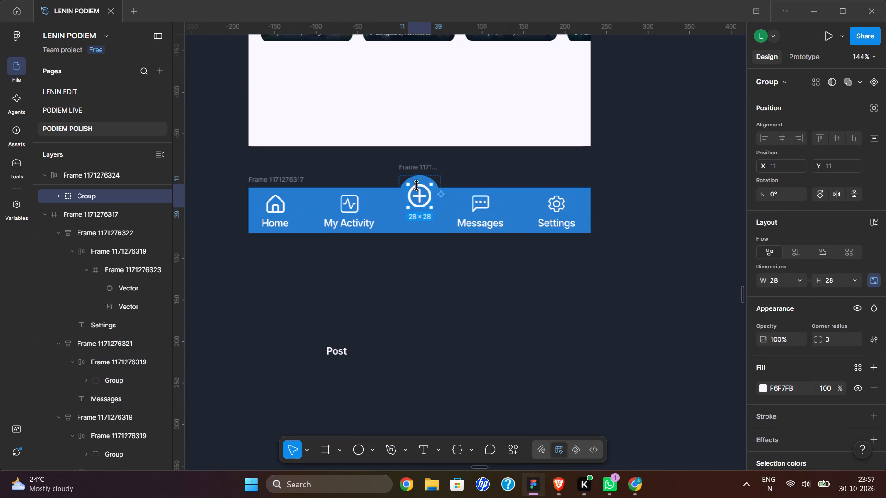
left_click(786, 277)
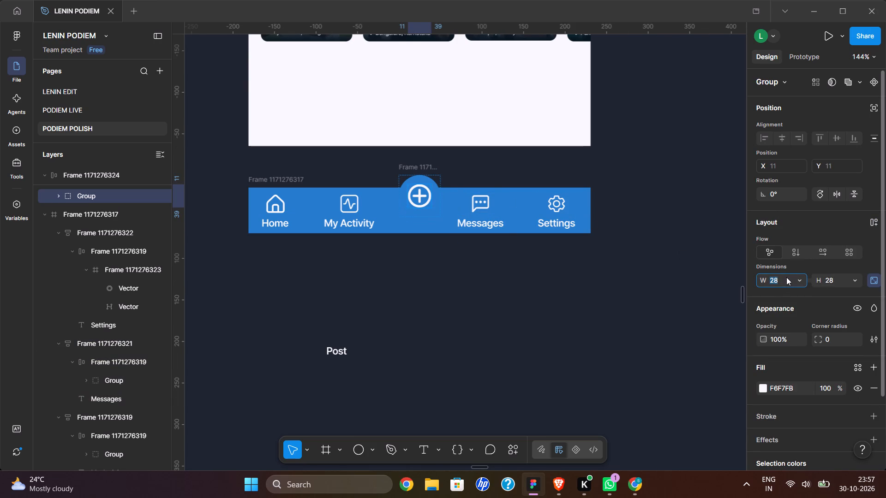
type("30")
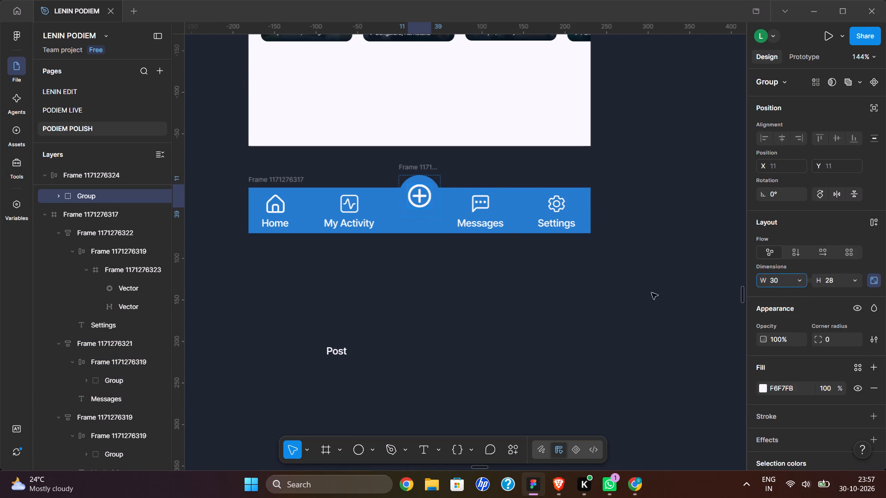
left_click(586, 293)
Nudge the plus-icon circle frame up 2 px to Y 29393 above the navigation bar.
left_click(434, 190)
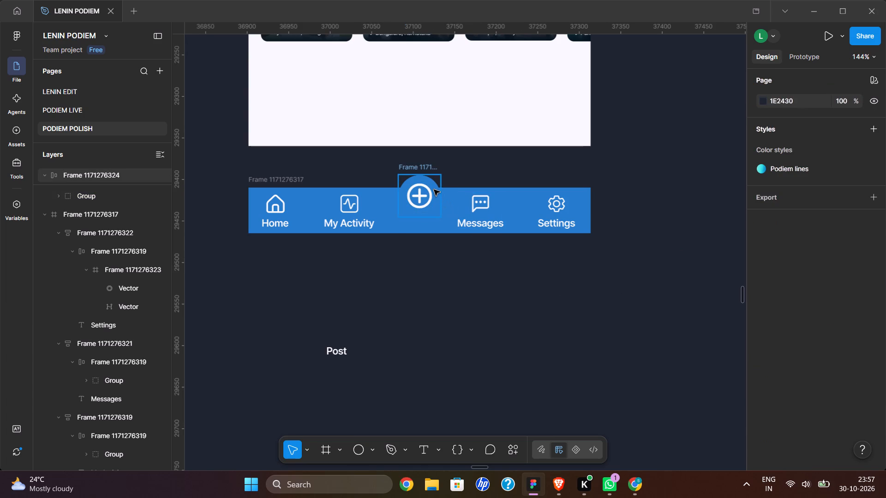
key("Up")
key("Up")
key("Up")
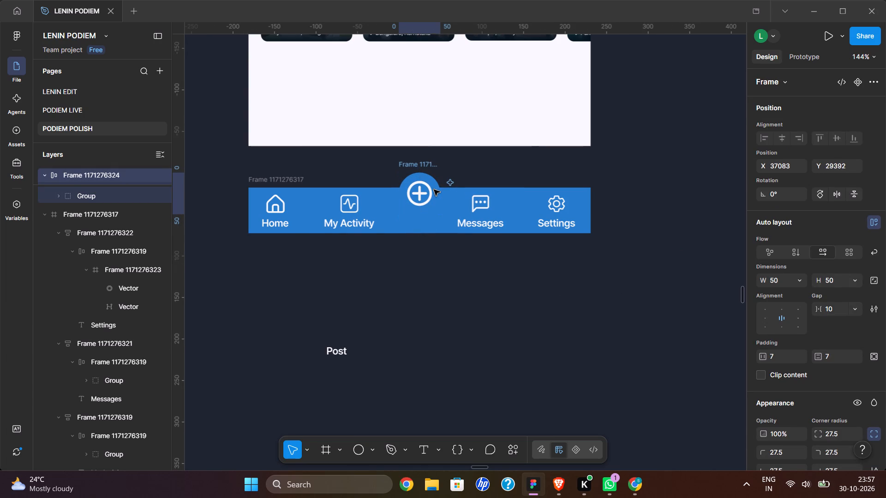
key("Down")
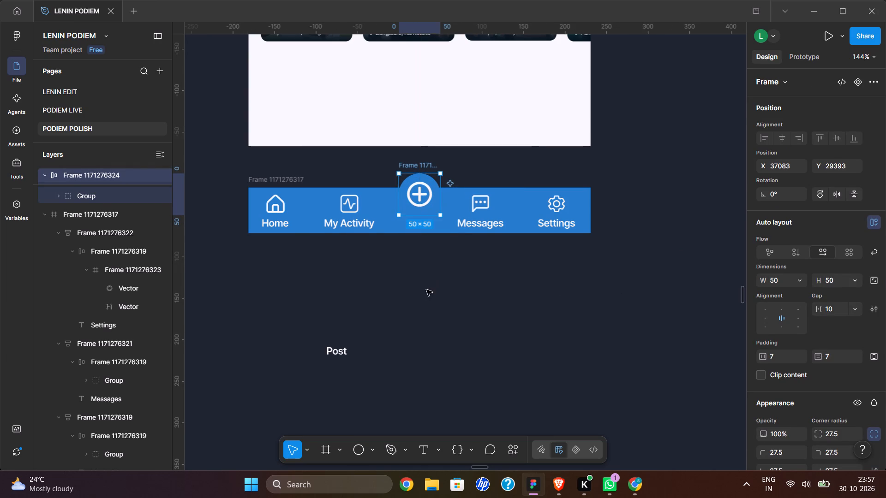
left_click(425, 292)
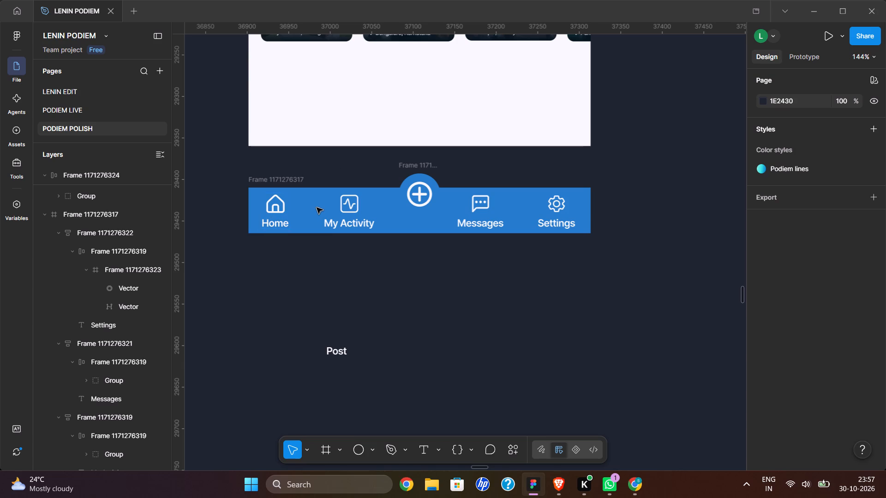
Check the typography settings of the loose Post label below the navigation bar.
triple_click(343, 357)
left_click(343, 357)
left_click(343, 357)
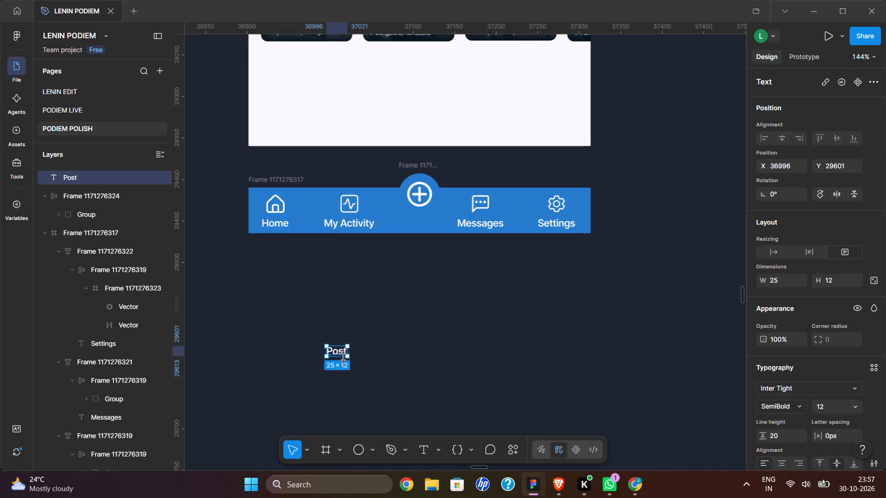
triple_click(338, 351)
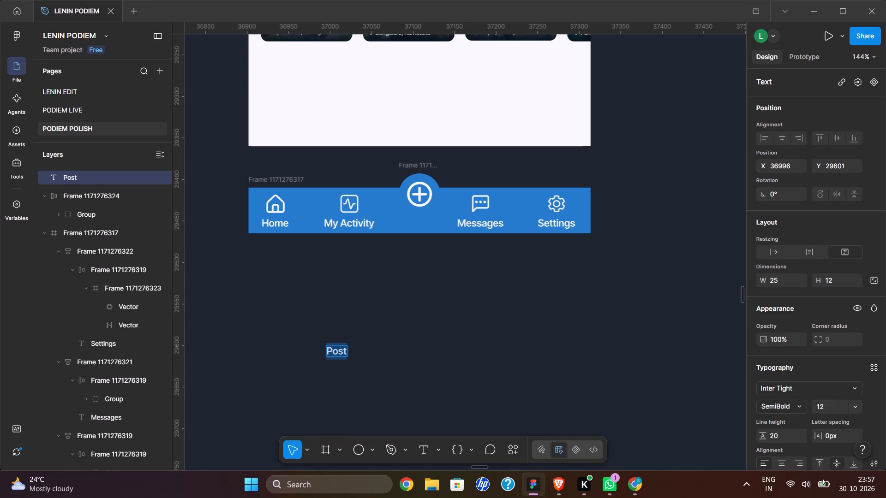
left_click(407, 341)
left_click(407, 341)
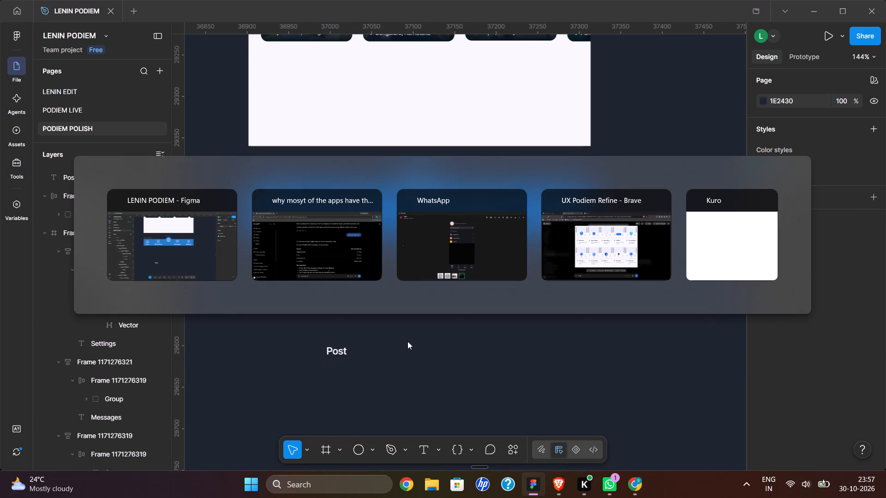
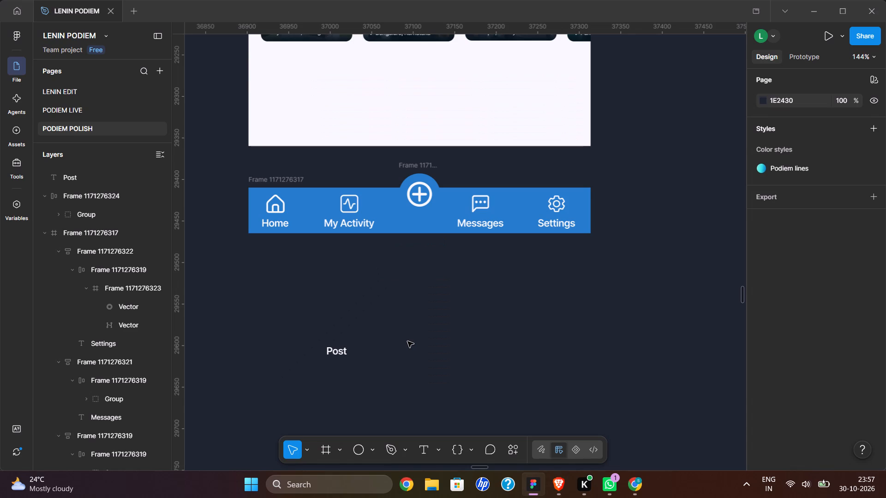
Move the loose Post label into the navigation bar below the plus icon, at X 193, Y 37.
left_click(341, 348)
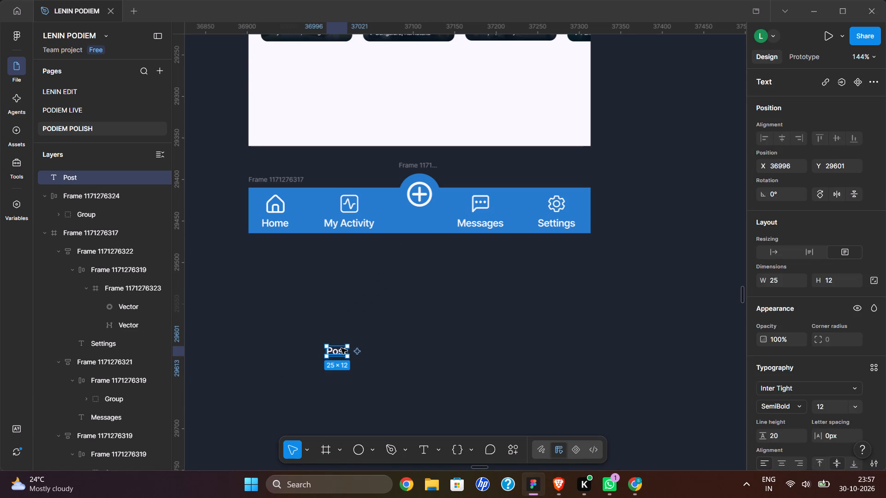
left_click_drag(341, 348, 431, 217)
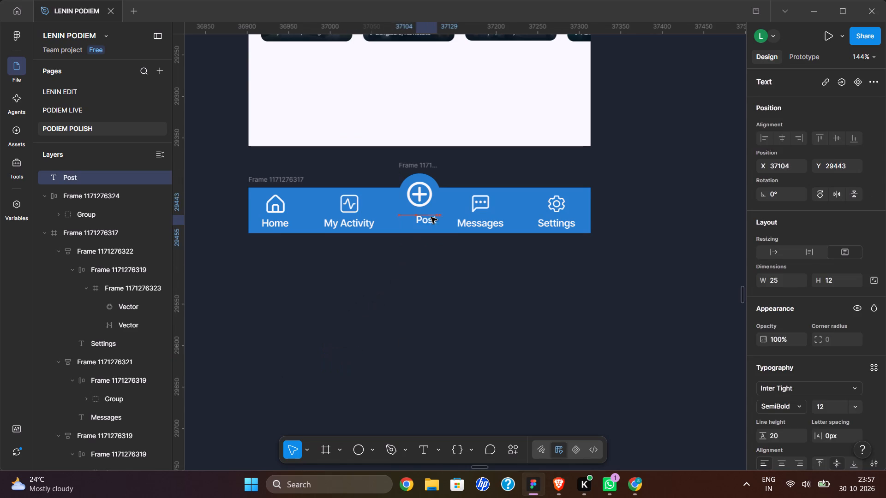
left_click_drag(431, 217, 424, 219)
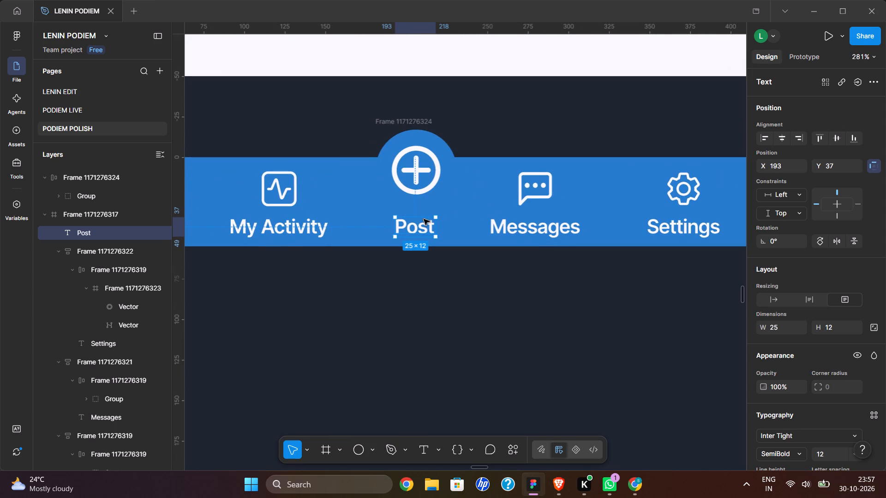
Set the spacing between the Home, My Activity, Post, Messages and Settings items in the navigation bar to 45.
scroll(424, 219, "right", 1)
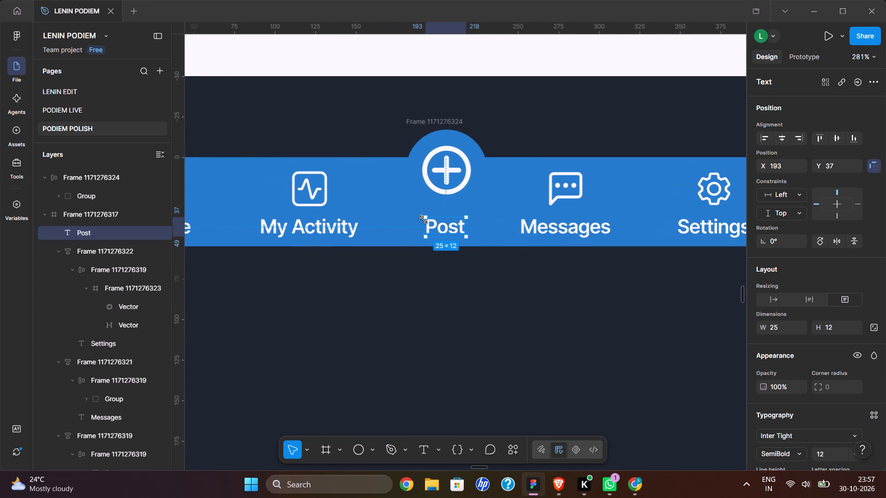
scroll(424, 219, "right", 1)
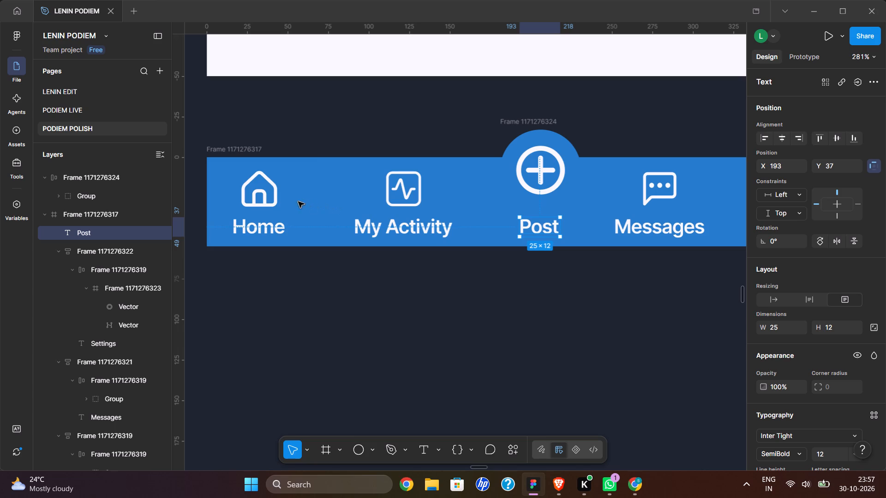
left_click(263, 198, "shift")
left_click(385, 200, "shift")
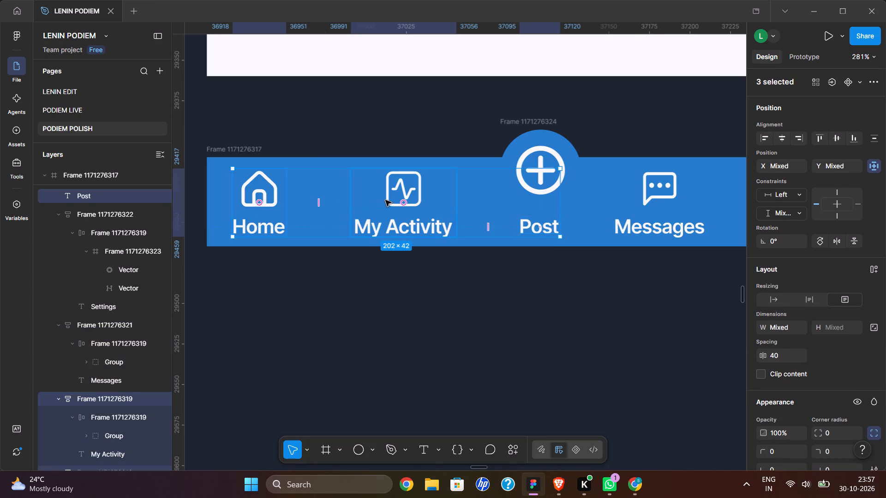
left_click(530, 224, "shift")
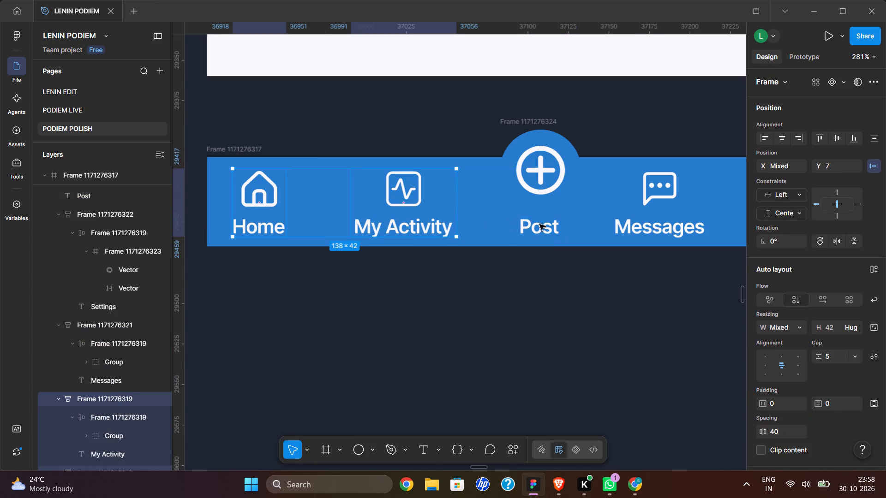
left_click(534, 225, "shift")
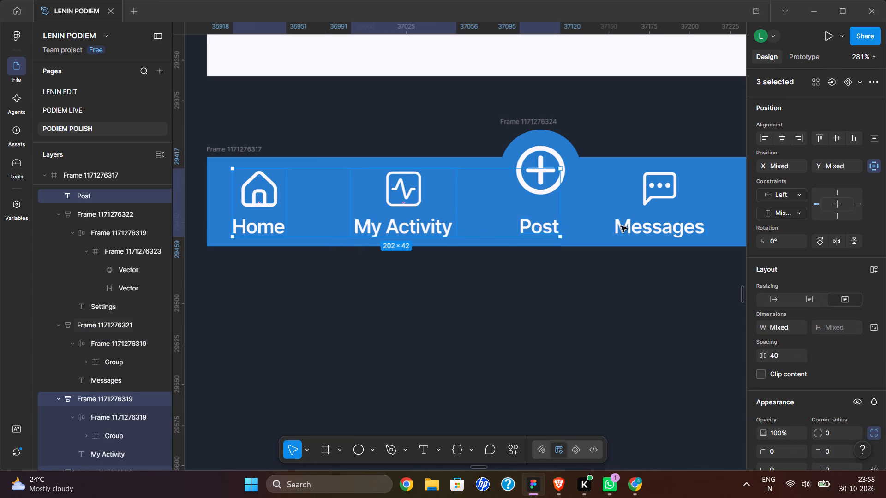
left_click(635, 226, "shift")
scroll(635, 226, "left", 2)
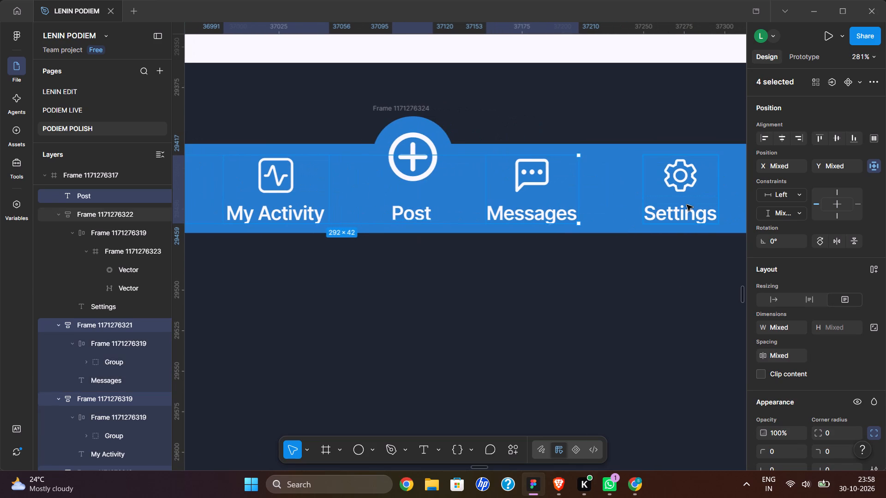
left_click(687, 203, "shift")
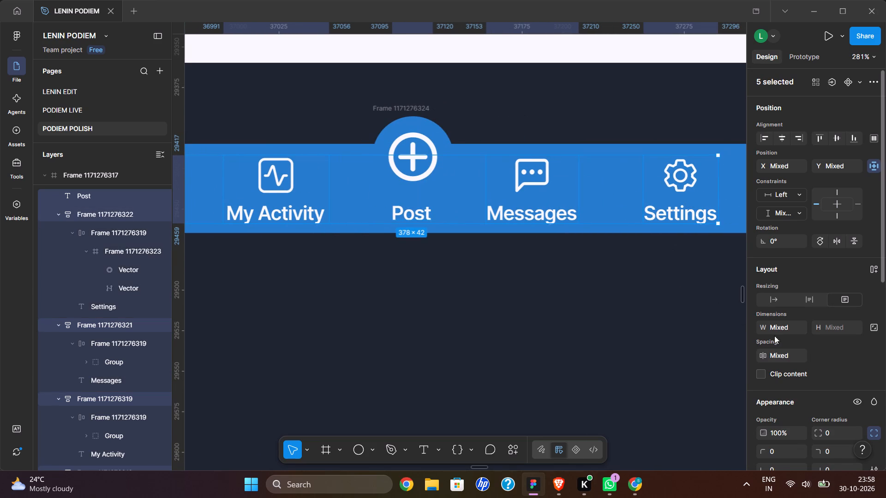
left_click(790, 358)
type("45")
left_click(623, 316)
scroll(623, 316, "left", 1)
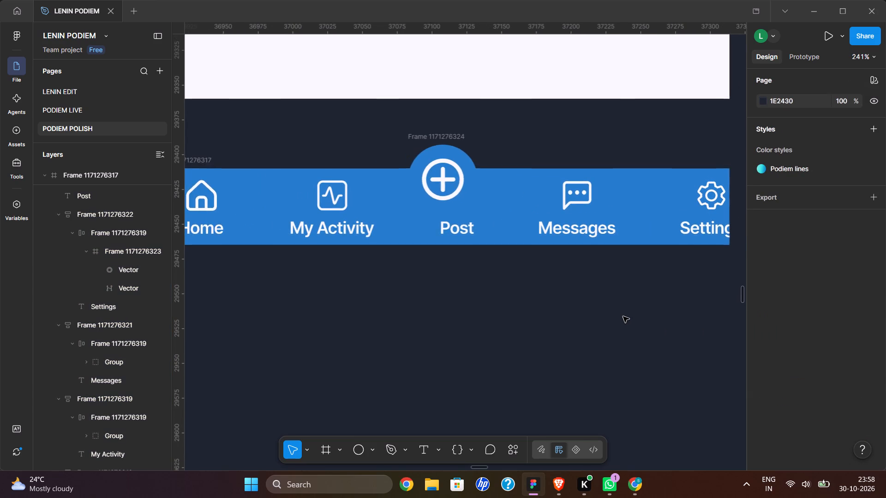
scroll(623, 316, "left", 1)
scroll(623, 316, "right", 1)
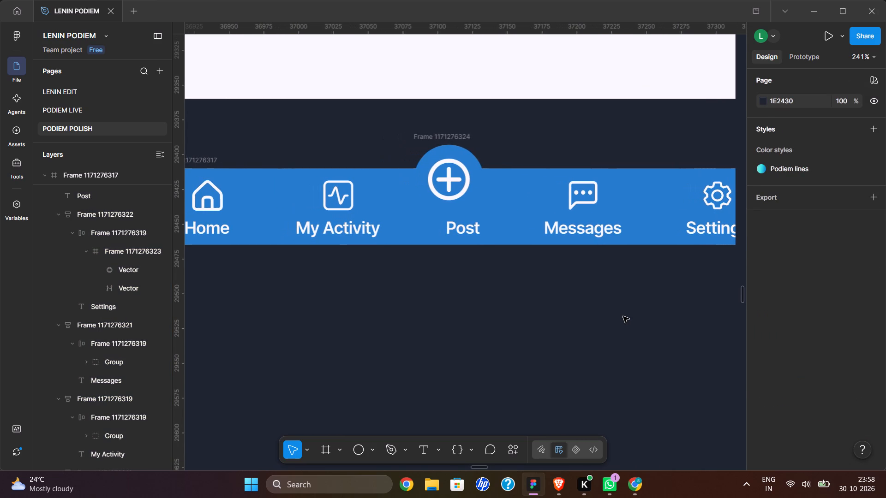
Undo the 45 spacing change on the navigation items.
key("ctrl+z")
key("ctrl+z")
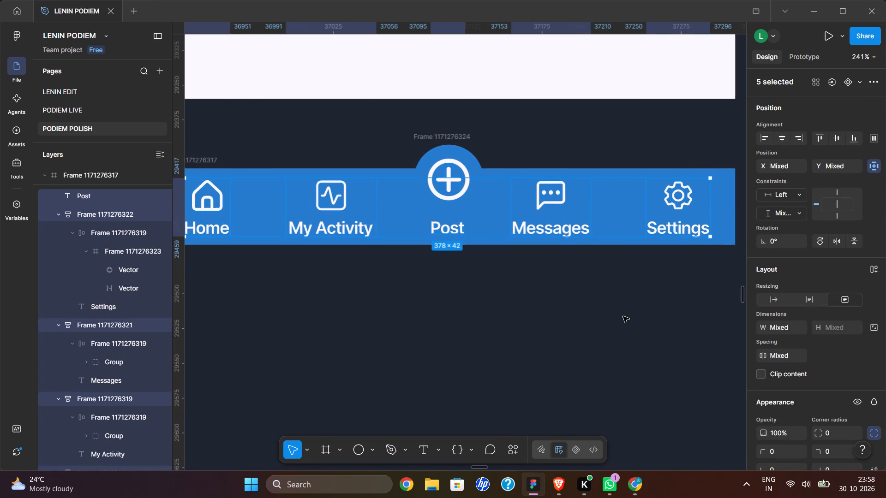
Set the spacing between the five navigation items to 40.
left_click(780, 357)
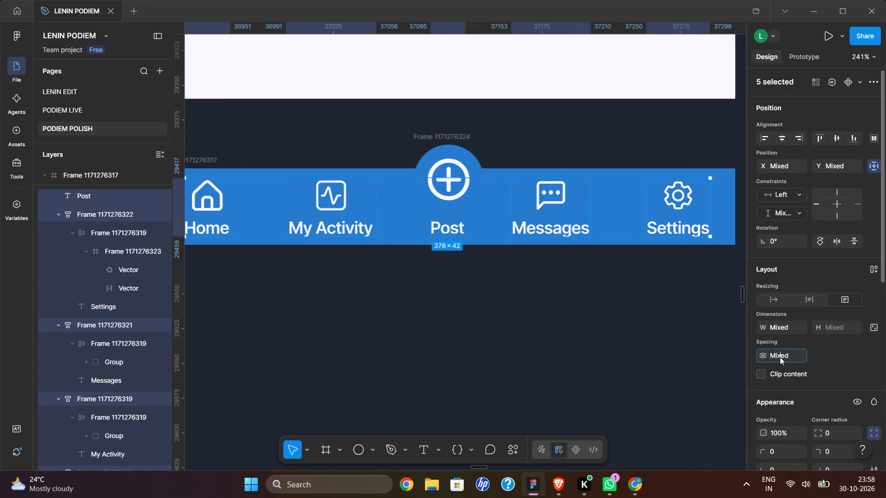
type("40")
left_click(515, 298)
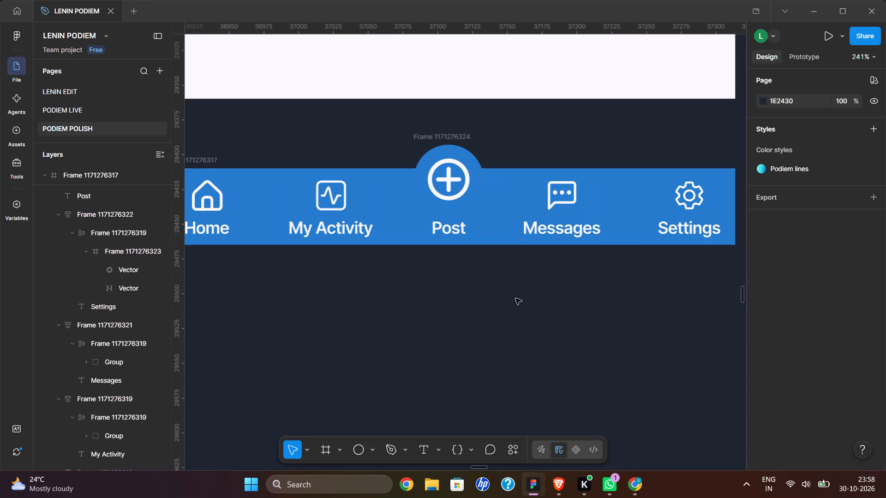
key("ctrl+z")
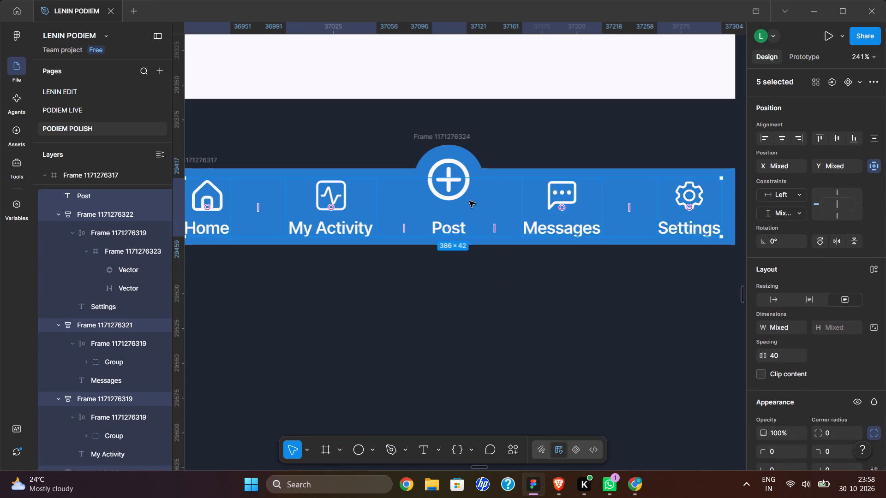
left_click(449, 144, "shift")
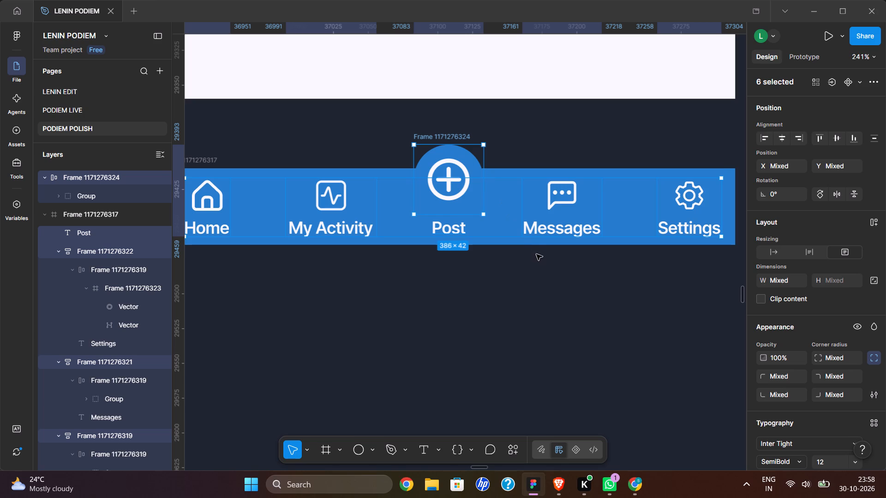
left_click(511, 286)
Apply auto layout to the Home, My Activity, Post, Messages and Settings items together with the plus-icon circle frame.
scroll(511, 286, "right", 2)
left_click(366, 210)
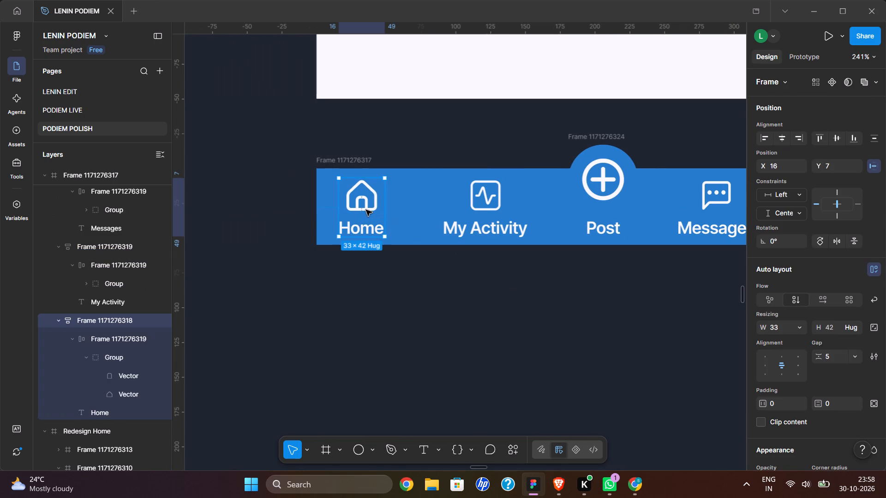
left_click(497, 222, "shift")
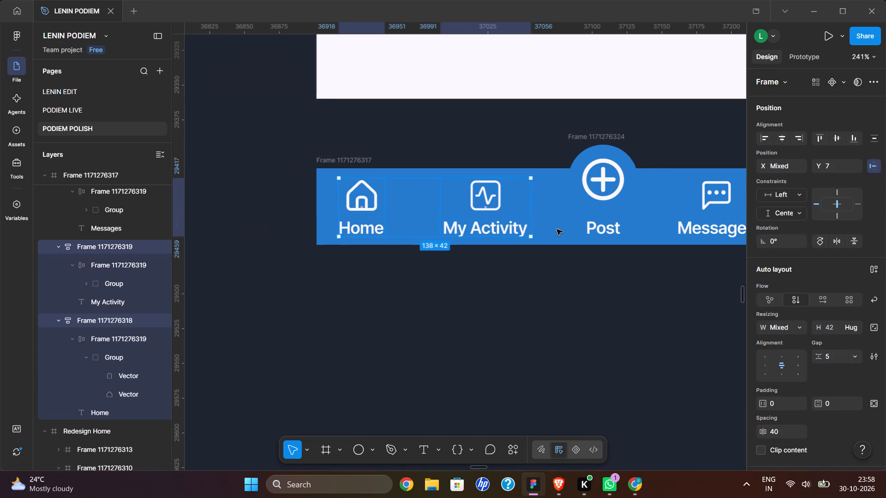
left_click(595, 230, "shift")
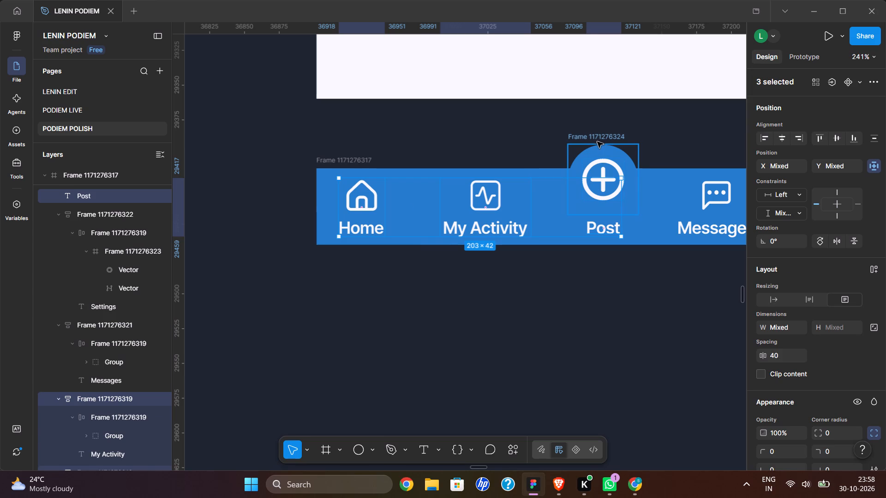
left_click(596, 140, "shift")
scroll(596, 140, "left", 2)
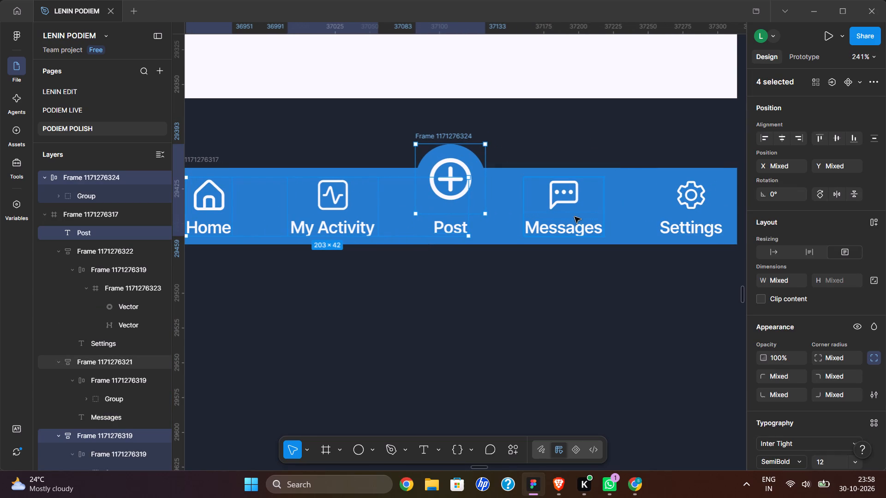
left_click(575, 217, "shift")
left_click(683, 214, "shift")
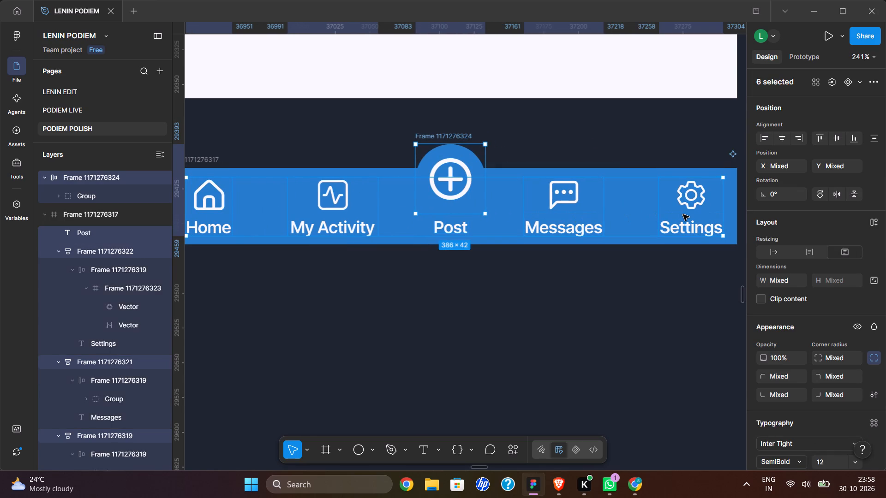
key("shift+a")
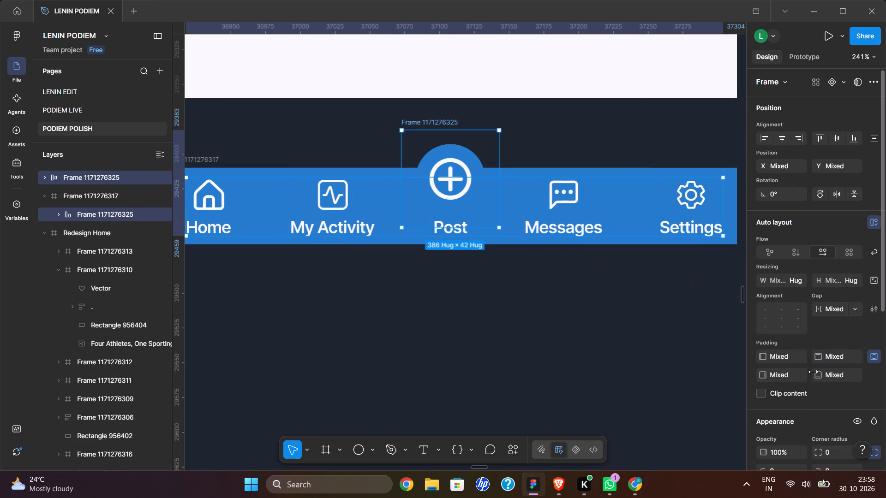
Try gaps of 10, 38 and 41 on the new auto-layout frames and settle on a gap of 40.
left_click(856, 308)
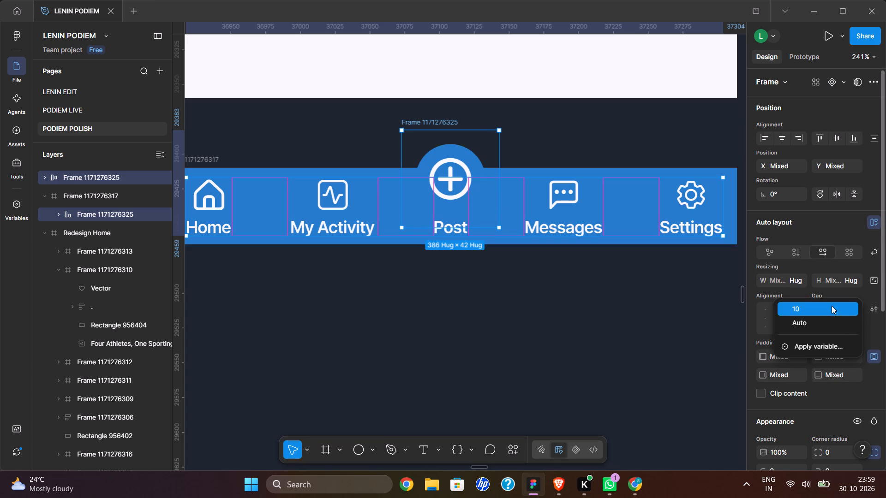
left_click(832, 306)
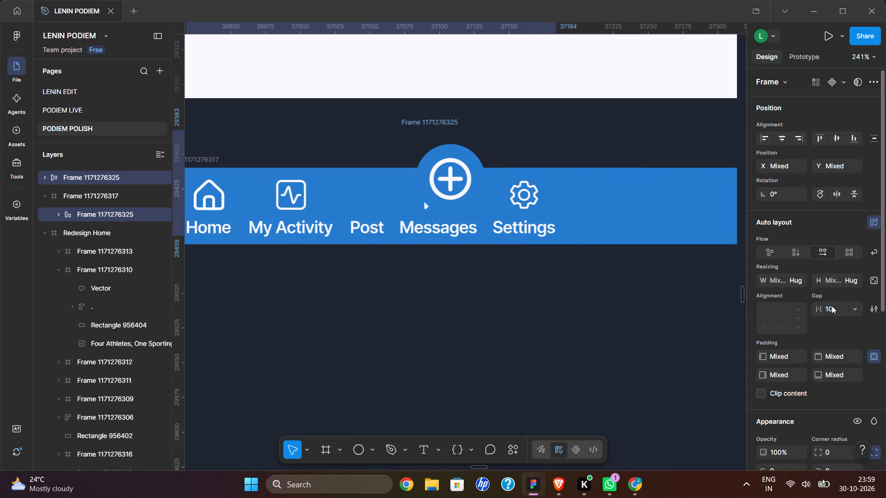
left_click_drag(820, 307, 484, 249)
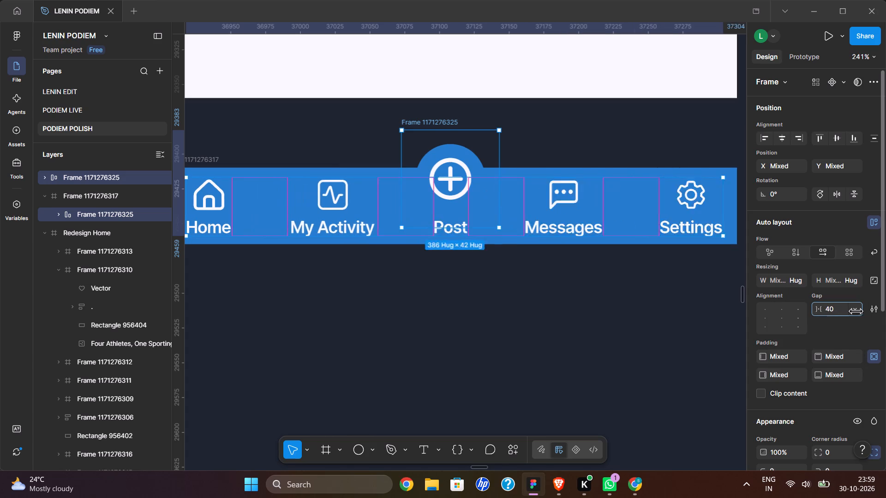
left_click_drag(484, 249, 476, 253)
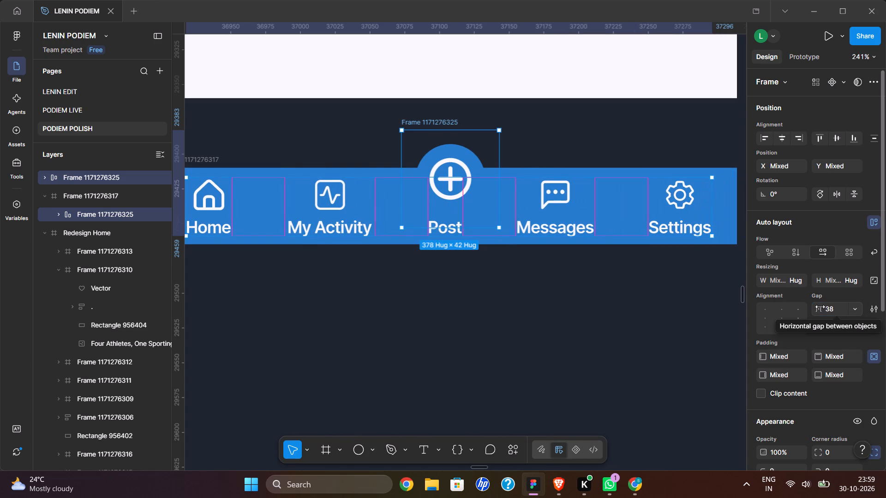
left_click(827, 310)
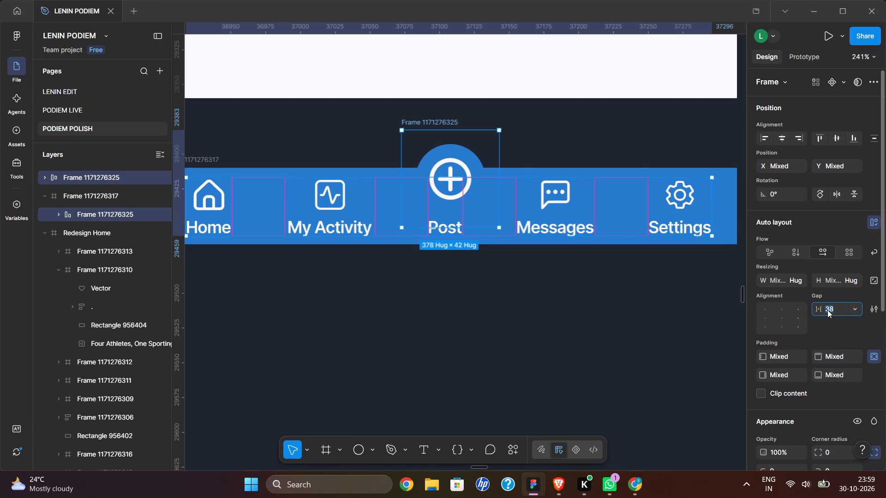
key("Up")
key("Up")
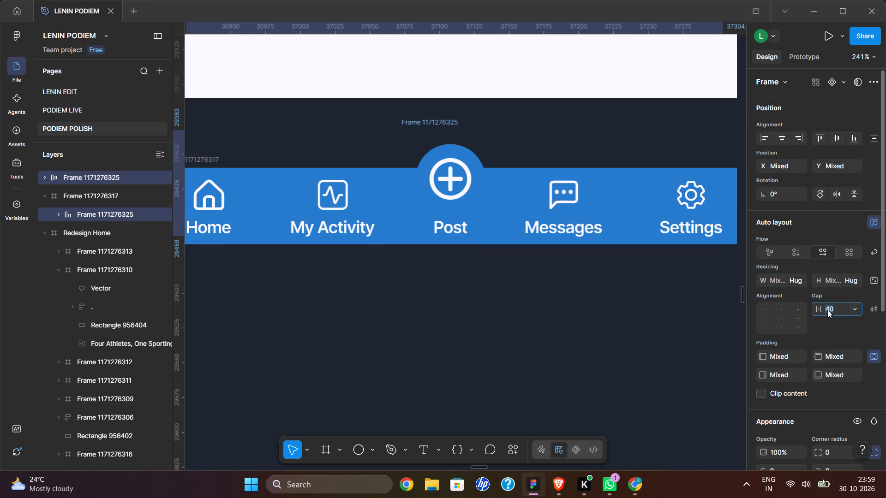
key("Up")
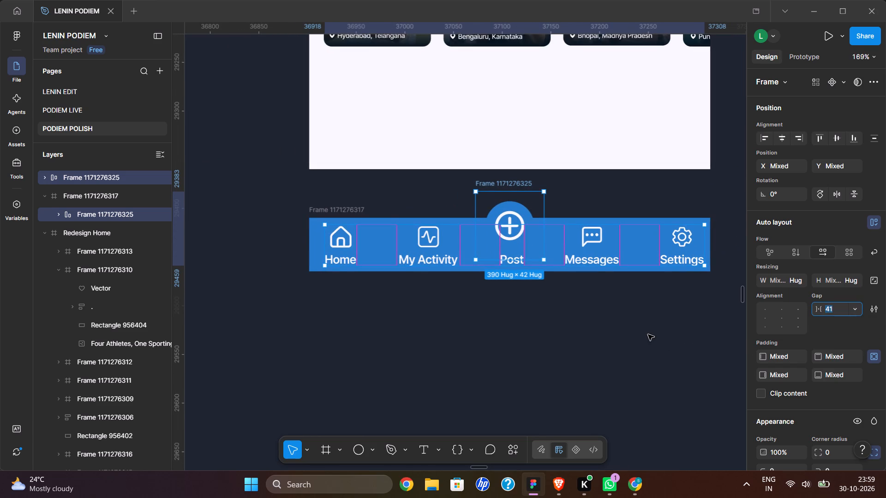
key("Down")
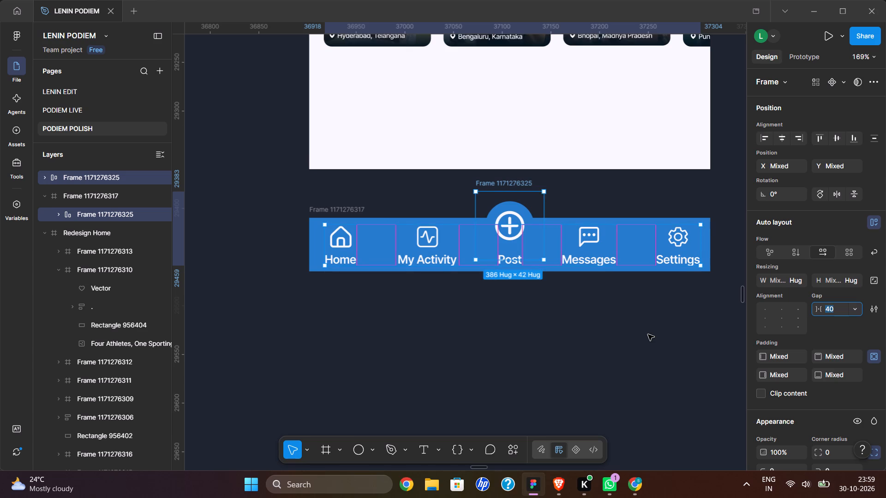
left_click(648, 334)
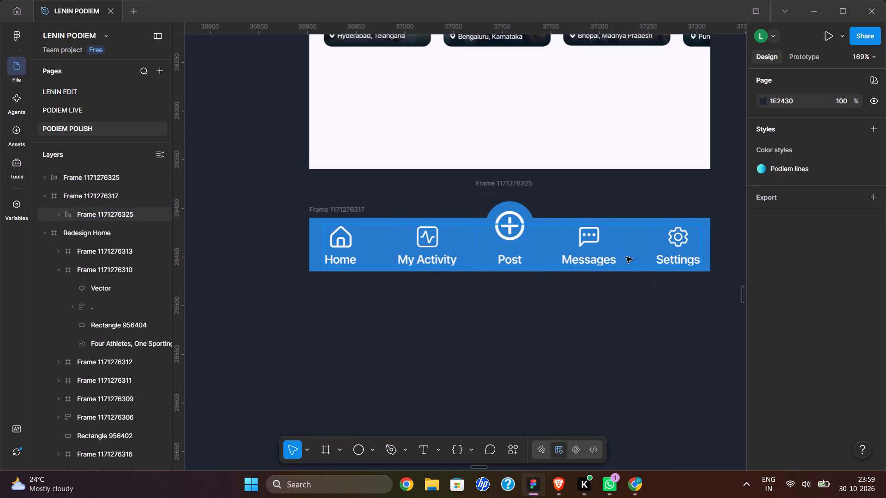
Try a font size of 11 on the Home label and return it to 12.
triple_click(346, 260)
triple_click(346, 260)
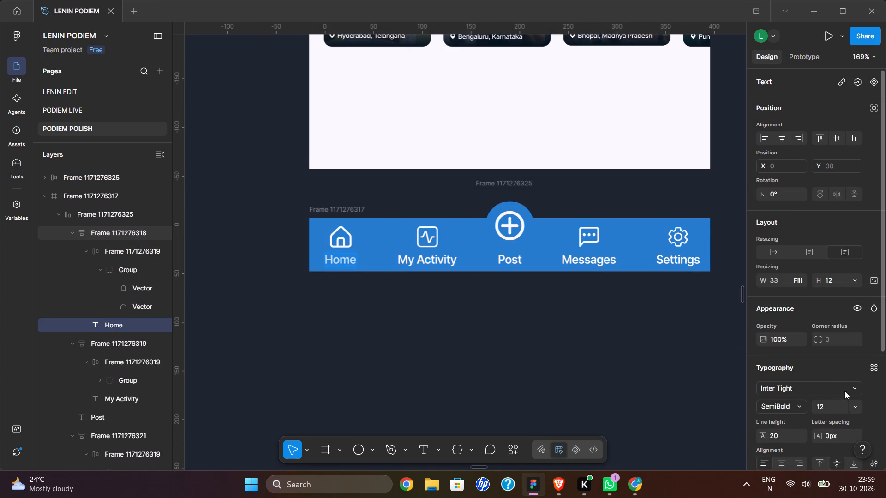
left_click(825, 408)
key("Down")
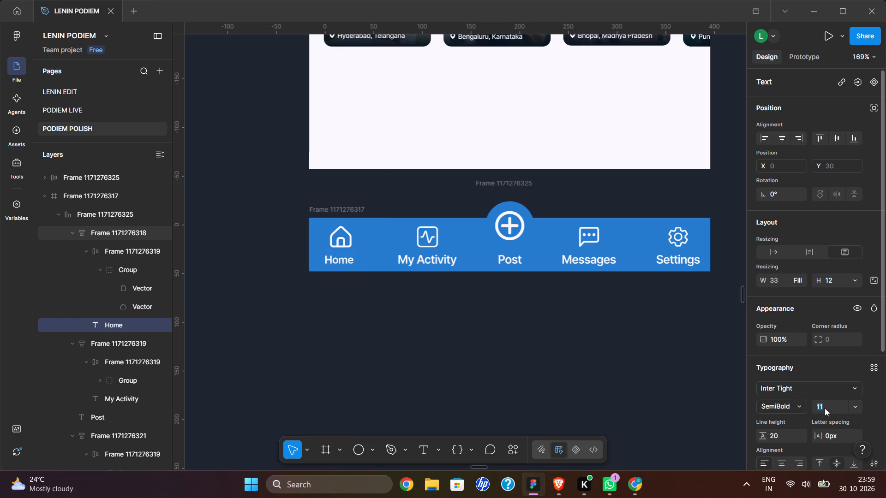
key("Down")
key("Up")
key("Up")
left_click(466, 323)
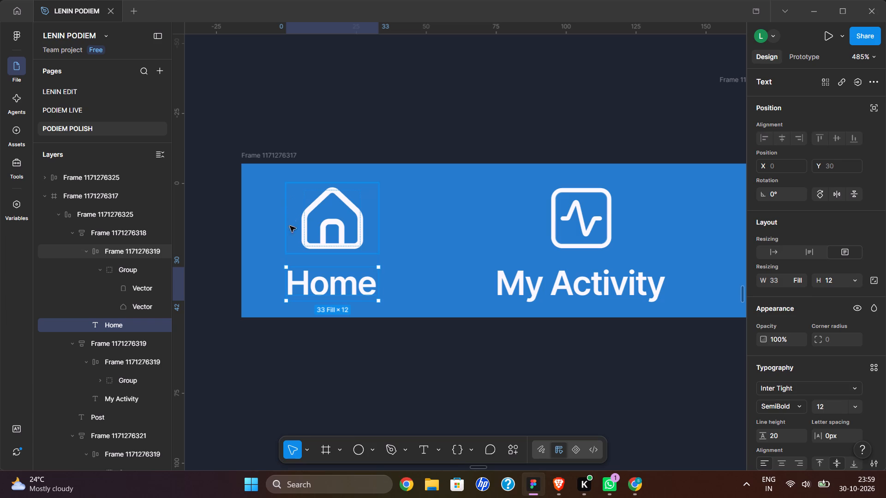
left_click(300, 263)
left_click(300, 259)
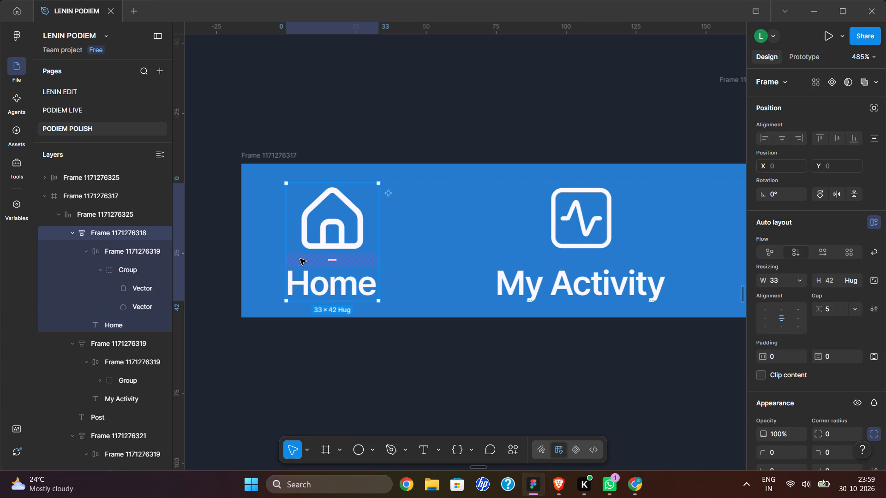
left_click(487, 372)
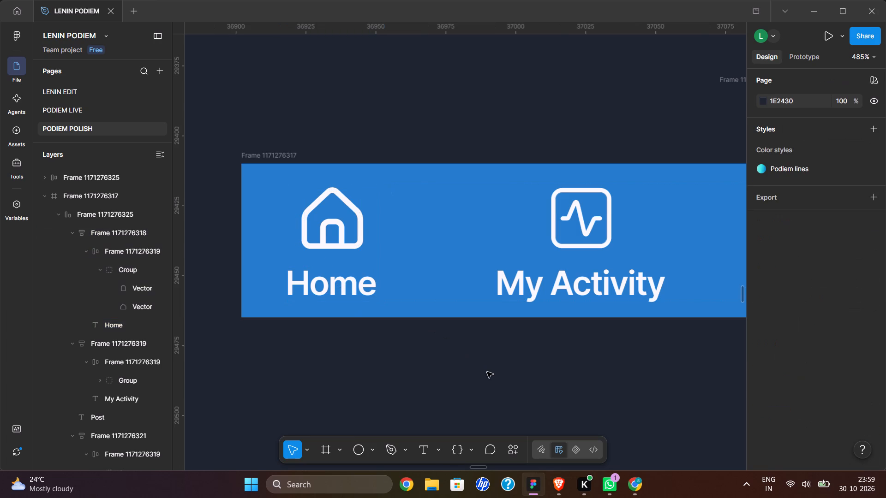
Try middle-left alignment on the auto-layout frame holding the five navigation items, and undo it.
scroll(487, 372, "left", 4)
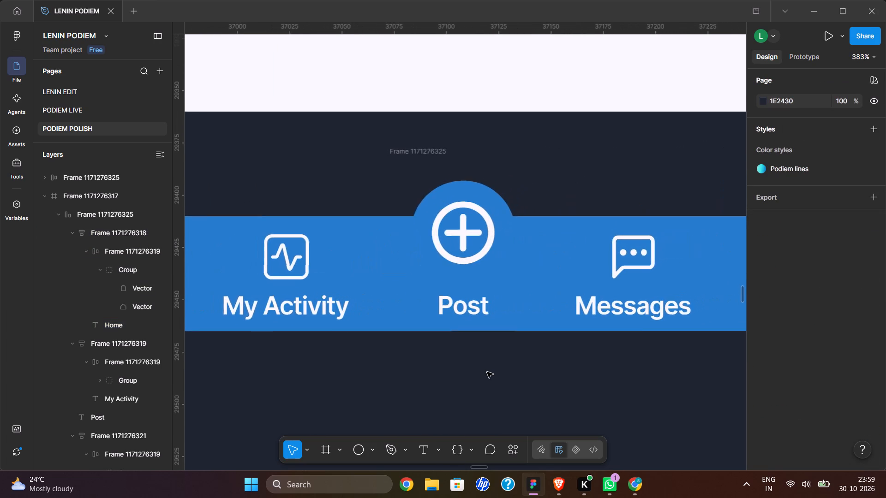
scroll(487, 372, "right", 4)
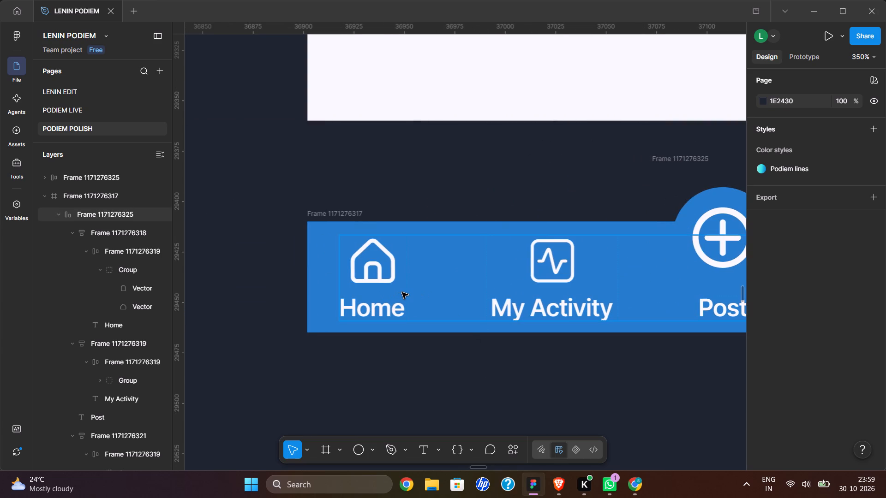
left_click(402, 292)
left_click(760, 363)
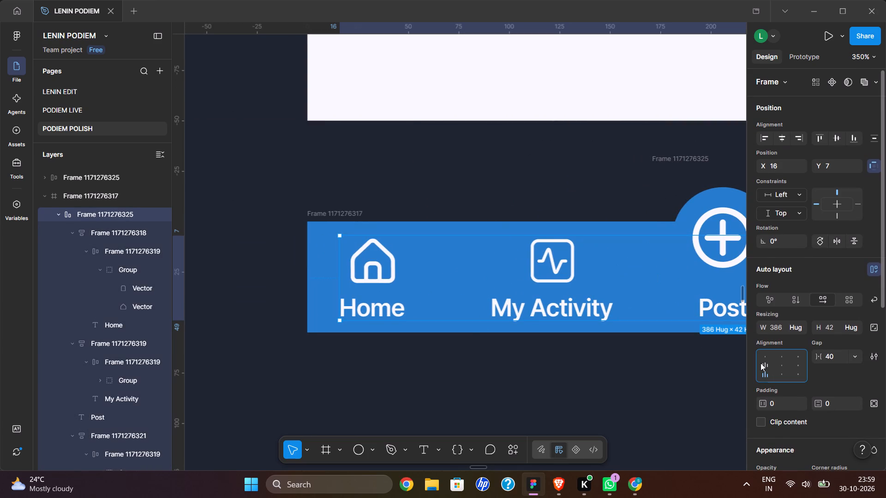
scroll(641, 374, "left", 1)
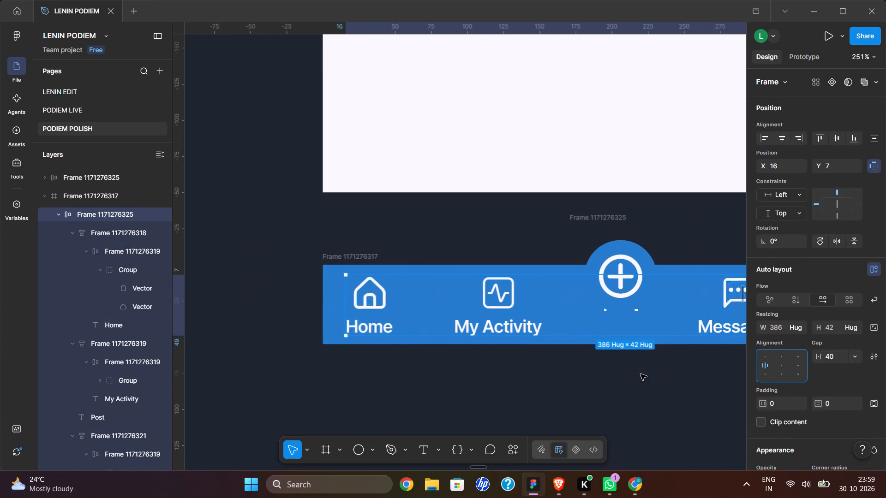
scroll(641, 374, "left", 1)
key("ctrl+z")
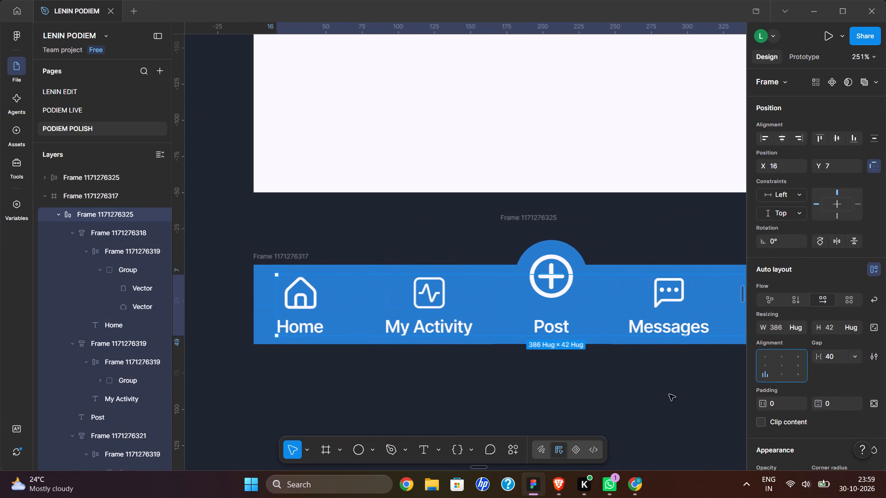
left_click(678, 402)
Ungroup the auto-layout frame that holds the Home, My Activity, Post, Messages and Settings items.
scroll(617, 385, "left", 1)
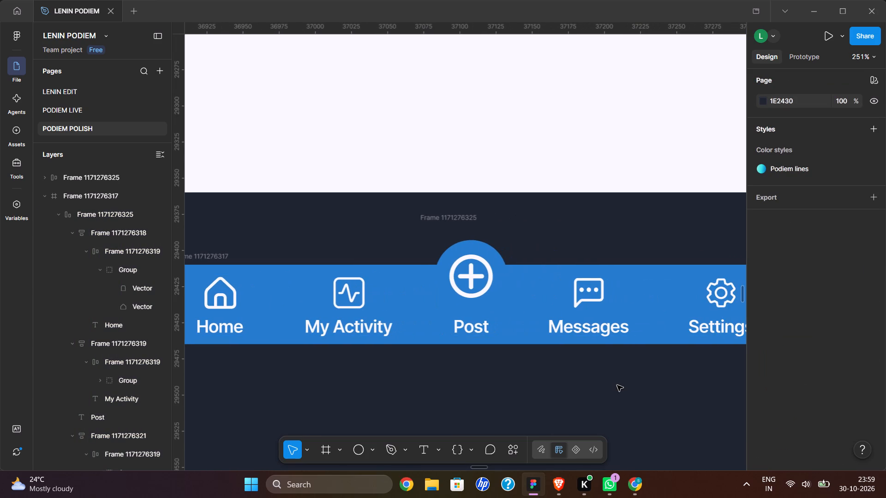
left_click(500, 320)
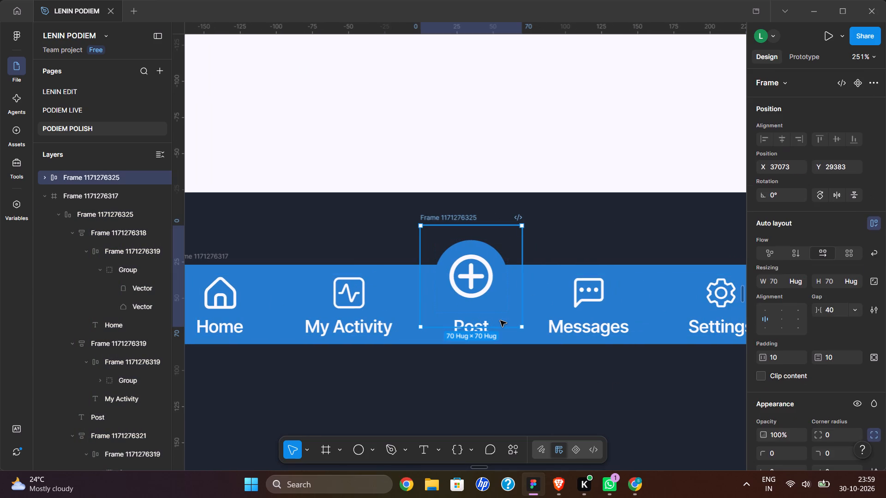
left_click(530, 375)
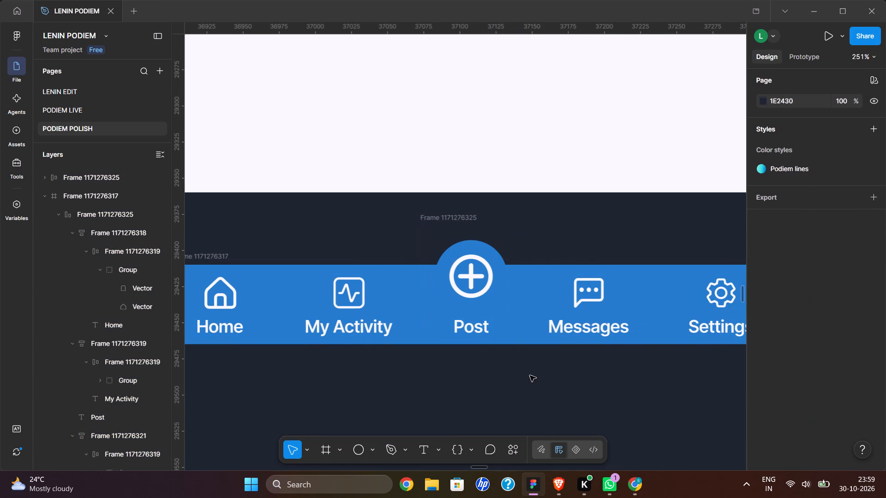
double_click(489, 330)
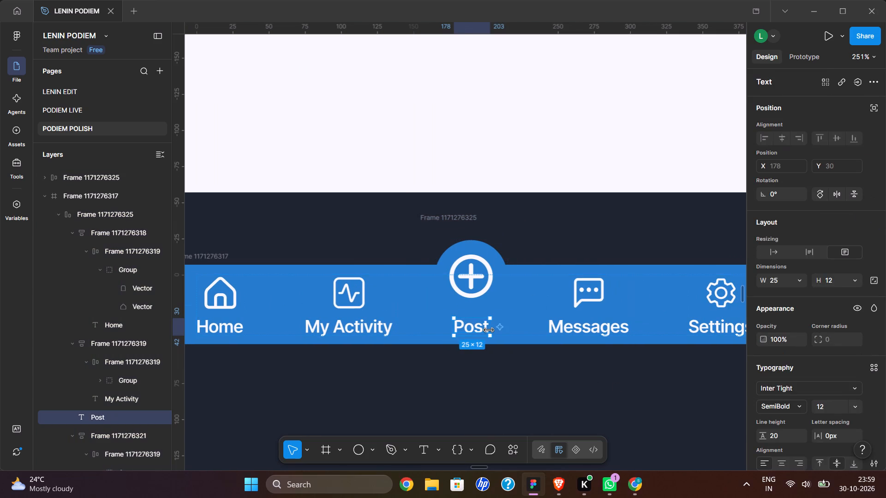
left_click(541, 320)
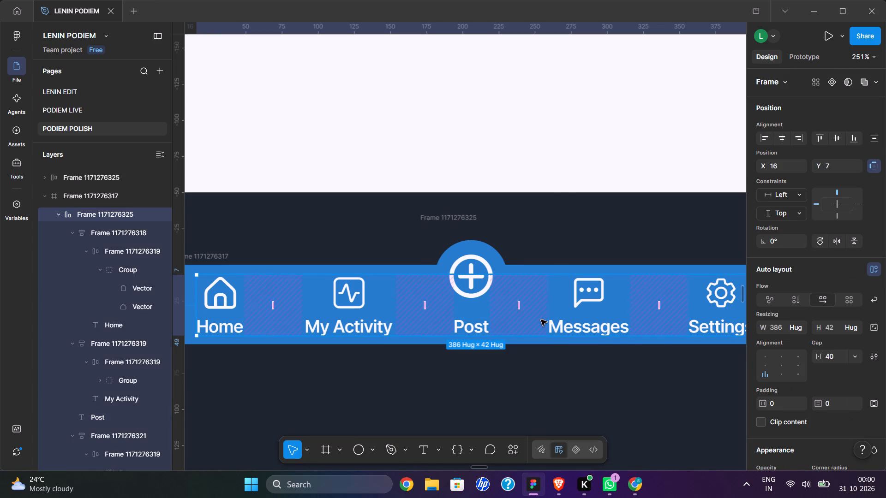
right_click(541, 320)
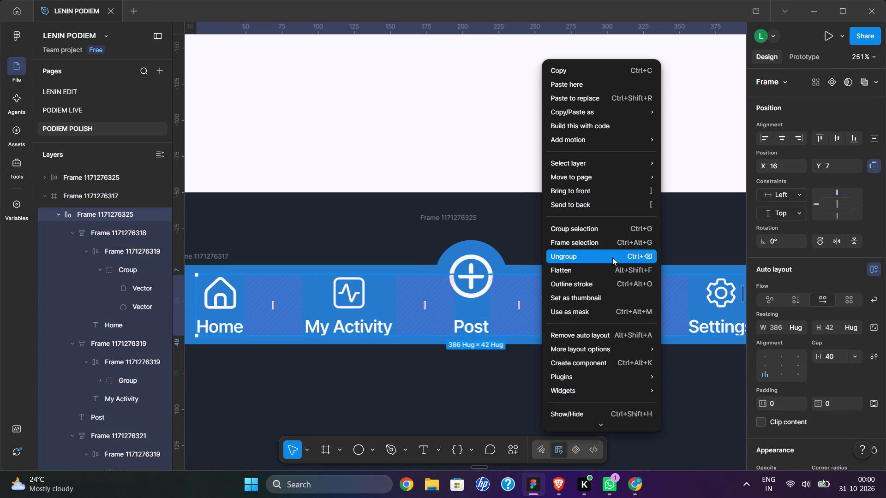
left_click(612, 257)
left_click(373, 390)
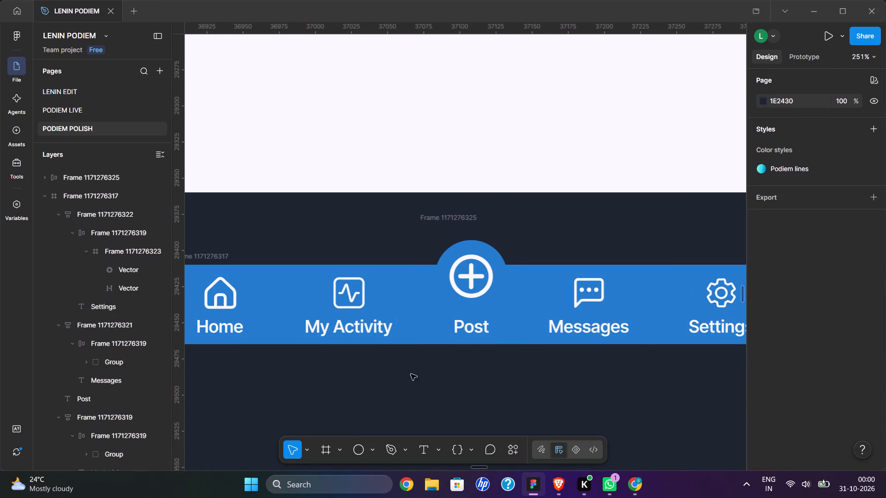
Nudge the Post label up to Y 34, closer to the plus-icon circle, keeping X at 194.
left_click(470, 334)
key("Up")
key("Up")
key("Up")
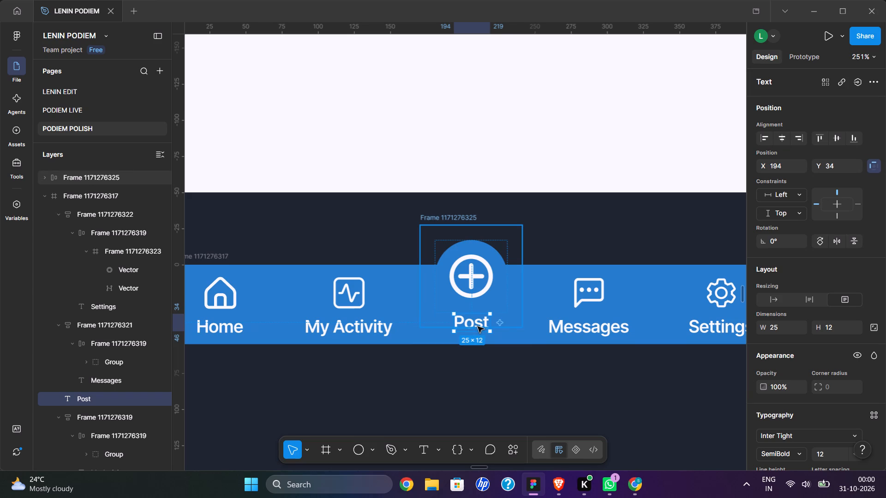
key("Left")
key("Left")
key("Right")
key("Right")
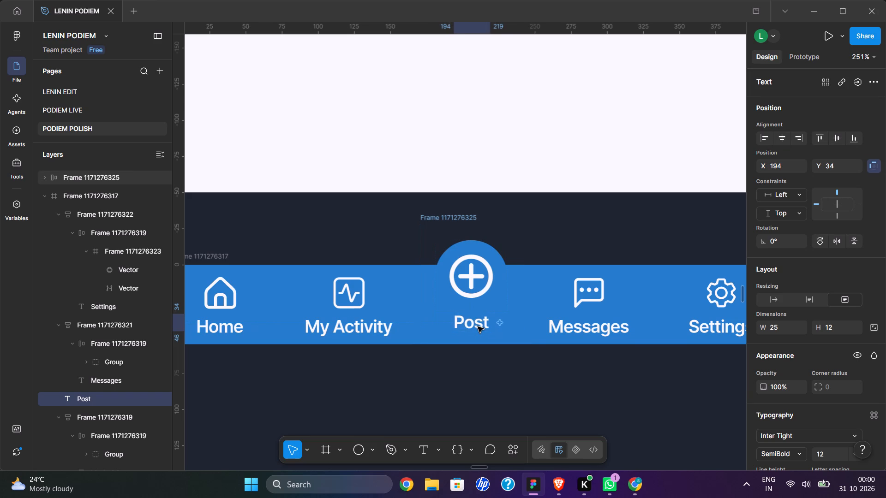
Add a vertical guide at X 206 through the centre of the plus icon.
left_click_drag(180, 224, 477, 279)
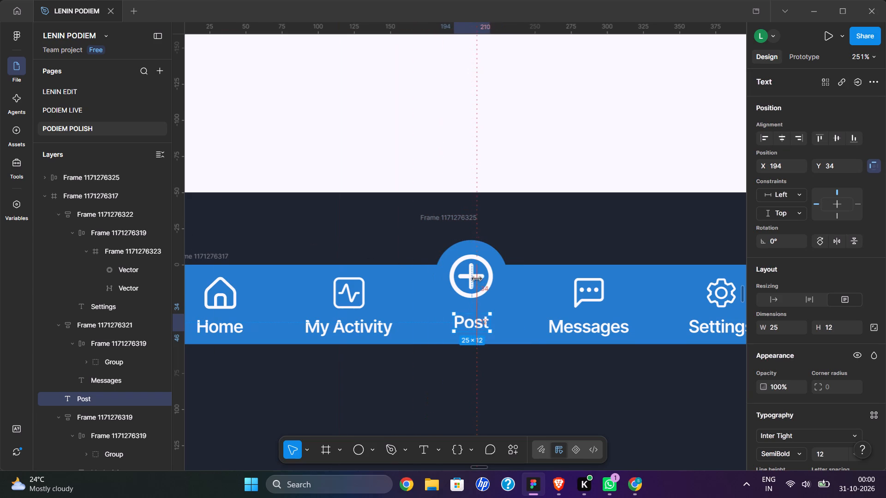
left_click_drag(477, 279, 469, 280)
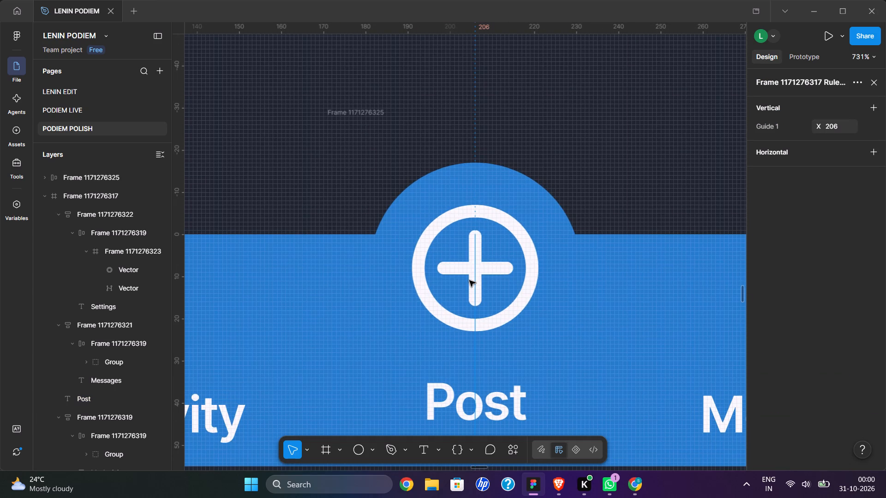
Nudge the Post label horizontally to X 193, aligning it with the guide through the plus icon.
scroll(469, 280, "down", 1)
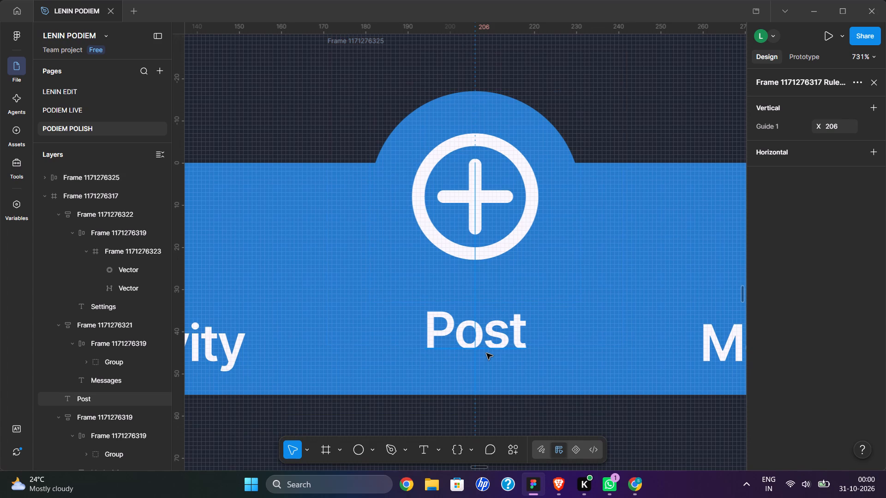
left_click(486, 353)
key("Left")
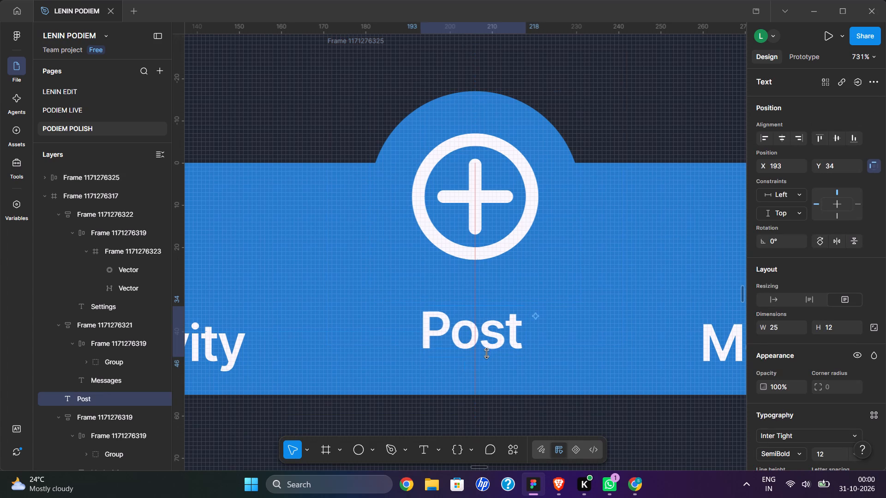
key("Left")
key("Left")
key("Right")
key("Right")
key("Right")
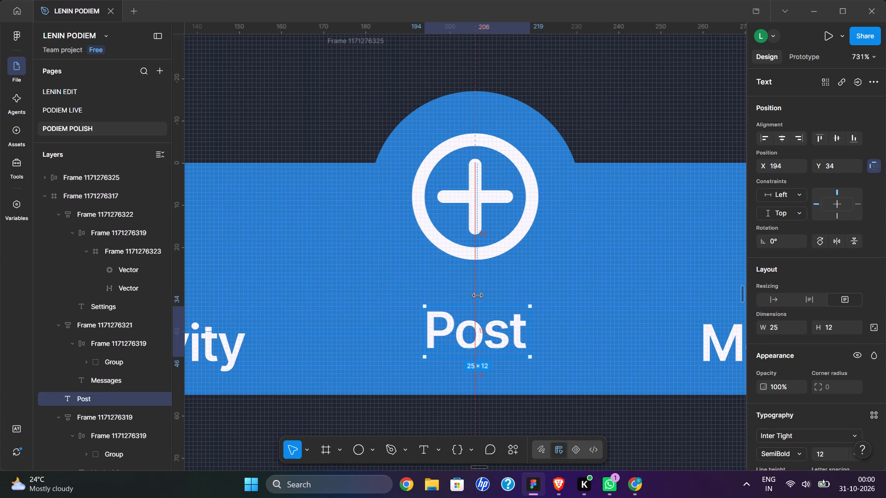
key("Left")
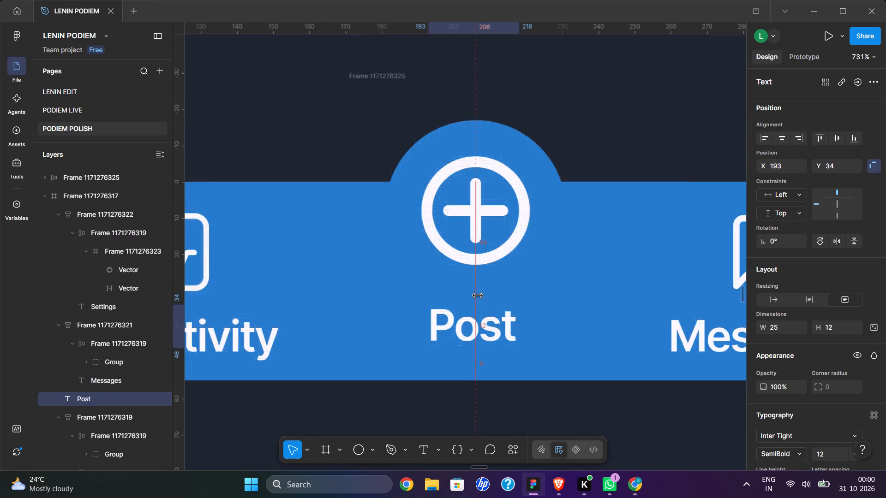
Nudge the Post label down to Y 37, level with the My Activity and Messages labels.
key("Down")
key("Down")
key("Down")
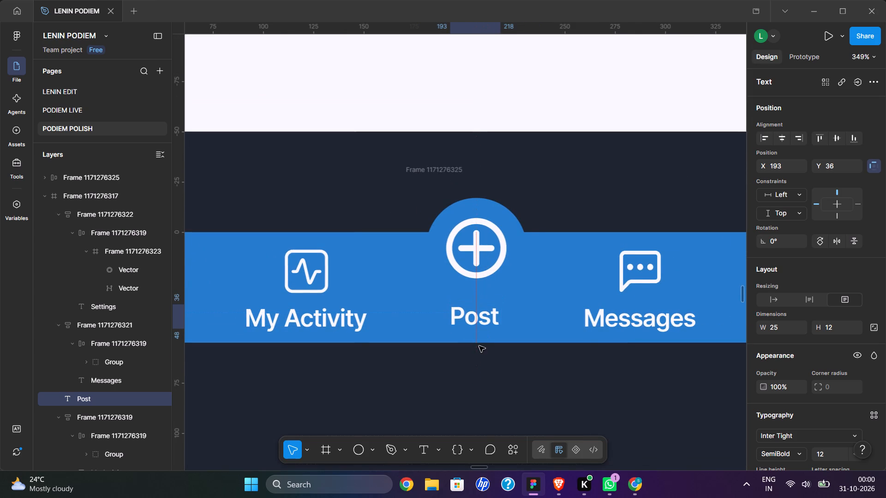
key("Up")
key("Up")
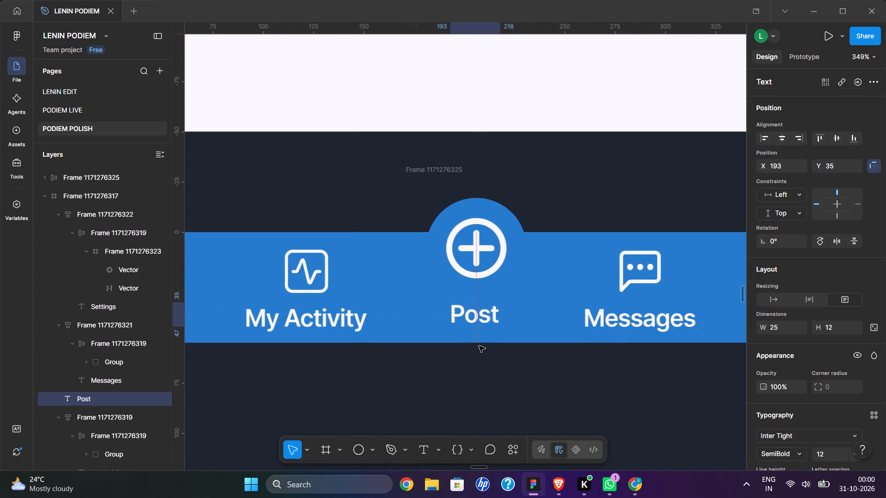
key("Down")
key("Down")
key("Down")
key("Up")
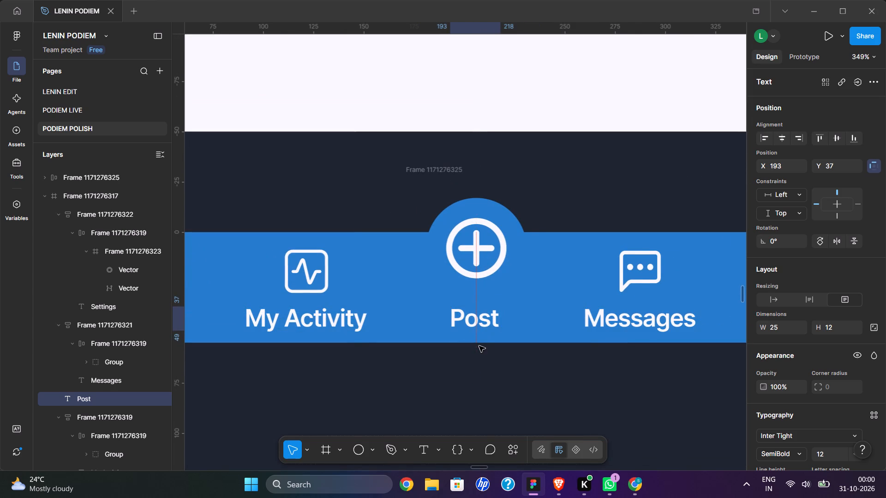
Remove the vertical guide running through the plus icon.
left_click_drag(475, 286, 187, 320)
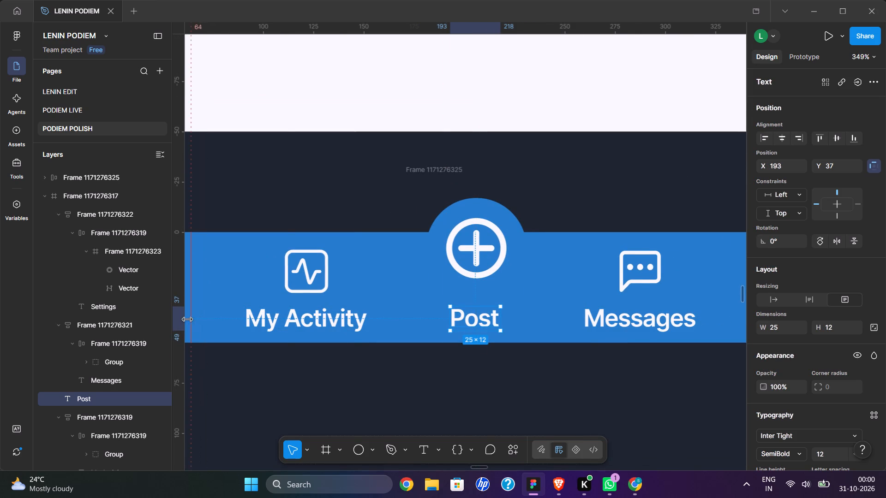
left_click_drag(187, 320, 174, 320)
left_click(407, 422)
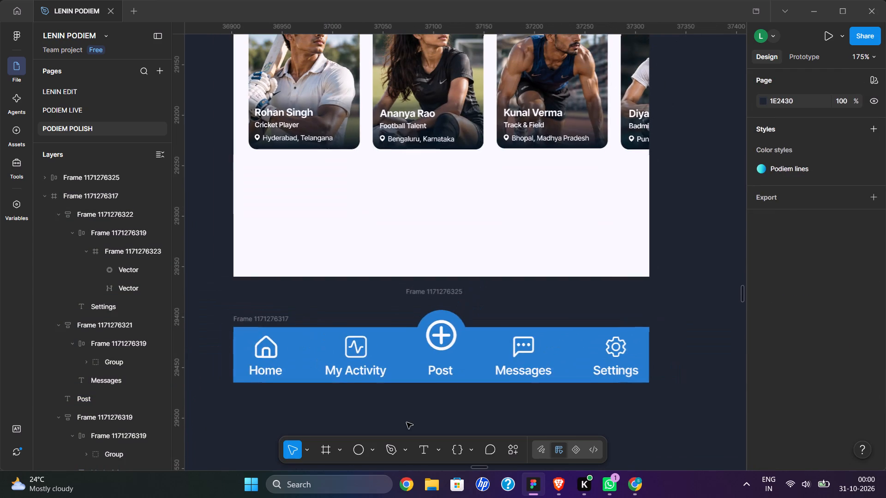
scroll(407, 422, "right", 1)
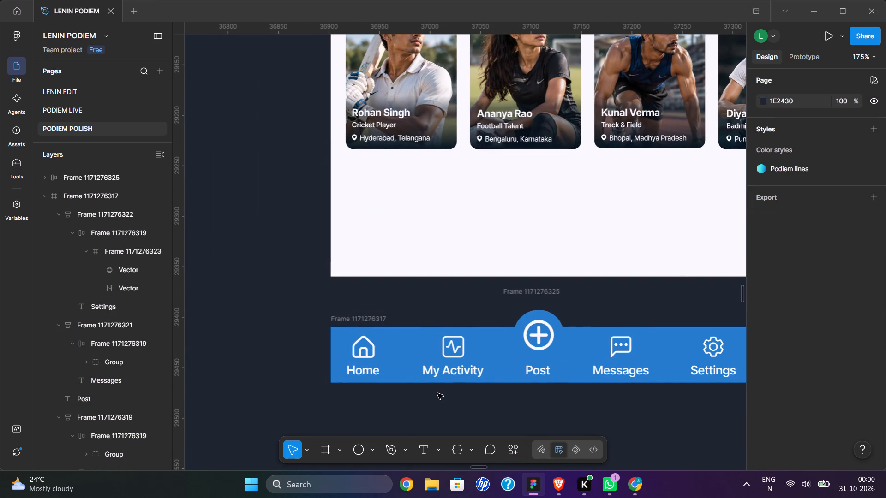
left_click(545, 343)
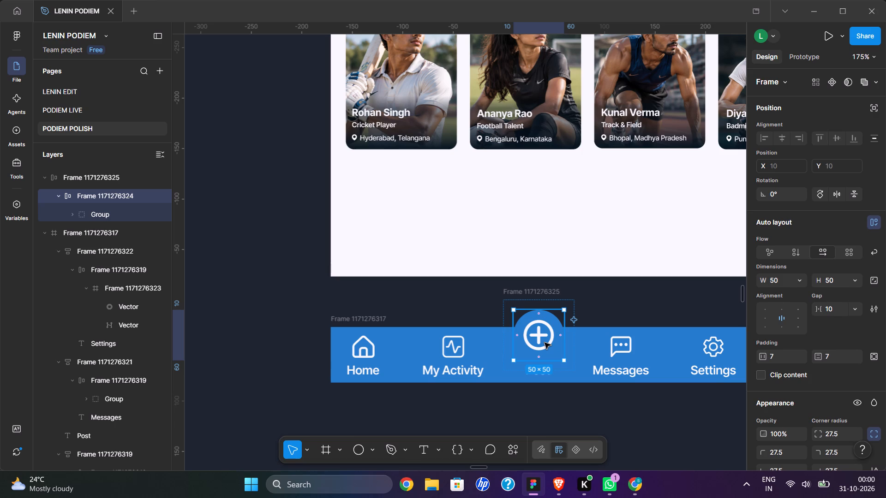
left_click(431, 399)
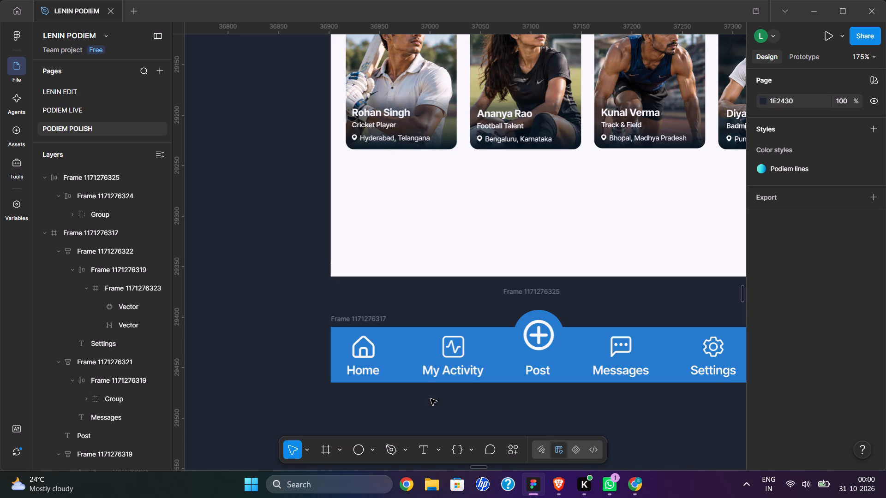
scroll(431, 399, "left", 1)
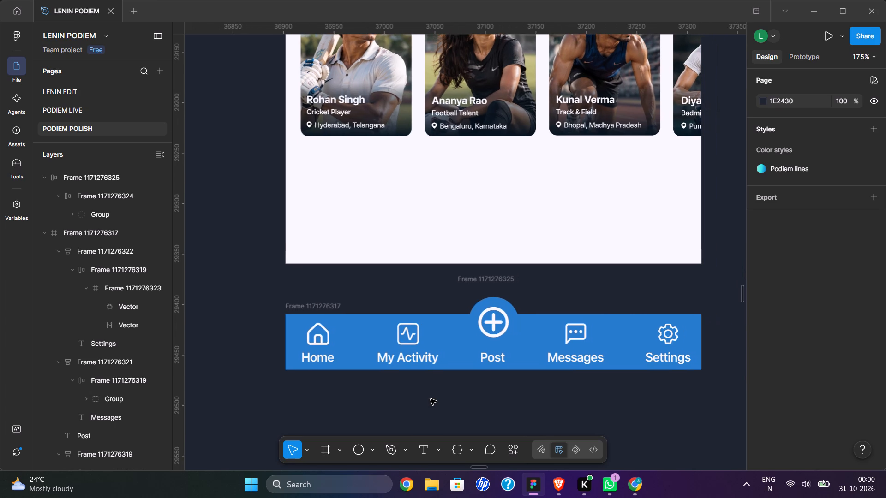
Search Iconify for "home" and import the akar-icons:home-alt1 icon onto the canvas above the navigation bar, between Messages and Settings.
scroll(431, 399, "left", 1)
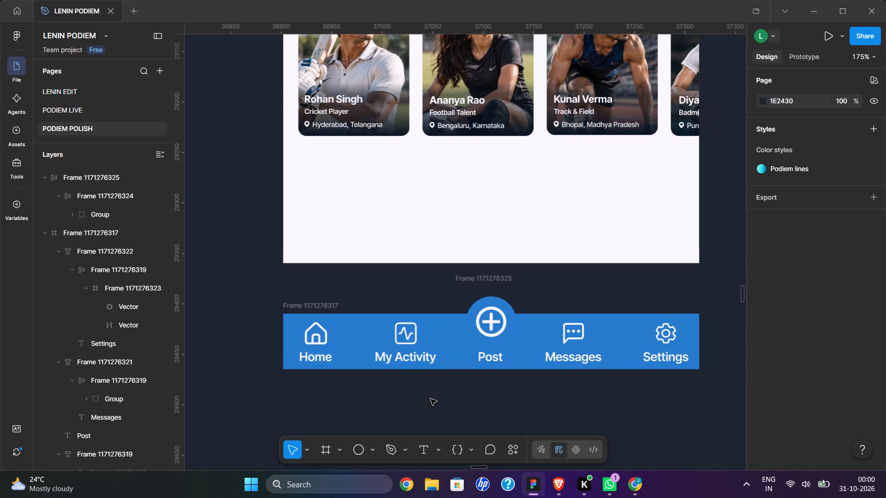
left_click(268, 270)
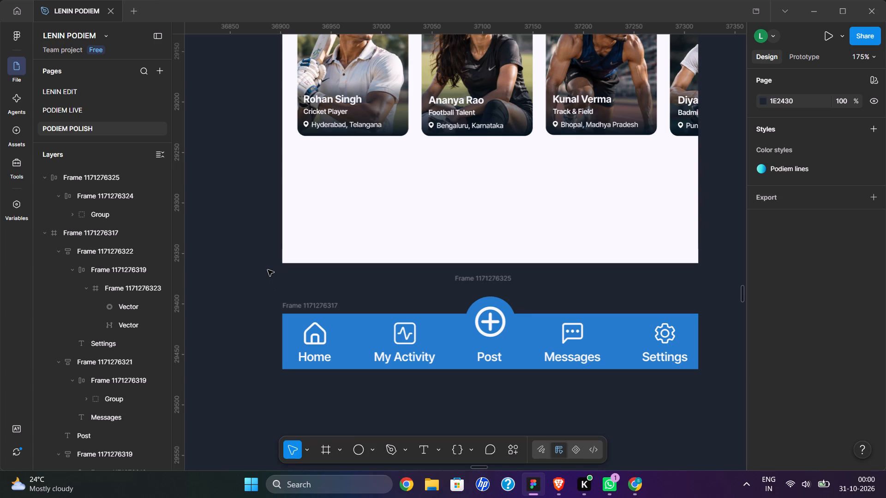
key("ctrl+alt+p")
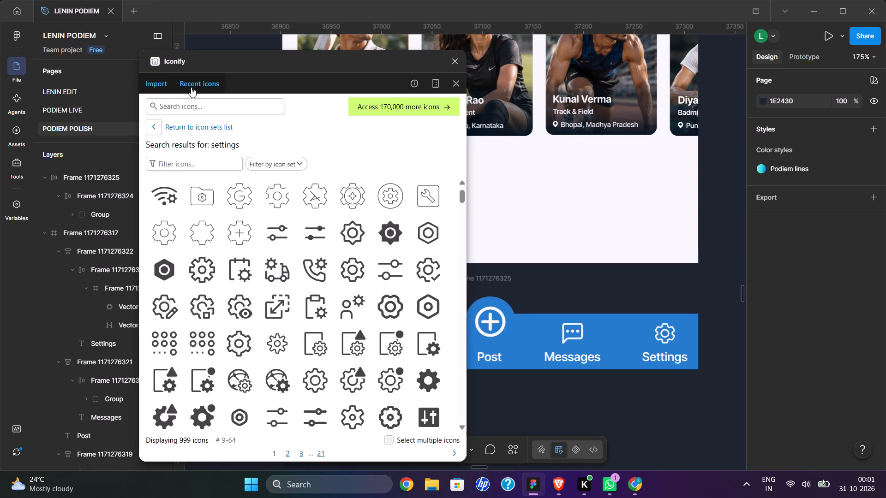
left_click(190, 108)
type("homw")
key("BackSpace")
key("e")
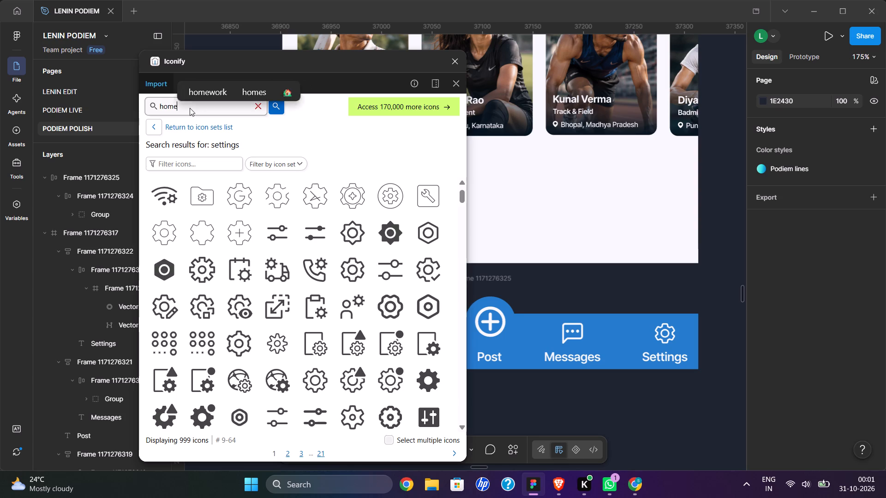
key("Return")
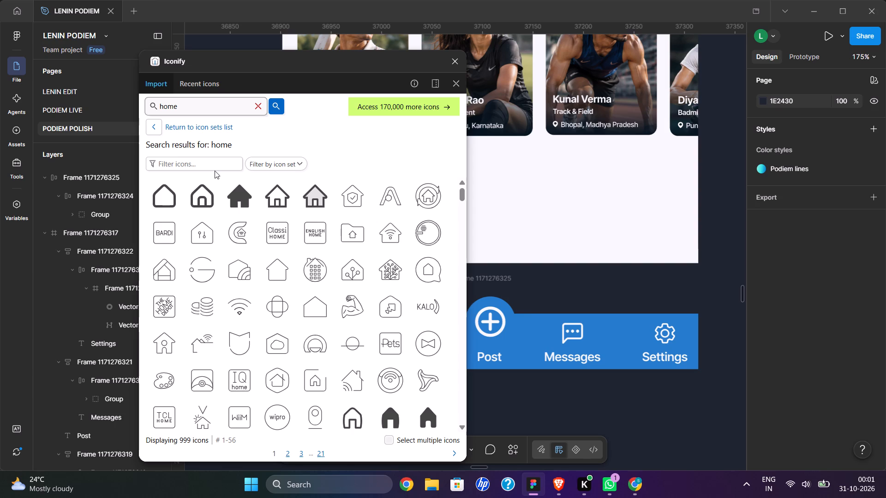
left_click_drag(202, 190, 621, 280)
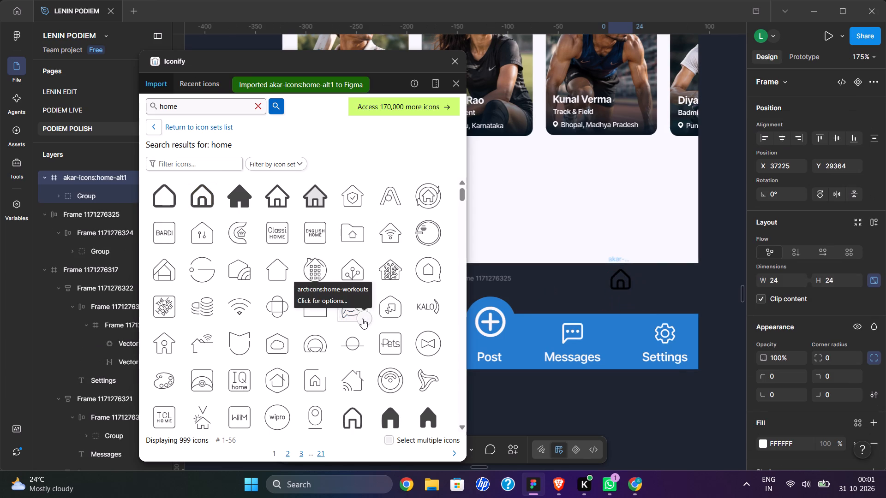
scroll(362, 319, "down", 3)
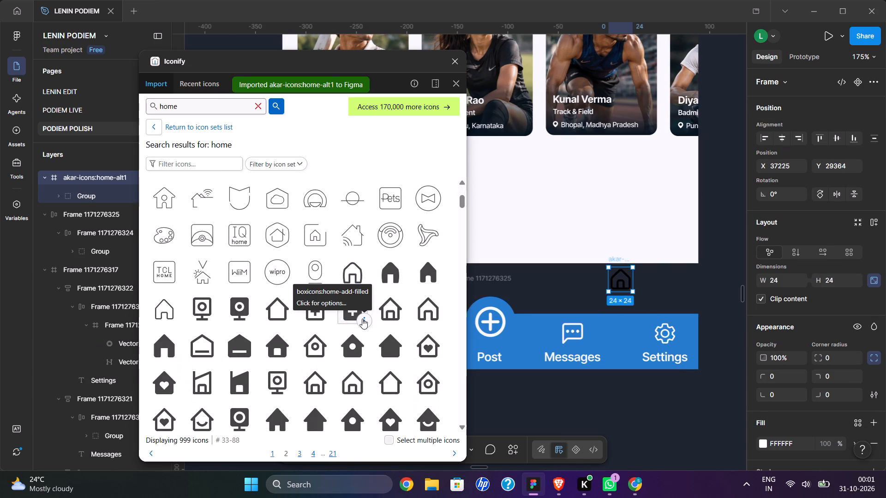
scroll(362, 319, "down", 1)
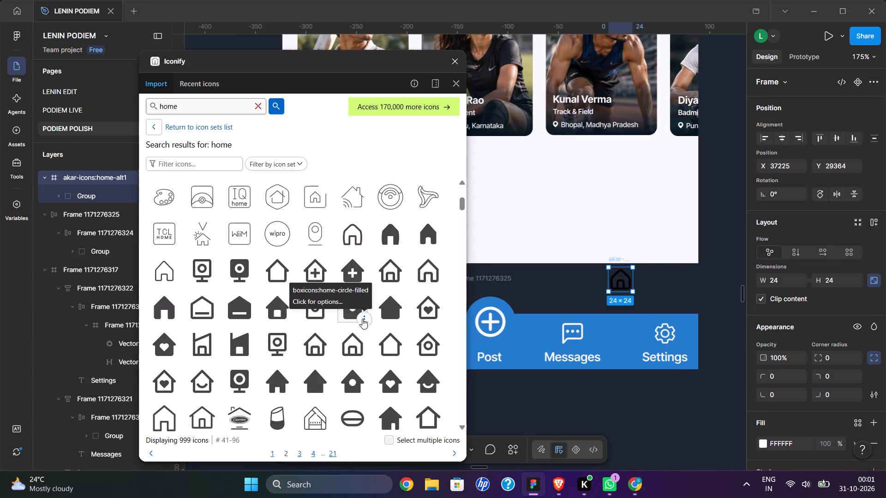
scroll(362, 319, "down", 1)
scroll(798, 344, "down", 2)
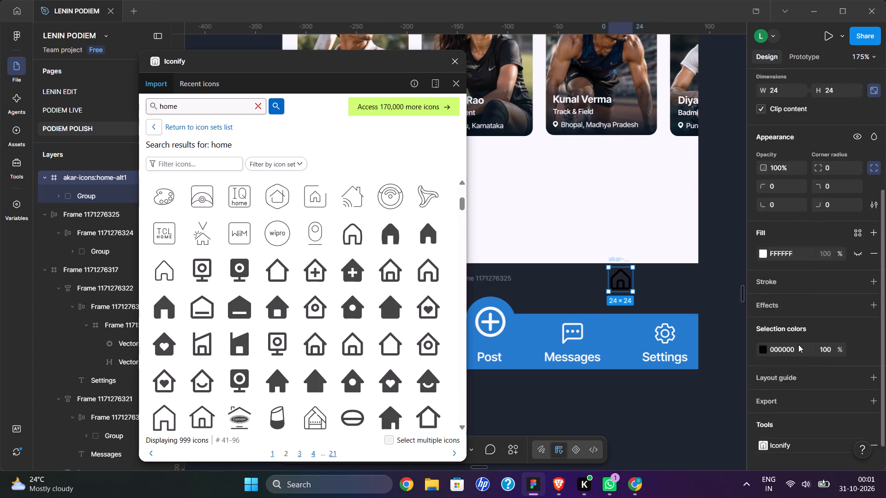
left_click(629, 279)
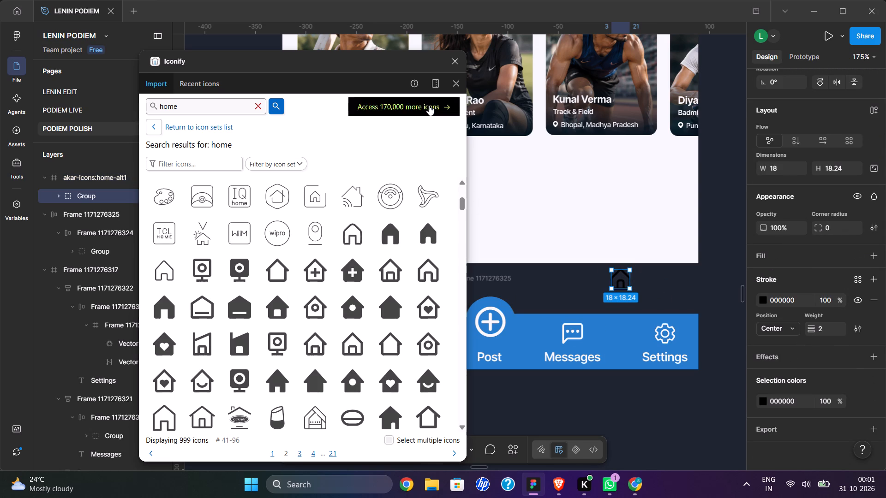
left_click(458, 59)
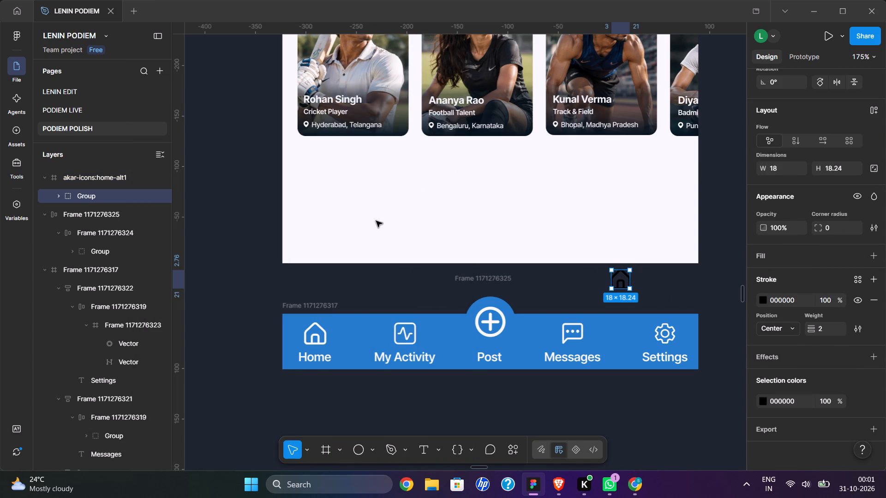
Search Iconify for "chat" and import the bi:chat-left-dots icon onto the canvas just below the navigation bar's Settings item.
key("ctrl+alt+p")
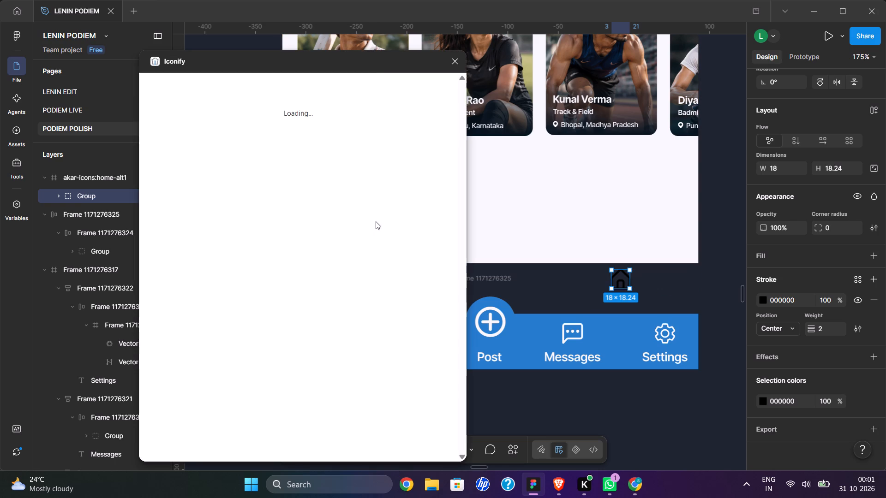
left_click(189, 106)
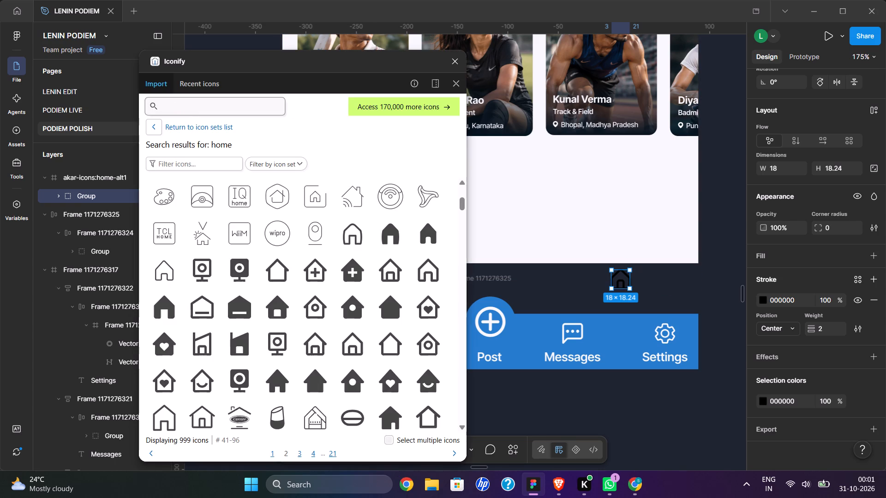
type("chat")
key("Return")
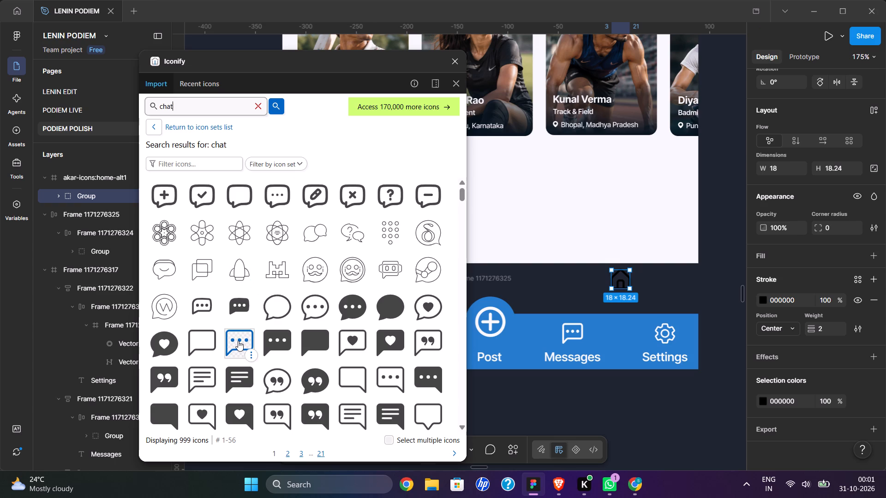
left_click_drag(238, 341, 654, 390)
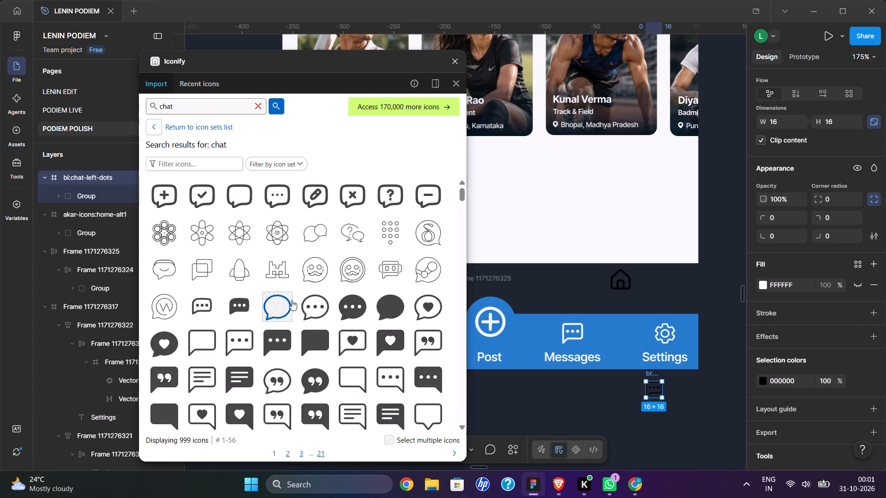
left_click(452, 59)
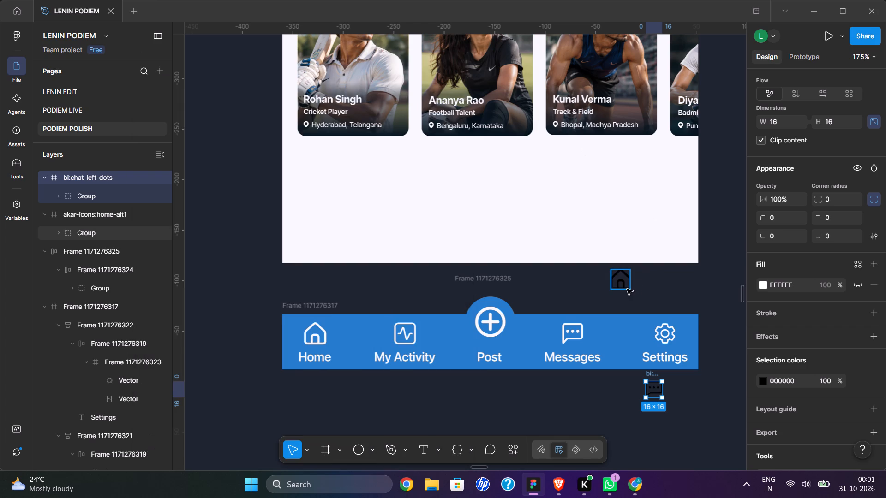
Resize the imported home icon's group to 20 wide by 20 high.
left_click(624, 288)
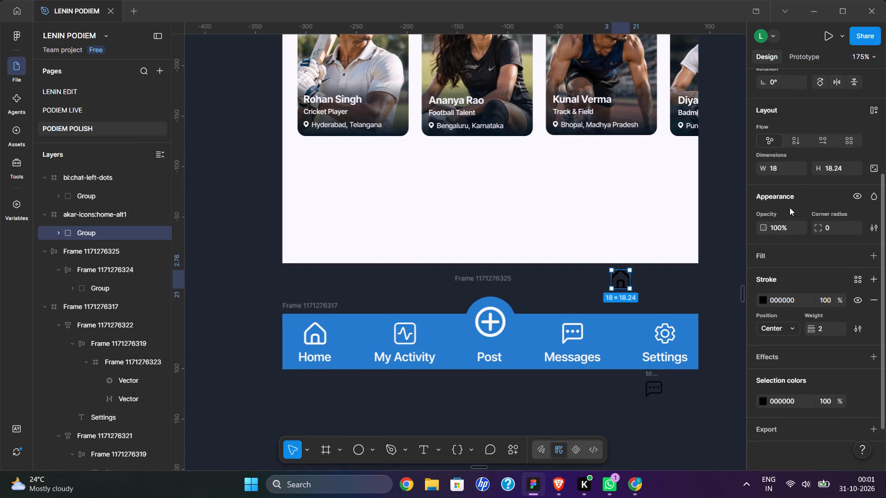
left_click(779, 172)
type("20")
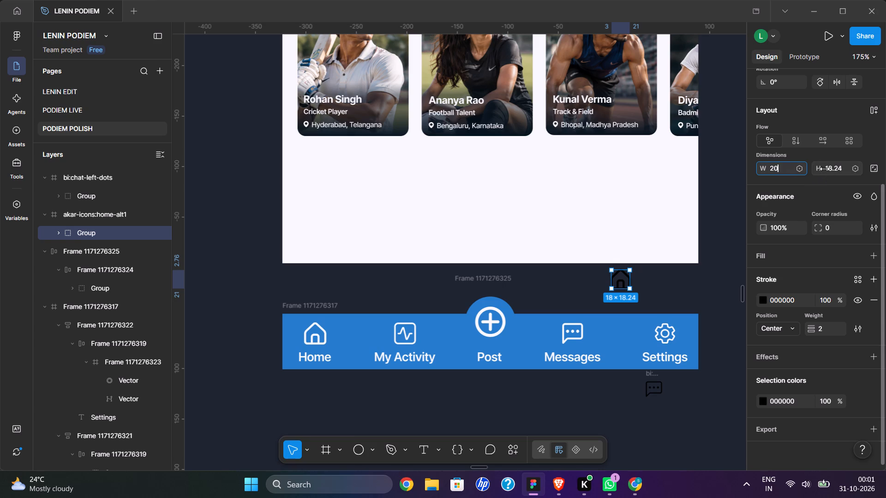
left_click_drag(825, 169, 443, 245)
type("20")
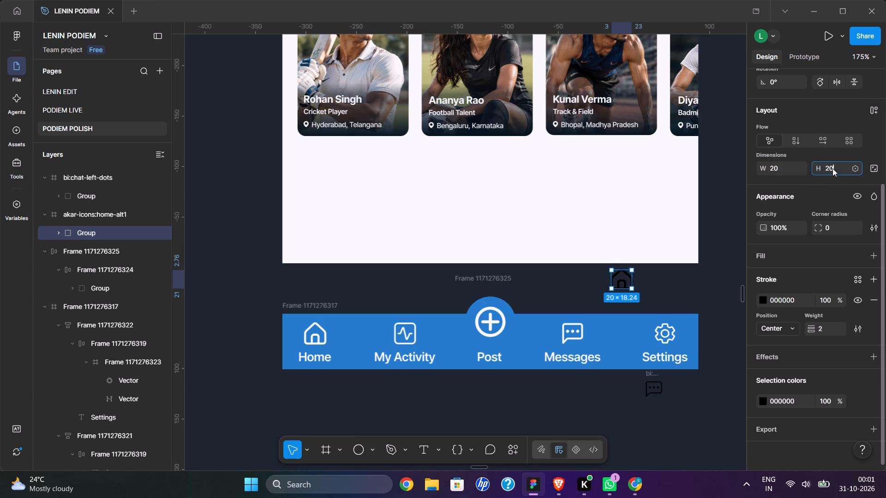
left_click(680, 283)
Move the imported home icon group out of its frame to just above My Activity, and delete the emptied akar-icons:home-alt1 frame.
left_click(627, 285)
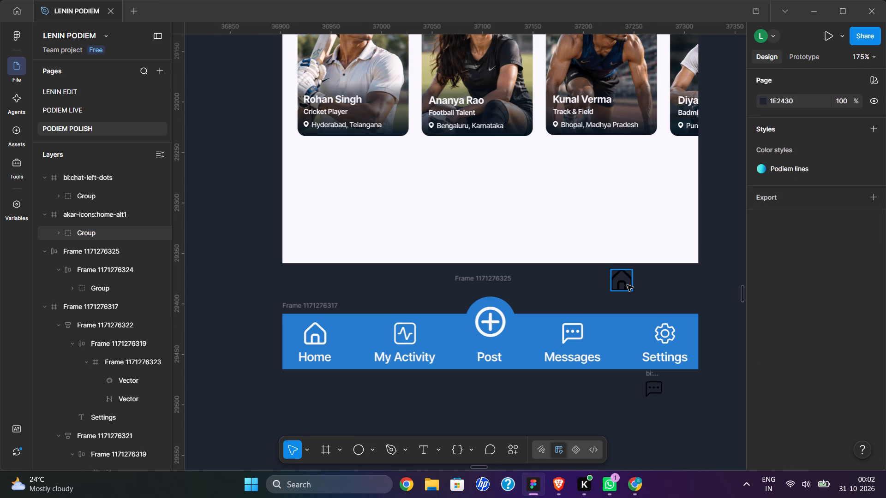
left_click_drag(627, 285, 419, 282)
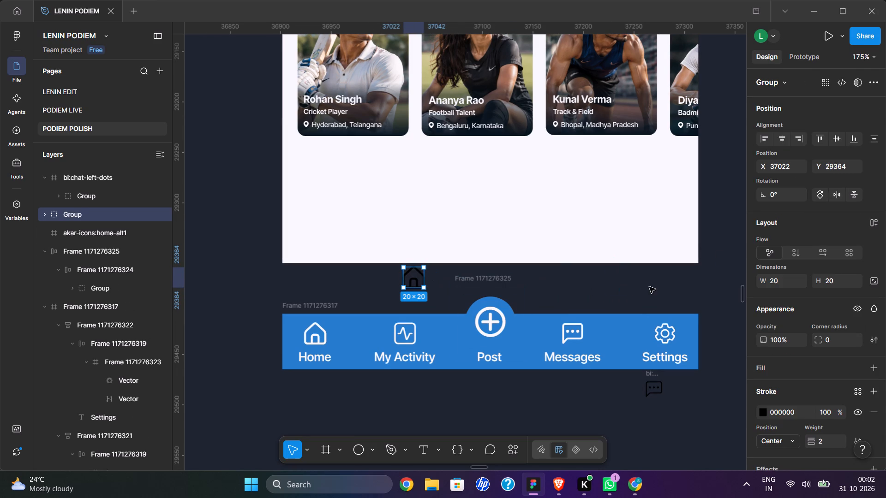
left_click(617, 276)
key("Delete")
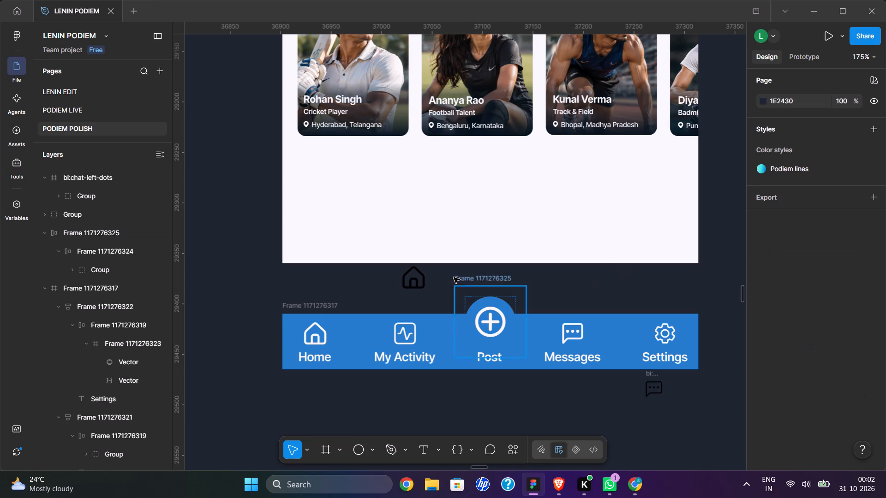
Recolour the imported home icon to F6F7FB by sampling the colour of the plus icon above Post.
left_click(404, 278)
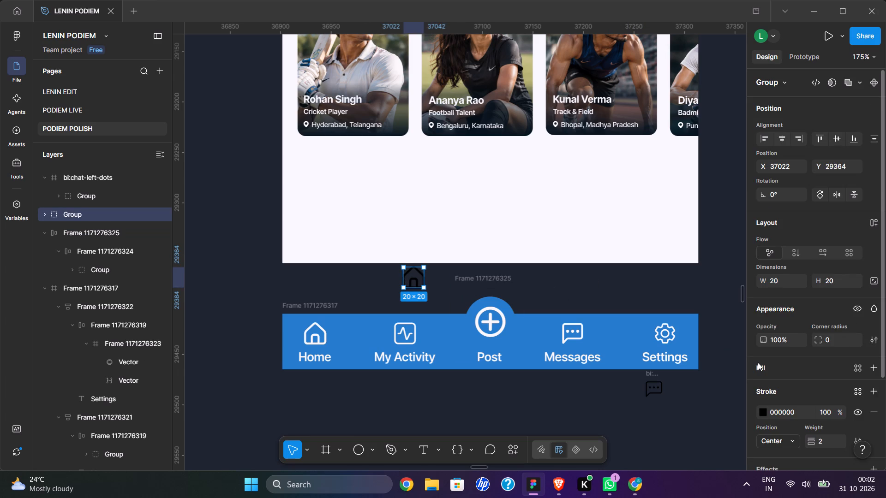
scroll(794, 373, "down", 2)
left_click(761, 295)
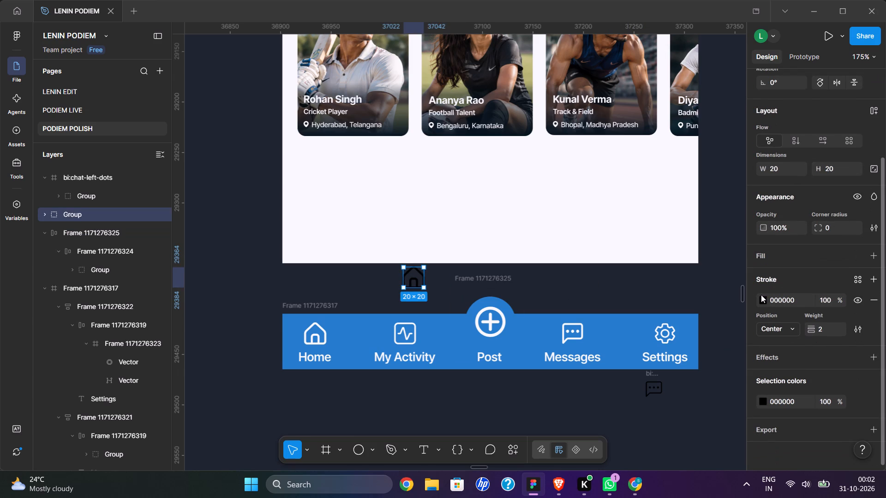
left_click(761, 403)
left_click(630, 344)
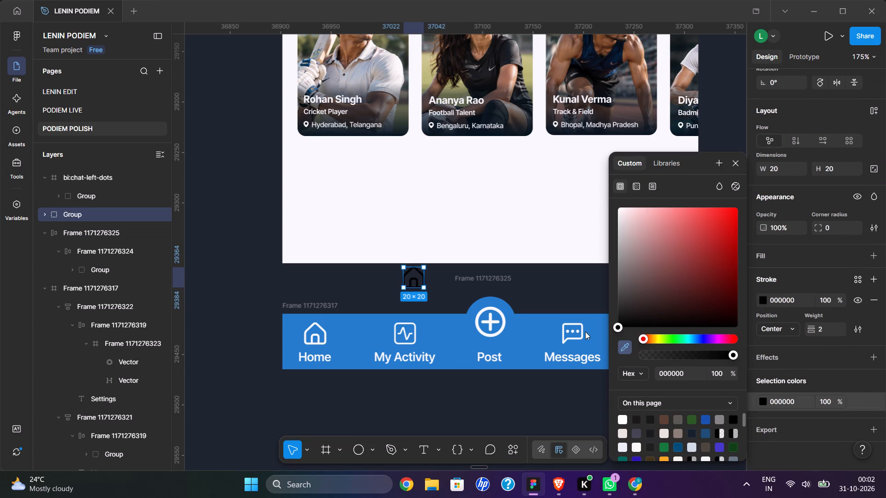
left_click(491, 321)
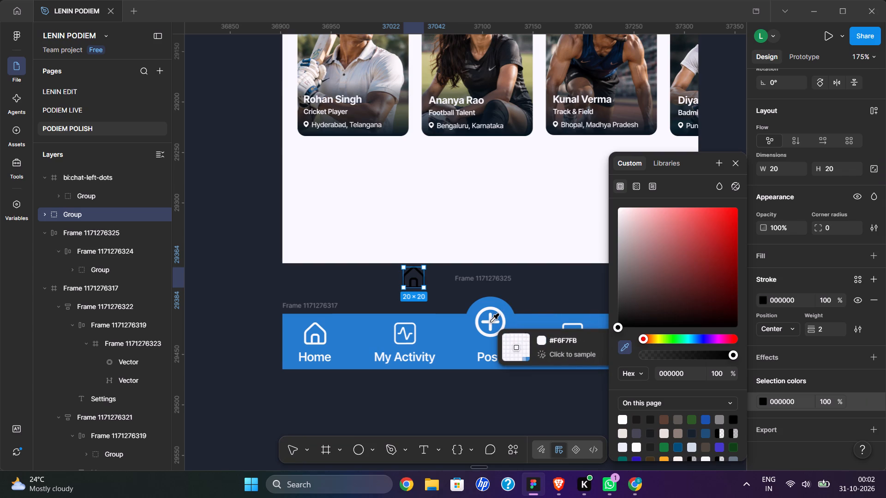
left_click(444, 290)
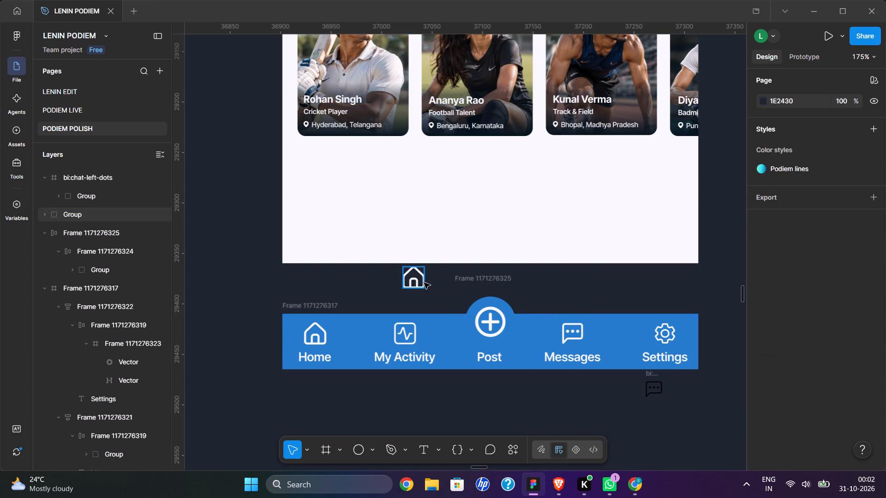
Set the stroke weight of the navigation bar's Home icon group to 1.2.
left_click(424, 283)
scroll(811, 399, "down", 2)
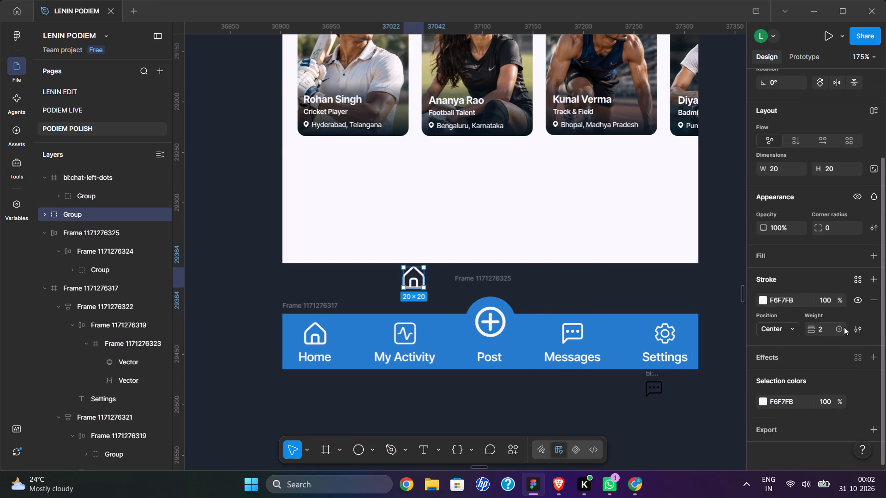
double_click(314, 328)
double_click(314, 328)
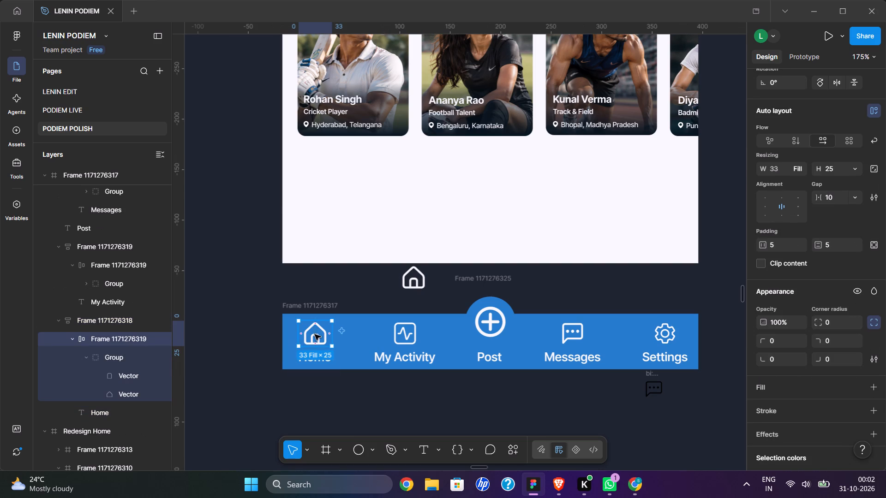
double_click(316, 336)
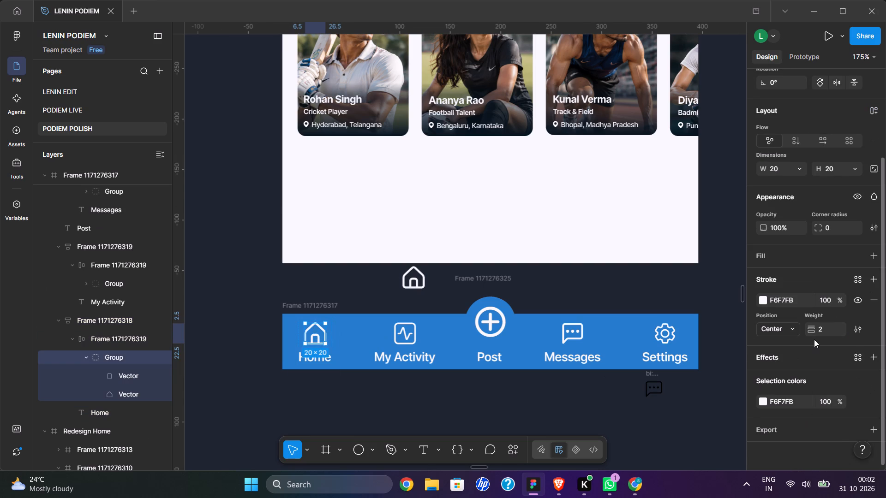
left_click(820, 333)
type("1.2")
left_click(720, 284)
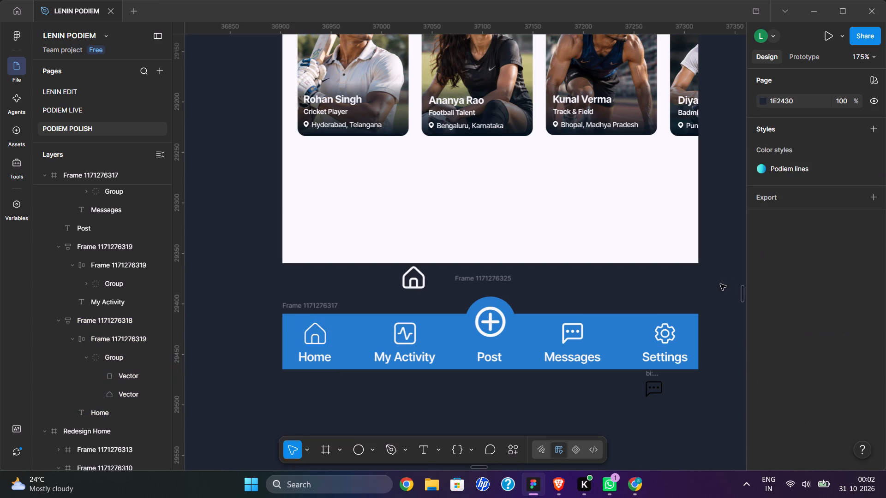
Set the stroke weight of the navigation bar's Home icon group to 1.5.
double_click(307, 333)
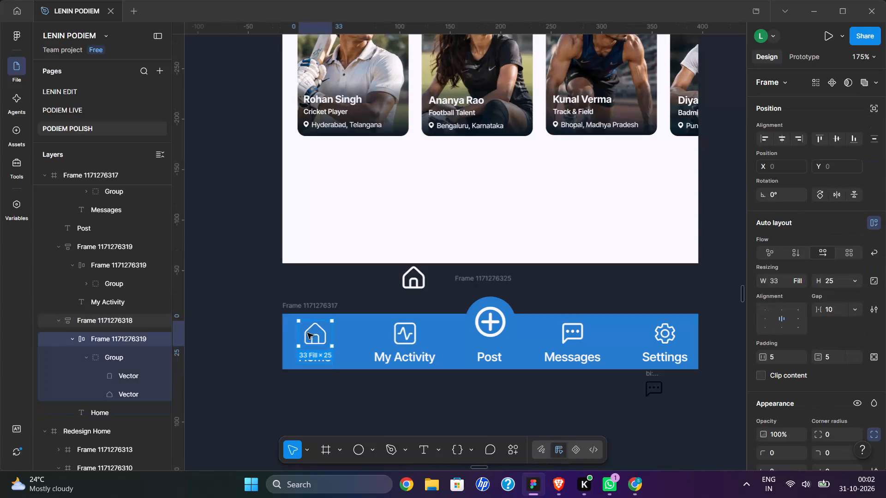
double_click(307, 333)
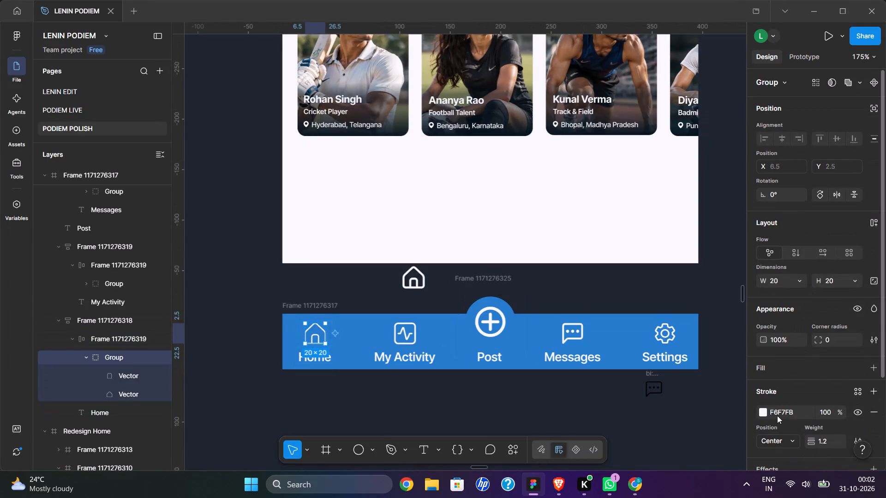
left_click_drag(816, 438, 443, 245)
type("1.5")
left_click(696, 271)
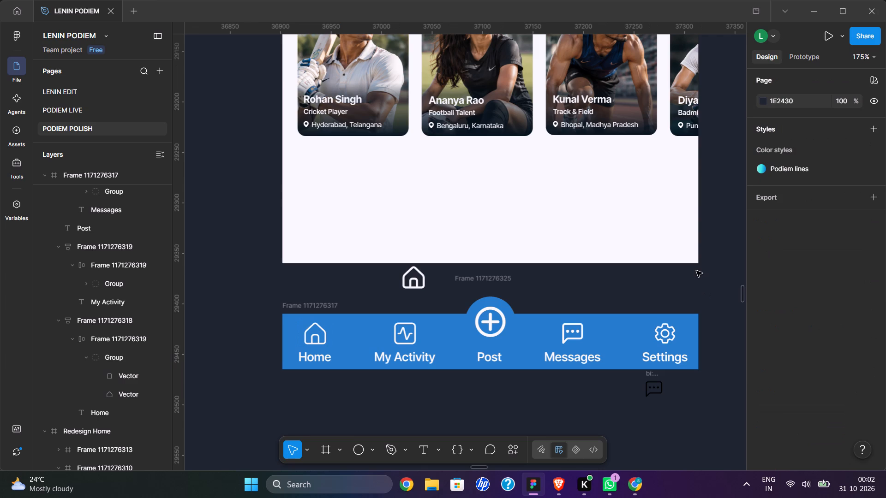
Compare with the My Activity icon's stroke and set the stroke weight of the Home icon group to 1.7.
triple_click(411, 334)
left_click(411, 334)
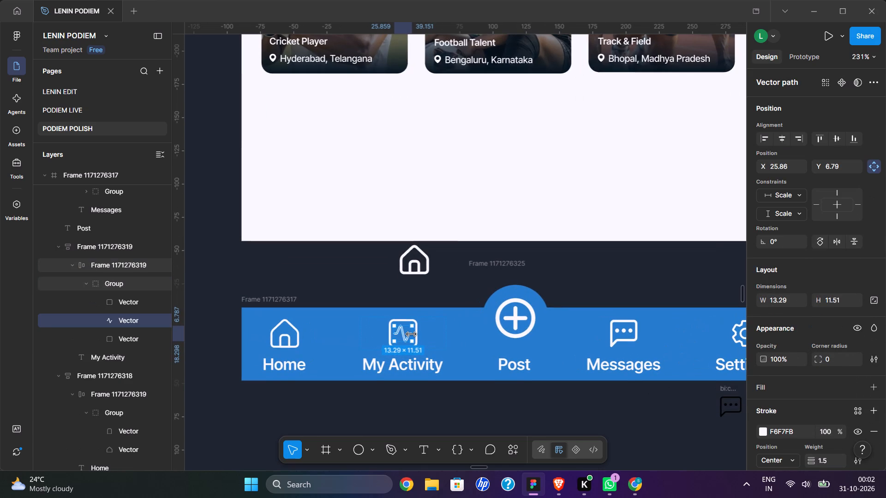
double_click(283, 338)
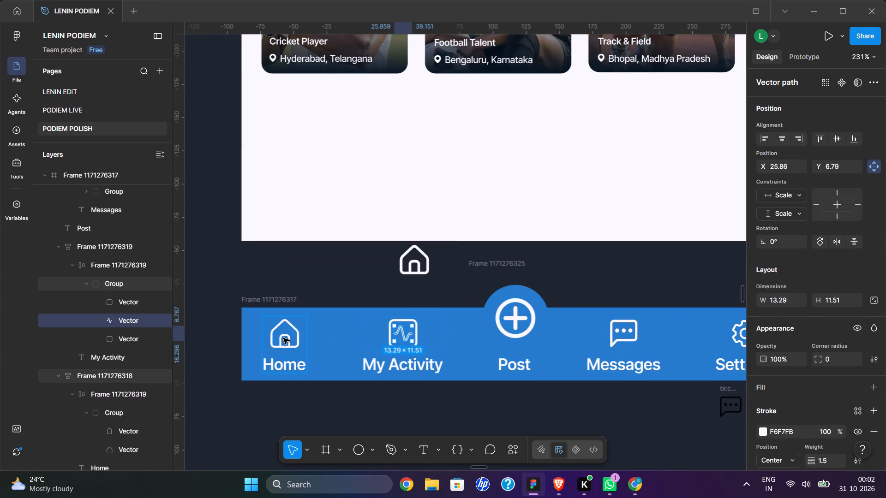
double_click(283, 338)
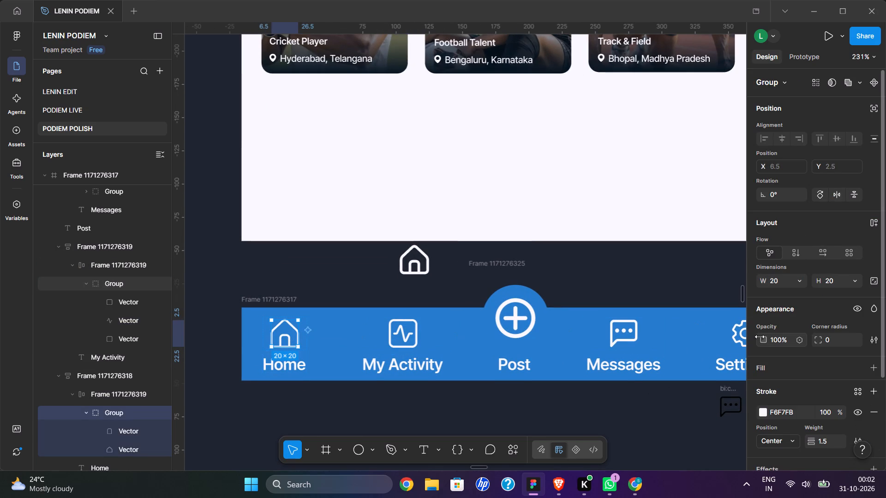
left_click(828, 440)
type("1.")
key("7")
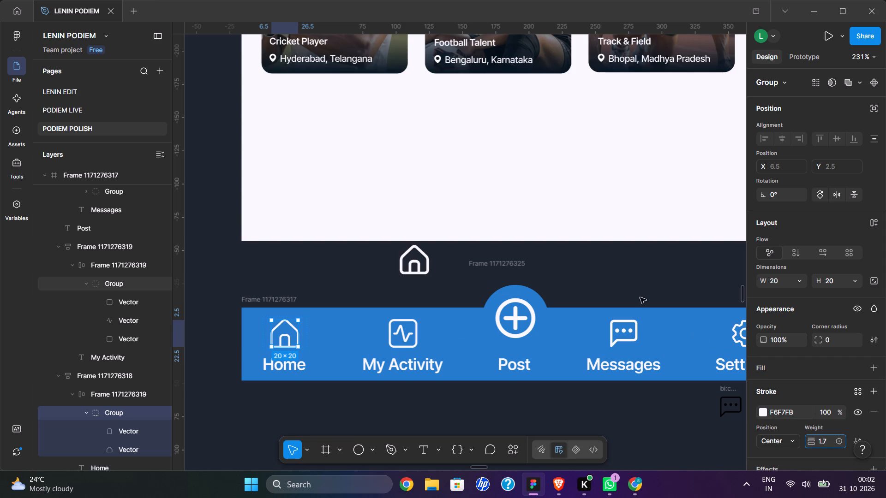
left_click(630, 267)
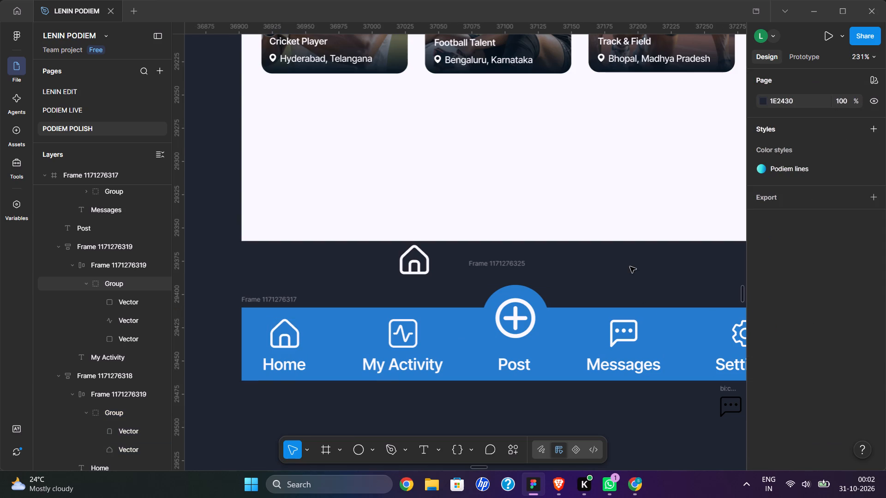
Set the stroke weight of the navigation bar's Messages icon group to 0.3.
scroll(630, 267, "left", 1)
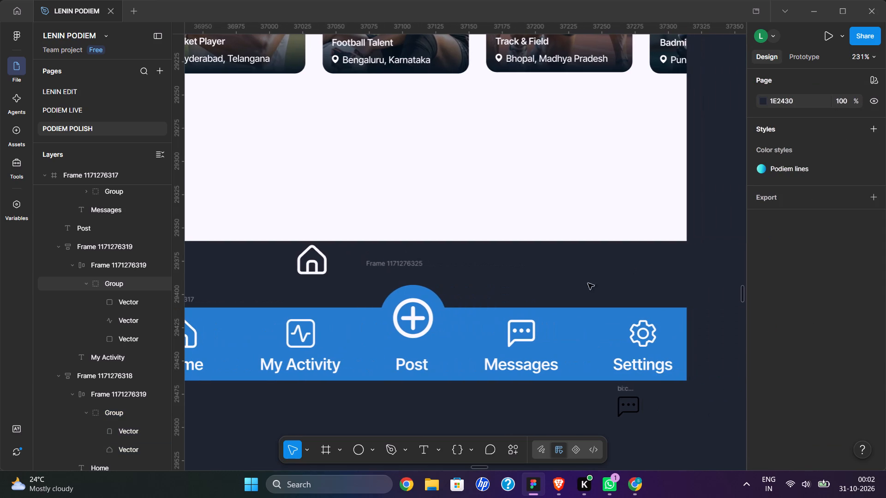
triple_click(523, 329)
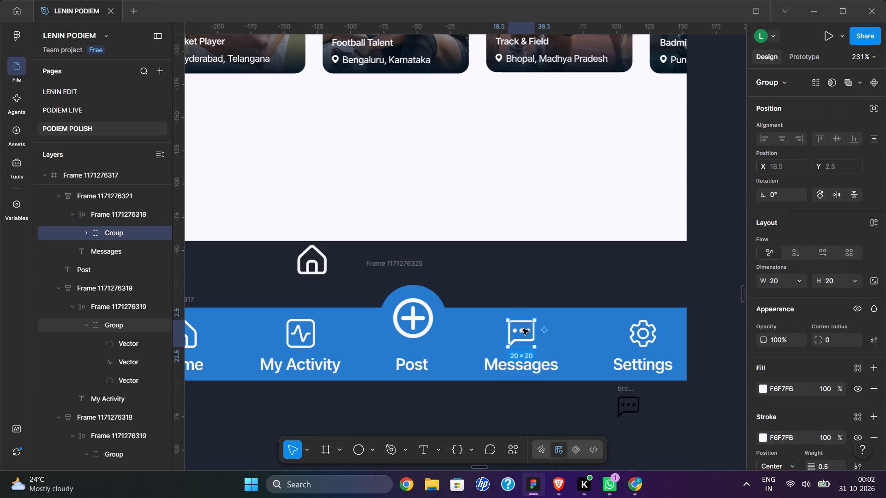
scroll(873, 410, "down", 2)
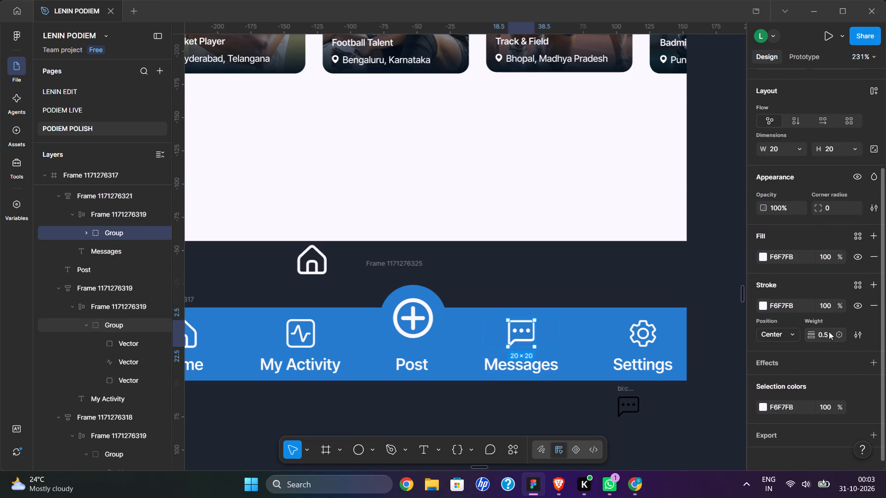
left_click(829, 332)
type("0.")
key("3")
left_click(634, 273)
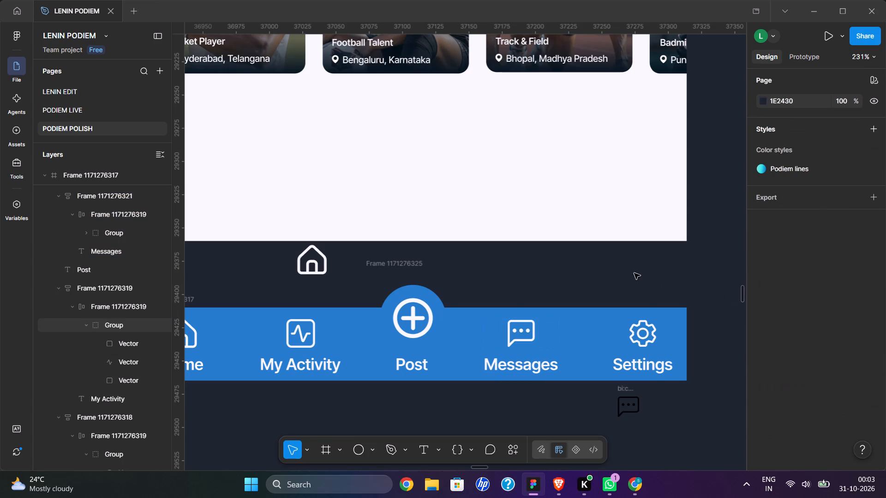
Delete the leftover home icon above the navigation bar and the bi:chat-left-dots frame below Settings.
left_click(299, 257)
key("Delete")
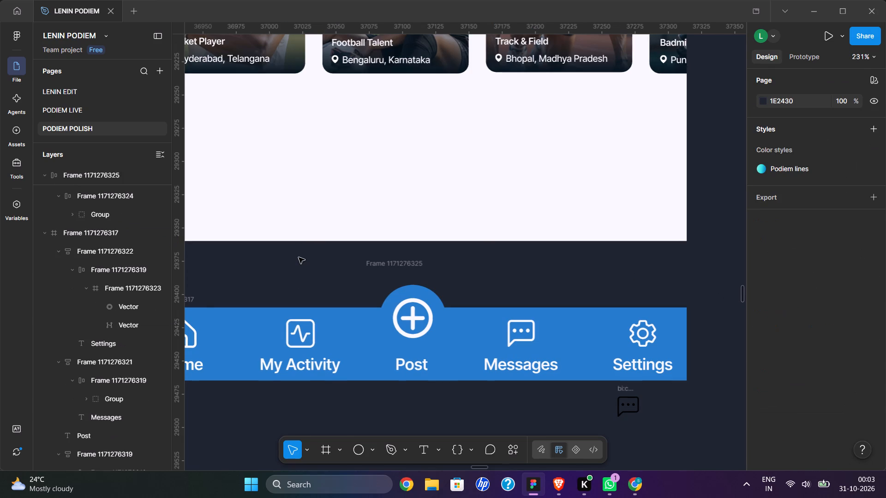
left_click(458, 328)
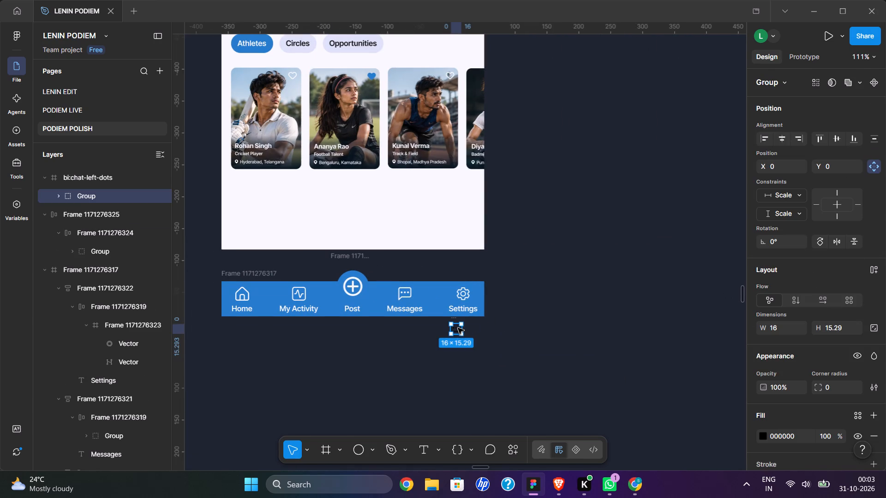
left_click(454, 312)
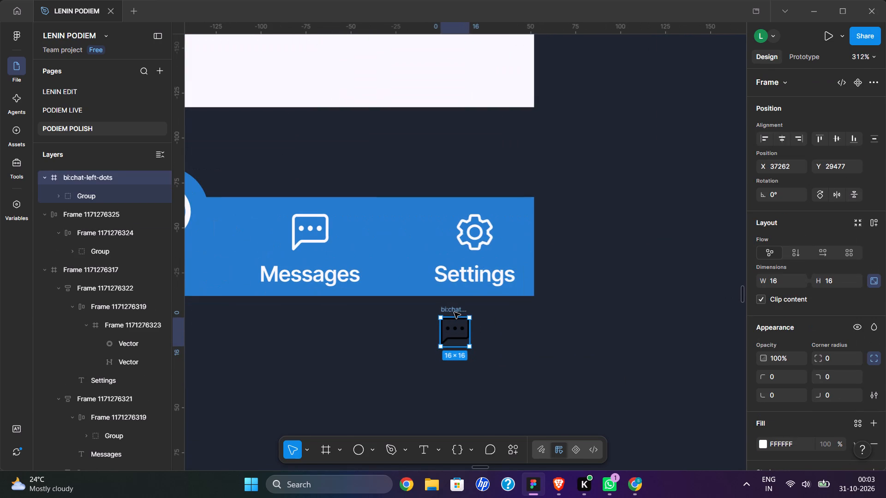
key("Delete")
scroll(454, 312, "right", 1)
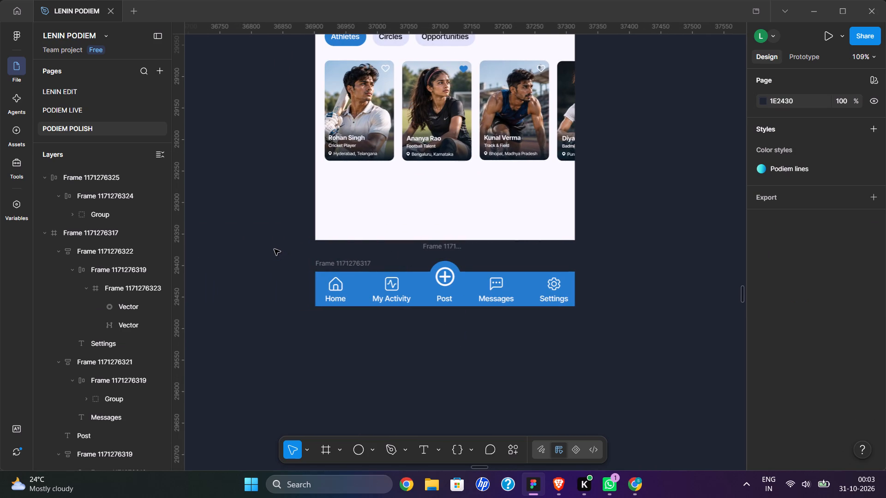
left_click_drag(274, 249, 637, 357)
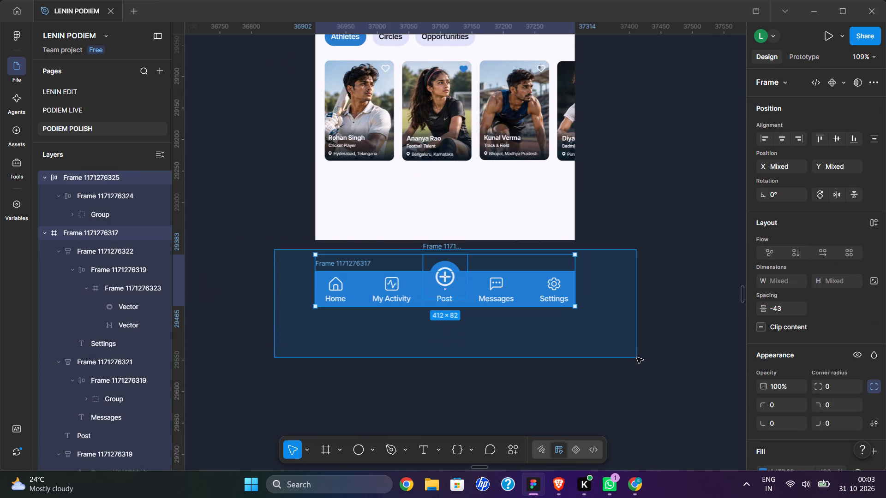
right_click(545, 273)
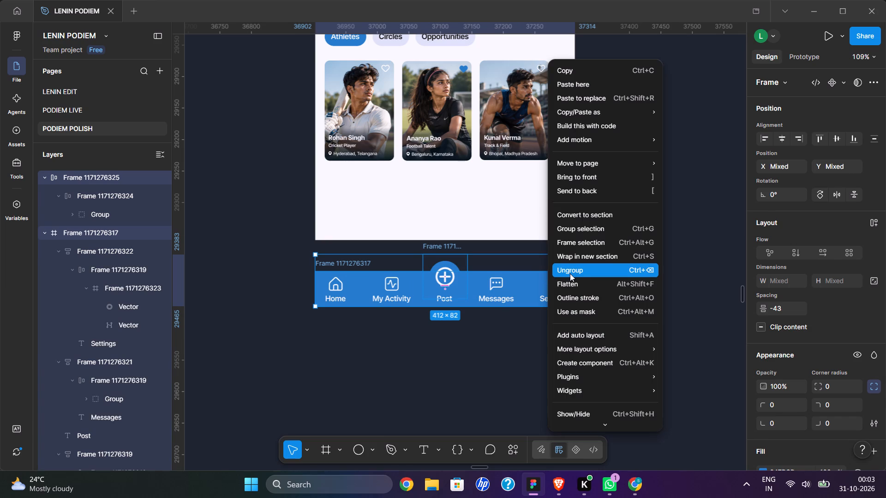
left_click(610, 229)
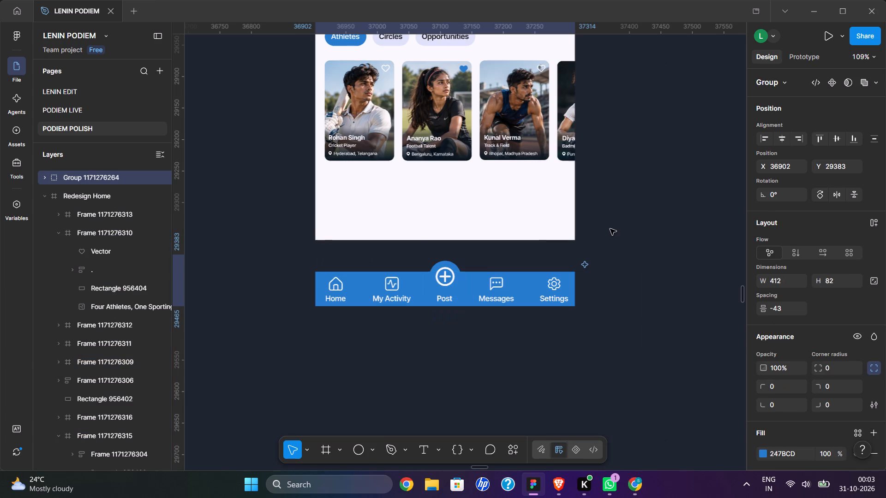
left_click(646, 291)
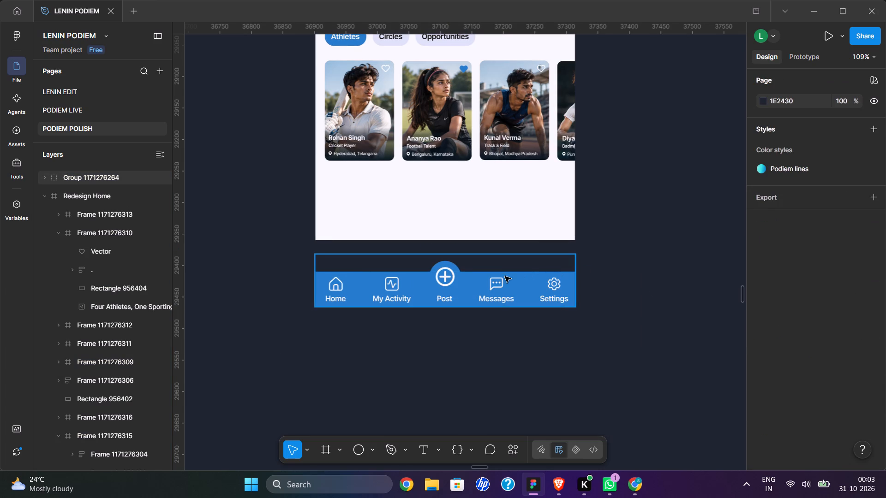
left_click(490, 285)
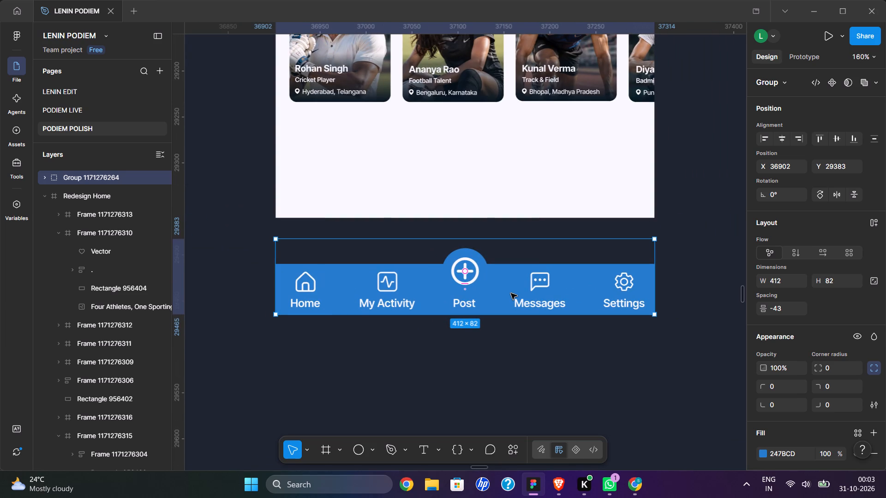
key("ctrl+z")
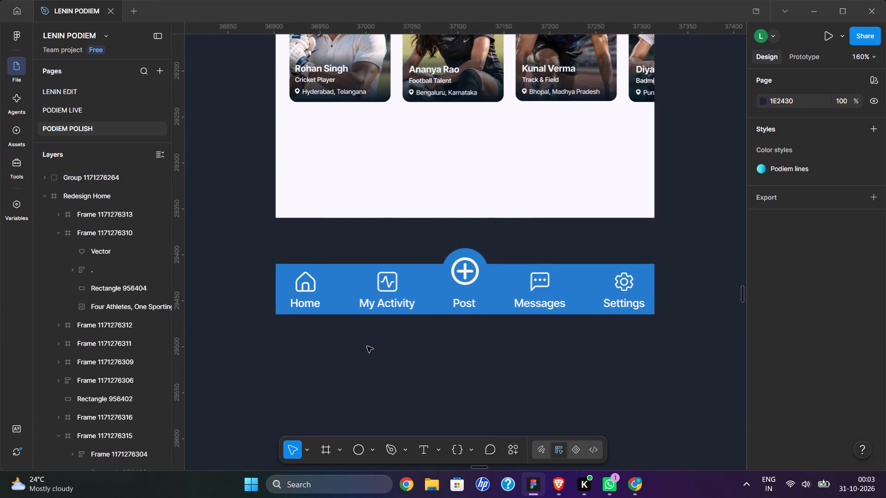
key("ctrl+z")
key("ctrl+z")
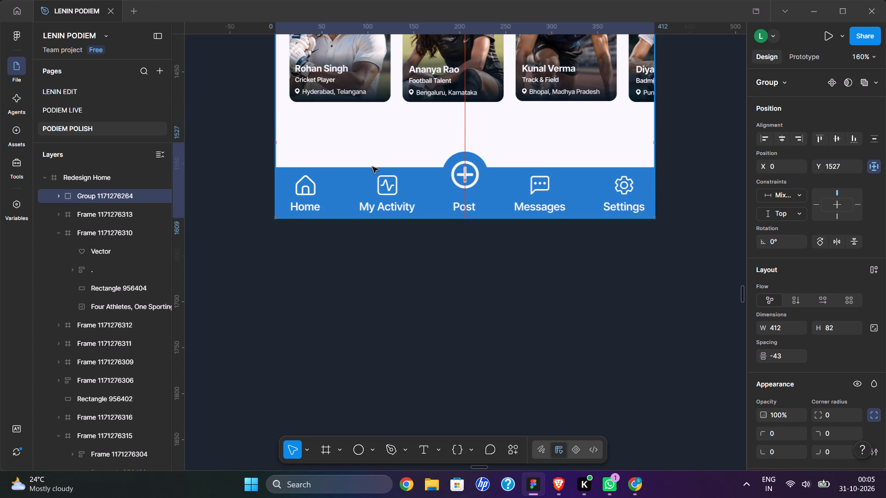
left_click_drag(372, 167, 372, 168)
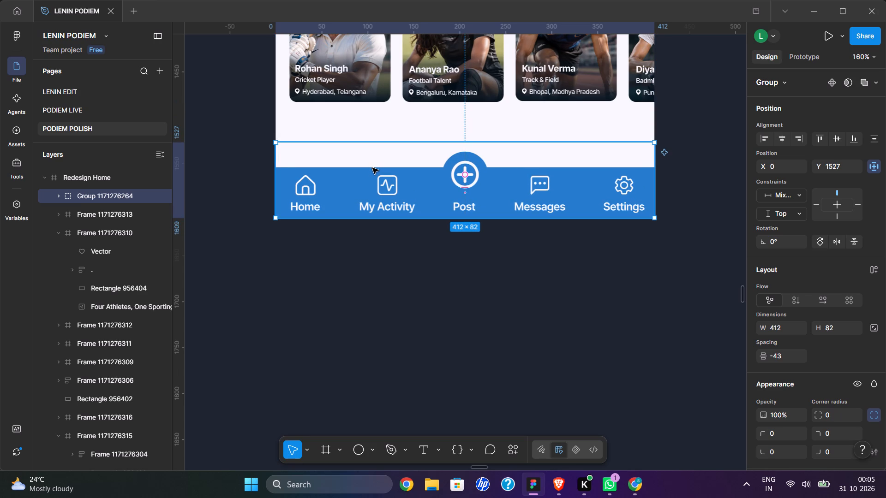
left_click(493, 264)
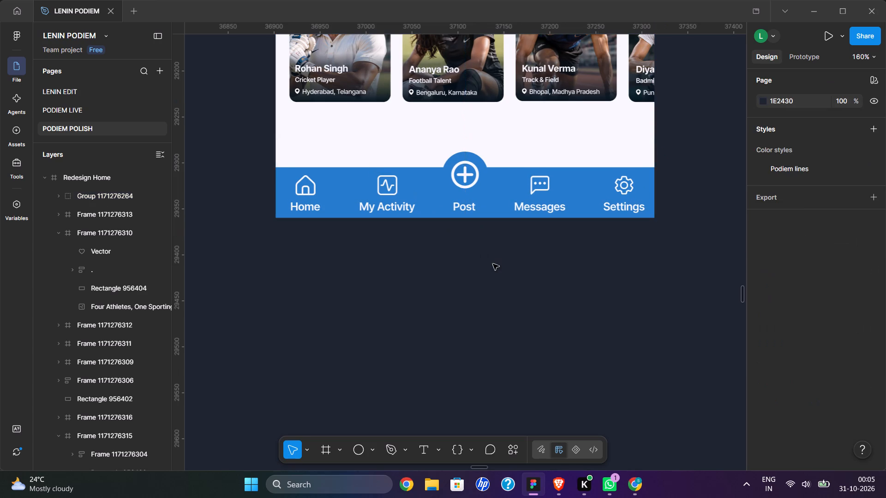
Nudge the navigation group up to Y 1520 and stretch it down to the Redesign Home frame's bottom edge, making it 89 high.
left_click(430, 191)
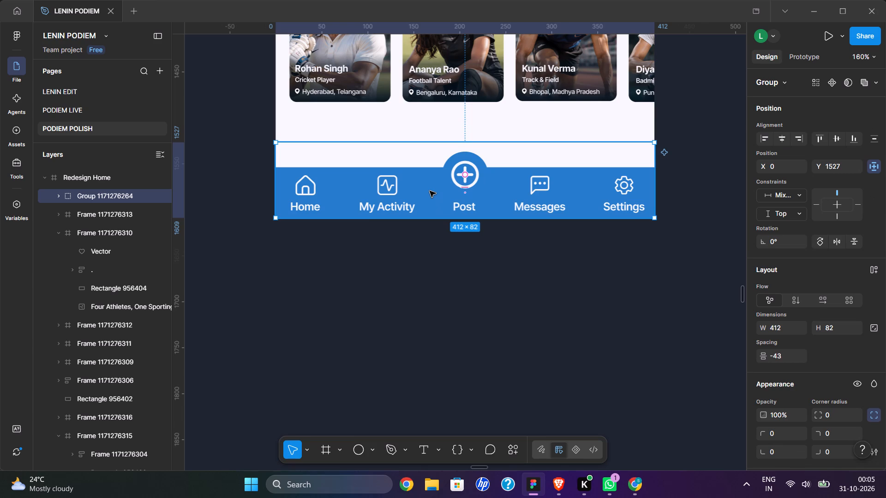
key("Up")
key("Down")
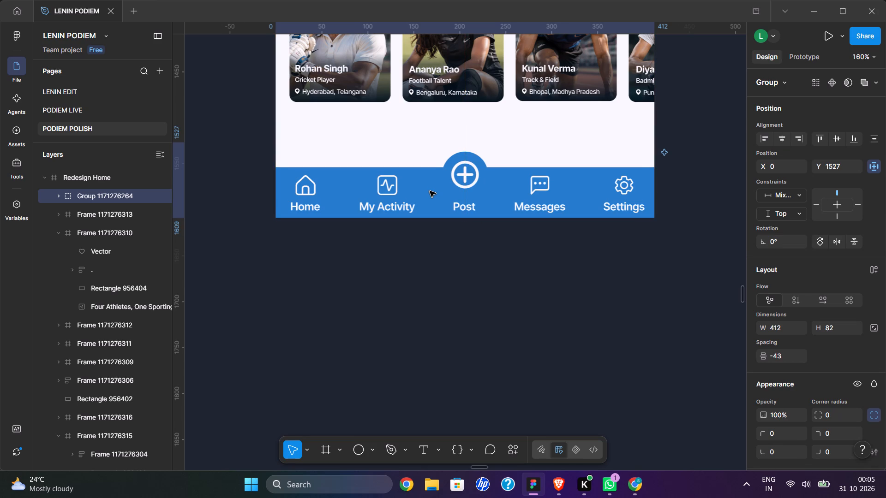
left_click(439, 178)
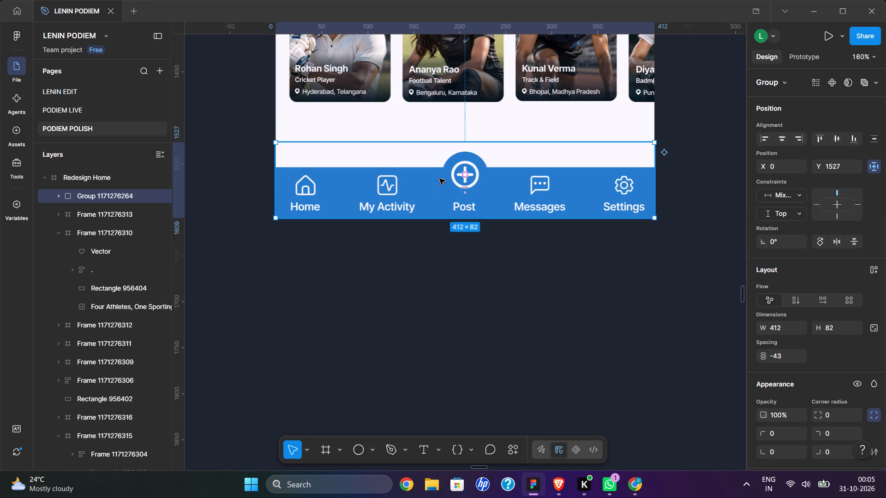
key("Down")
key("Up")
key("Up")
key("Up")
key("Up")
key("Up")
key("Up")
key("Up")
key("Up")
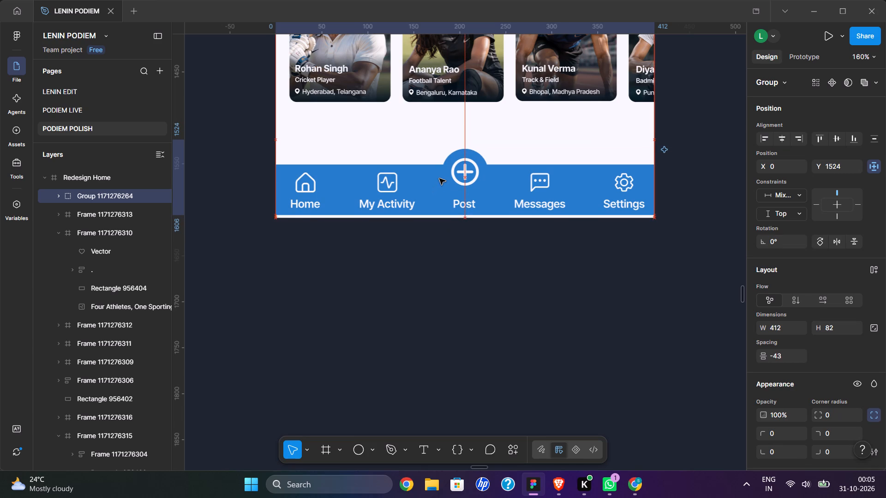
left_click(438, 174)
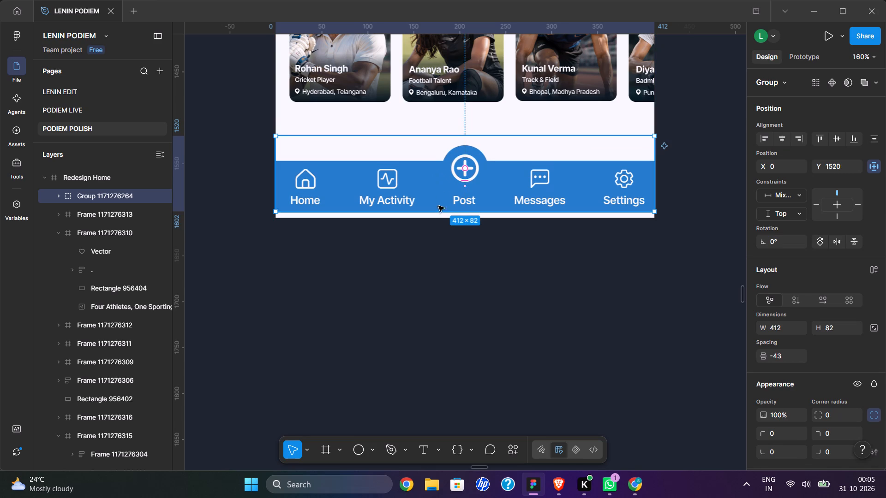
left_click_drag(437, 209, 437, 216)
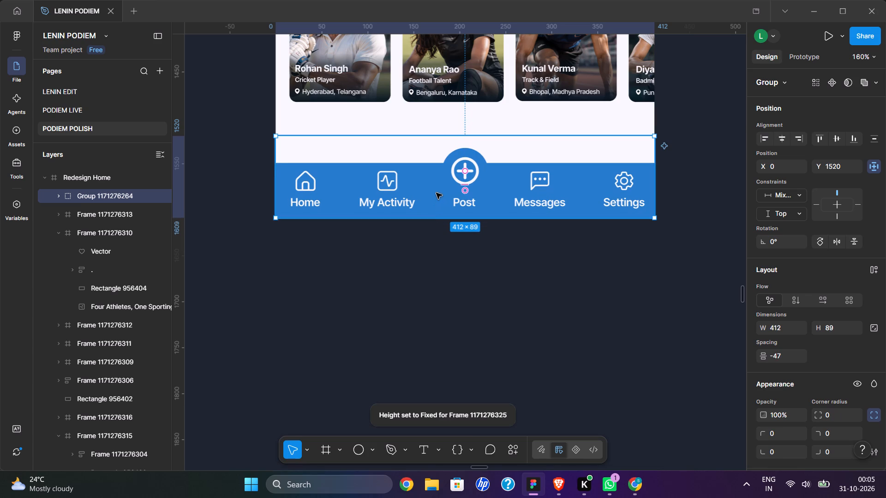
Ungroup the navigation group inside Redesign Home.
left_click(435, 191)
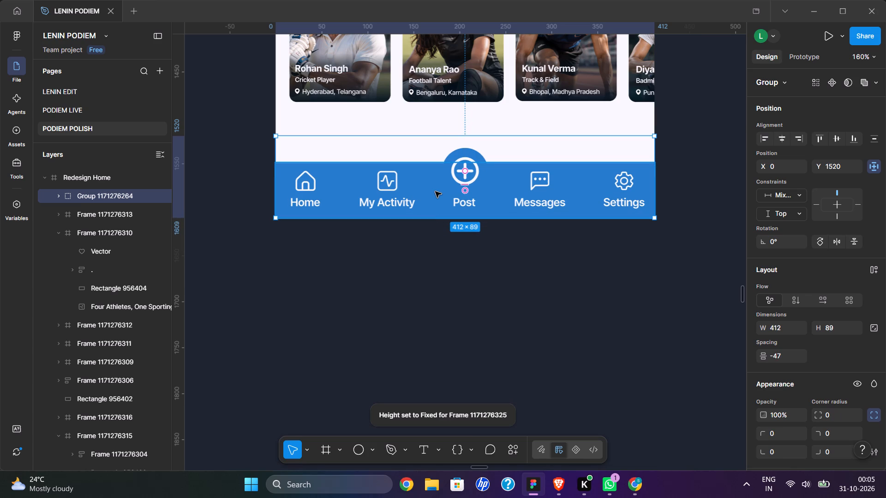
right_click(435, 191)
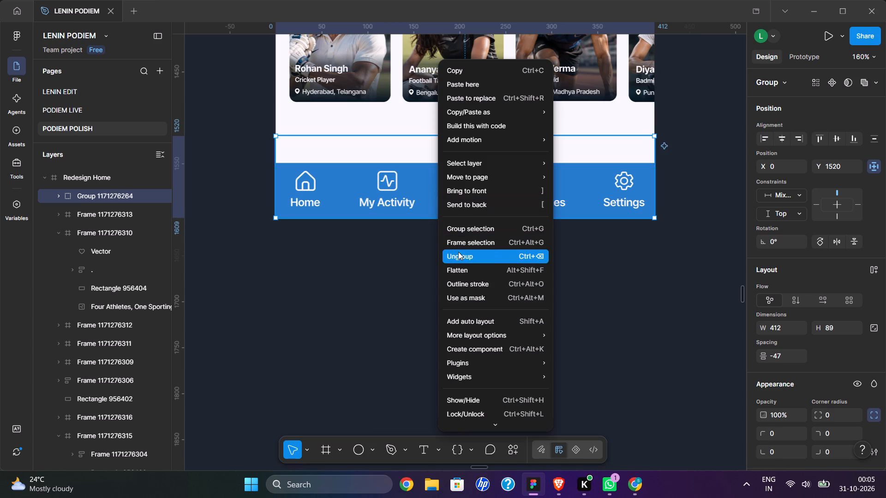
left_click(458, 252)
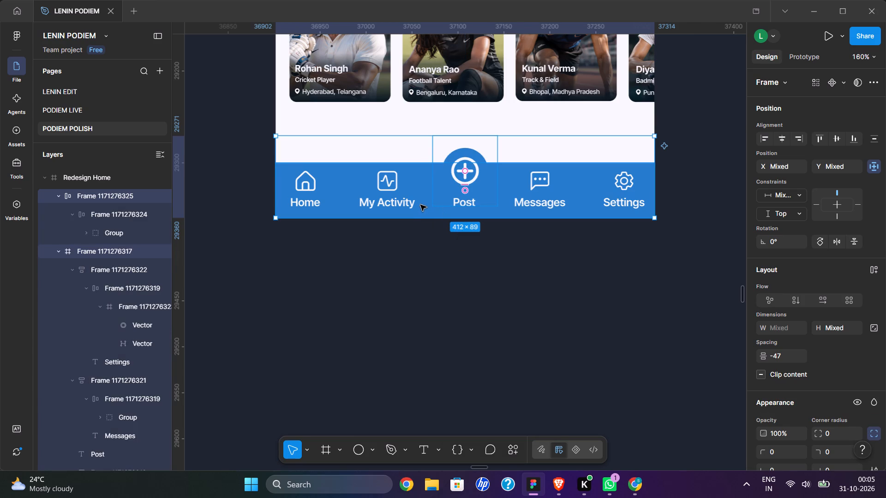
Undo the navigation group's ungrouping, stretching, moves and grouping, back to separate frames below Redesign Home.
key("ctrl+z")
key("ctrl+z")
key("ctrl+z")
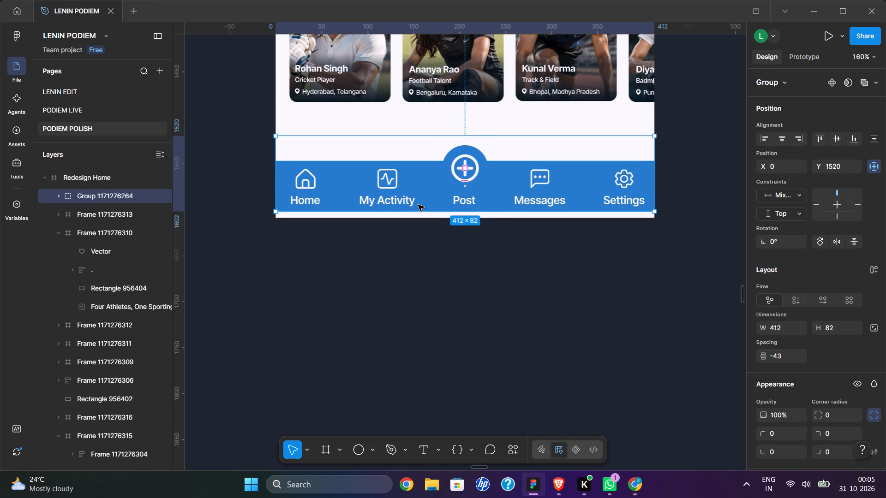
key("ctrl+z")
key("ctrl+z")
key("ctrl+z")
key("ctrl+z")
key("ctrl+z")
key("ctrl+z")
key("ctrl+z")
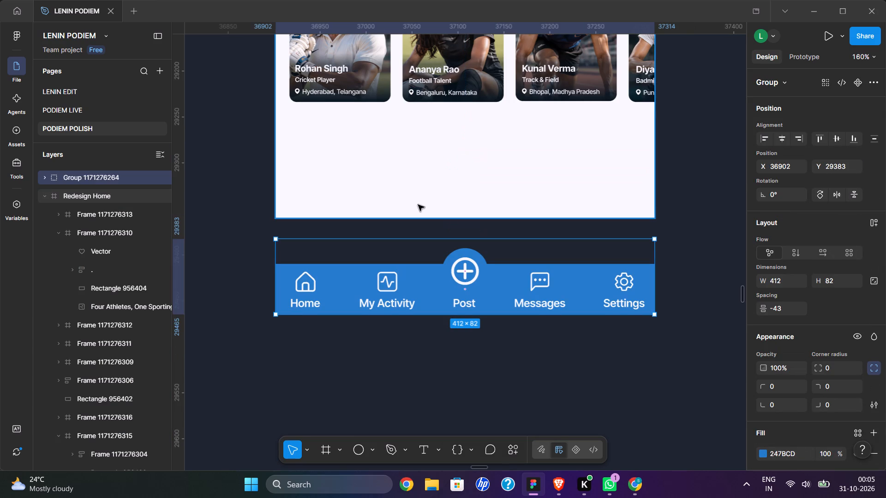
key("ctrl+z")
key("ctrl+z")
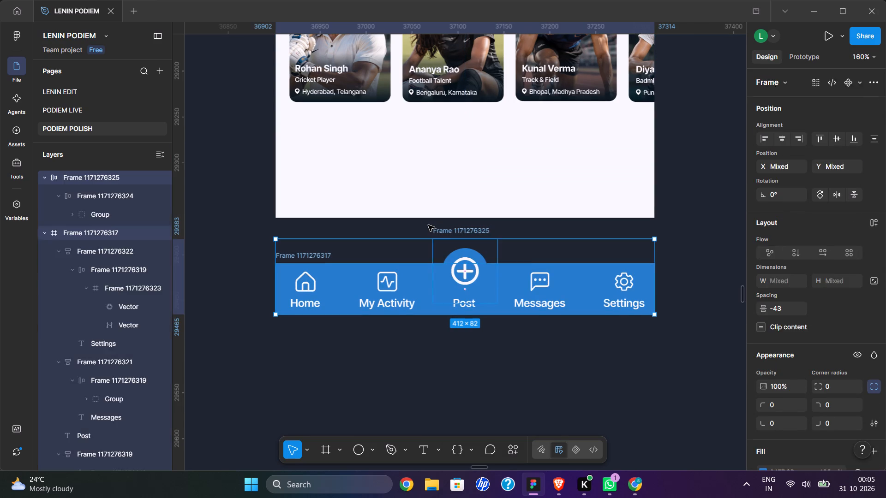
left_click(314, 258)
left_click_drag(412, 317, 413, 326)
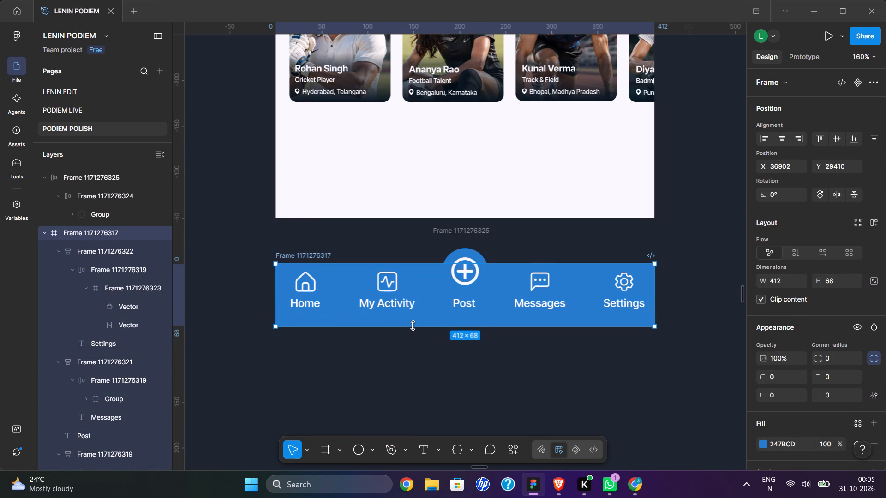
left_click_drag(413, 326, 413, 323)
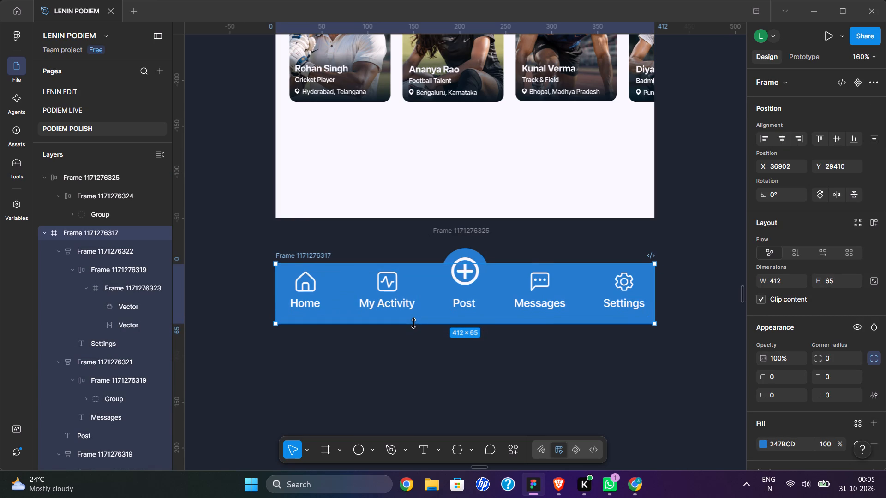
left_click_drag(413, 323, 413, 322)
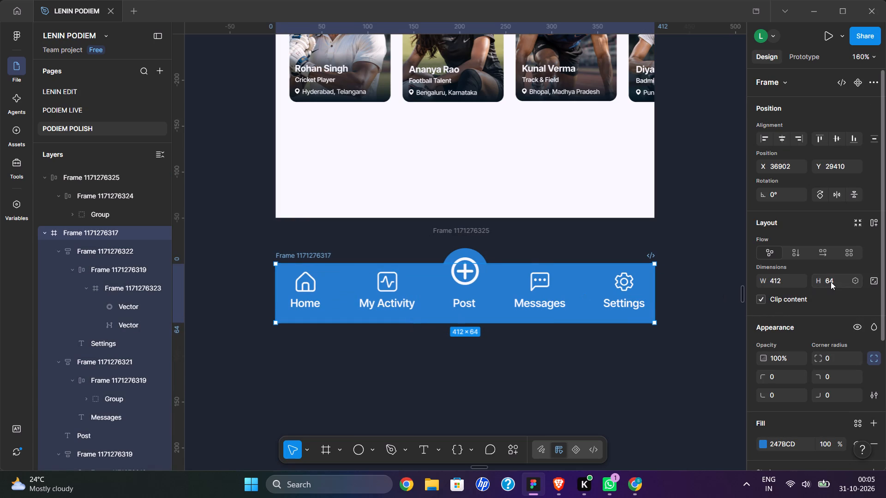
left_click(831, 282)
key("Down")
key("Down")
key("Down")
key("Down")
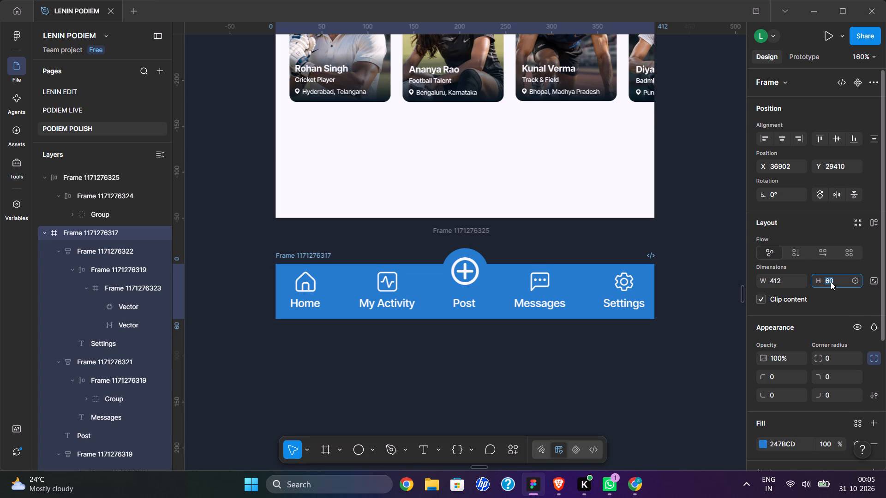
left_click(603, 351)
Centre the Home, My Activity, Messages and Settings items vertically within the navigation bar.
left_click(309, 290)
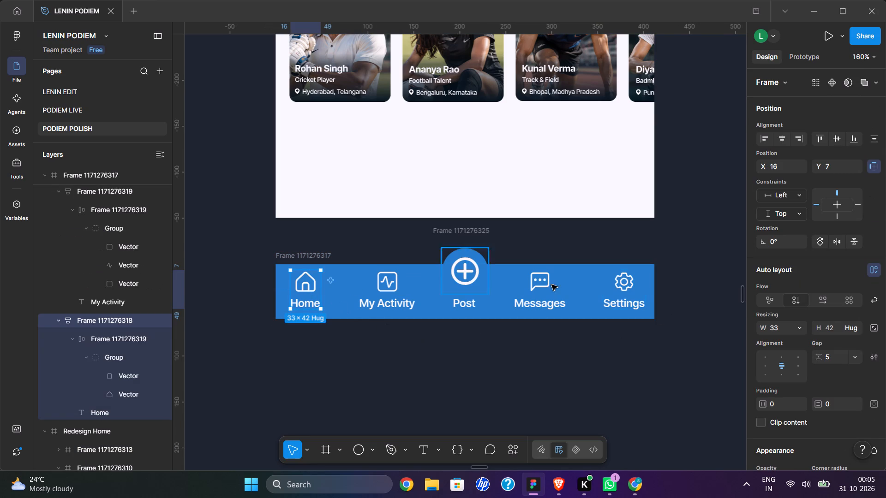
left_click(835, 139)
left_click(400, 294)
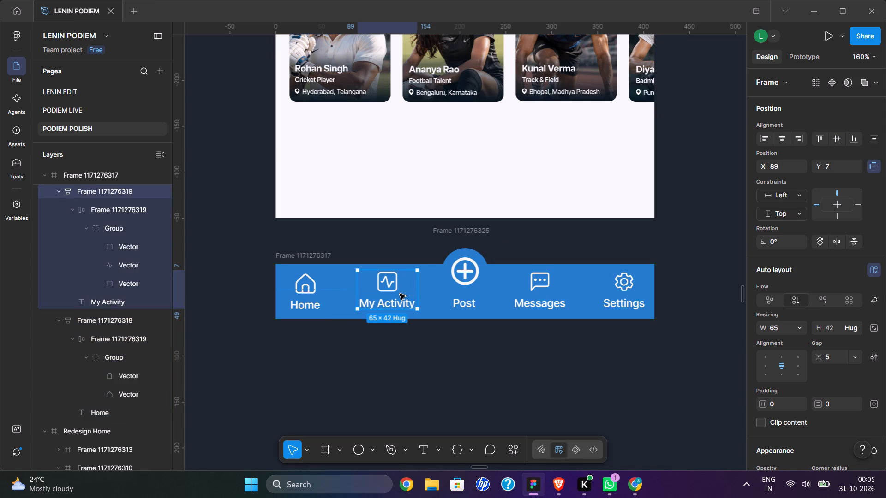
left_click(838, 140)
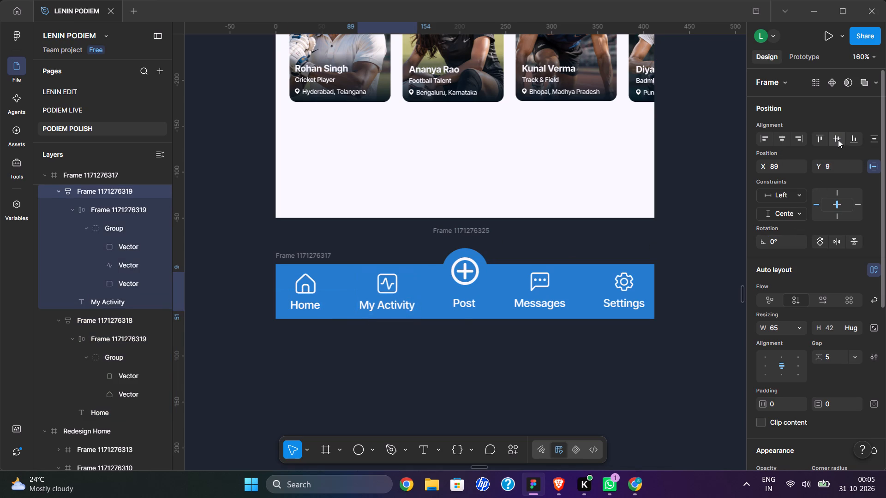
left_click(545, 278)
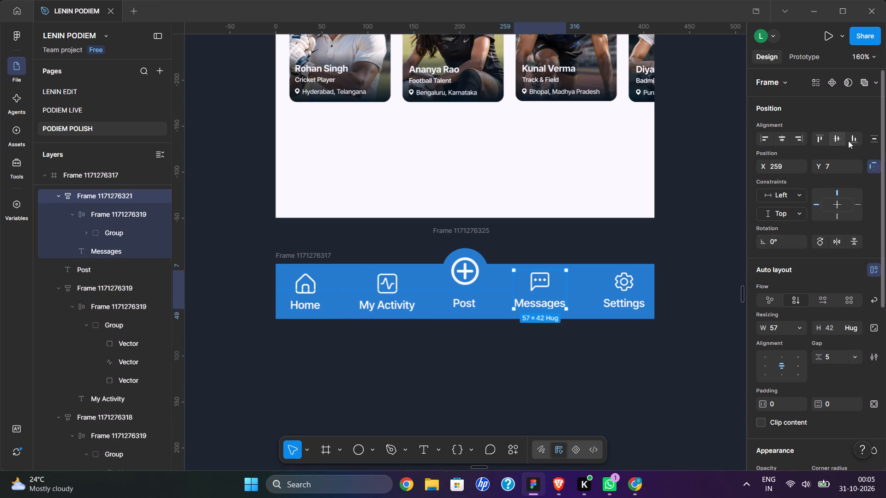
left_click(842, 136)
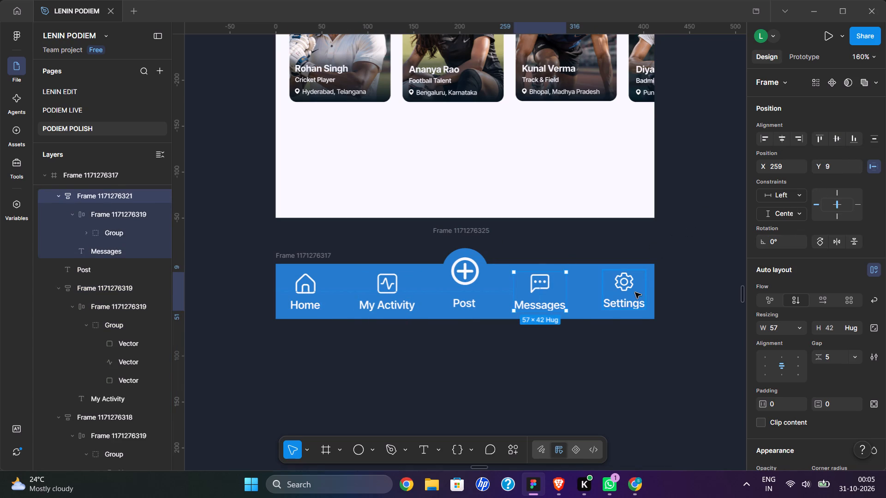
left_click(635, 292)
left_click(839, 136)
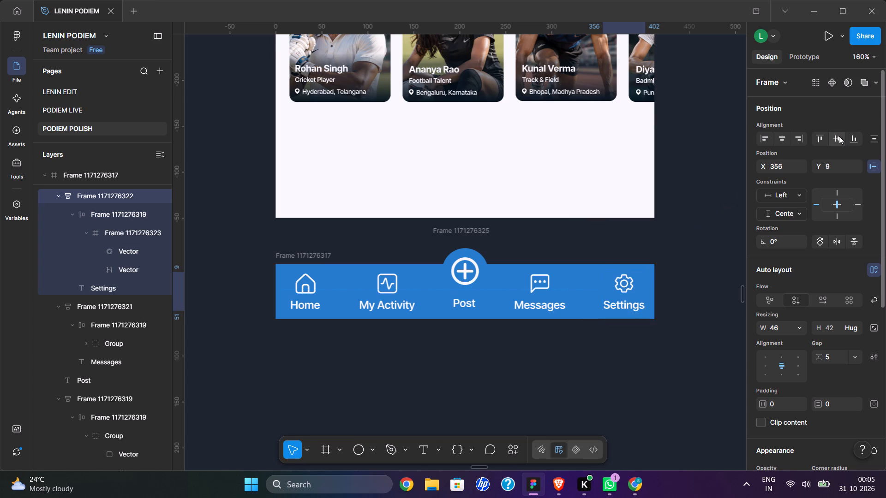
Nudge the circular plus button frame above the navigation bar vertically to Y 29385.
left_click(461, 282)
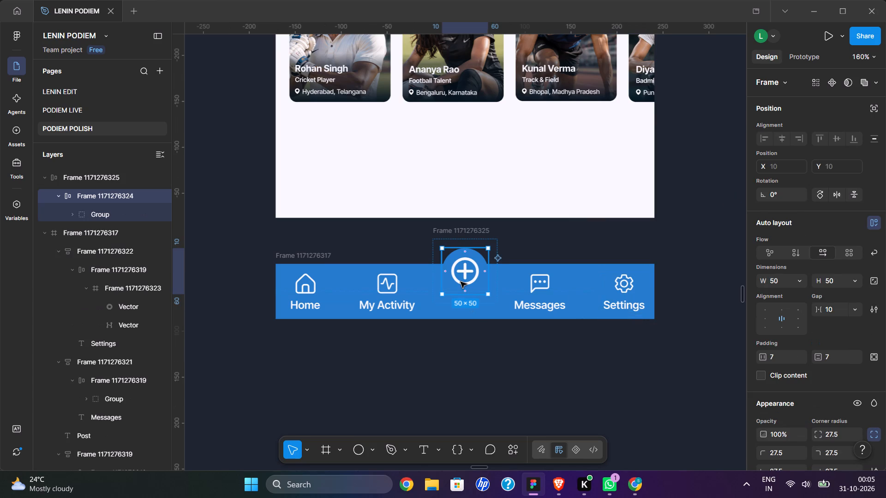
key("Up")
key("Up")
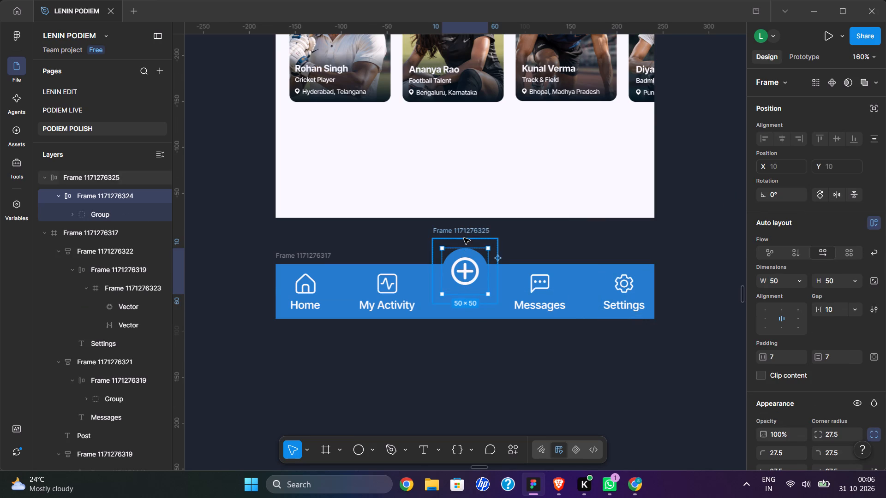
left_click(464, 236)
key("Up")
key("Up")
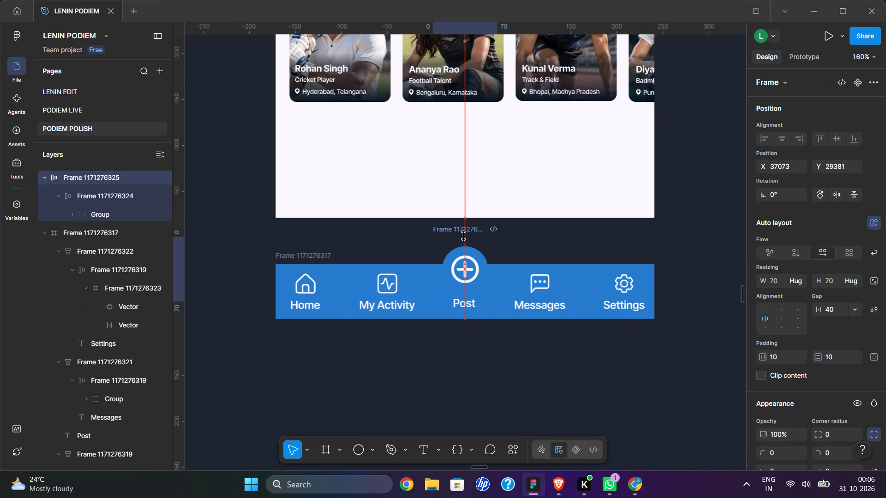
key("Down")
key("Down")
key("Down")
key("Down")
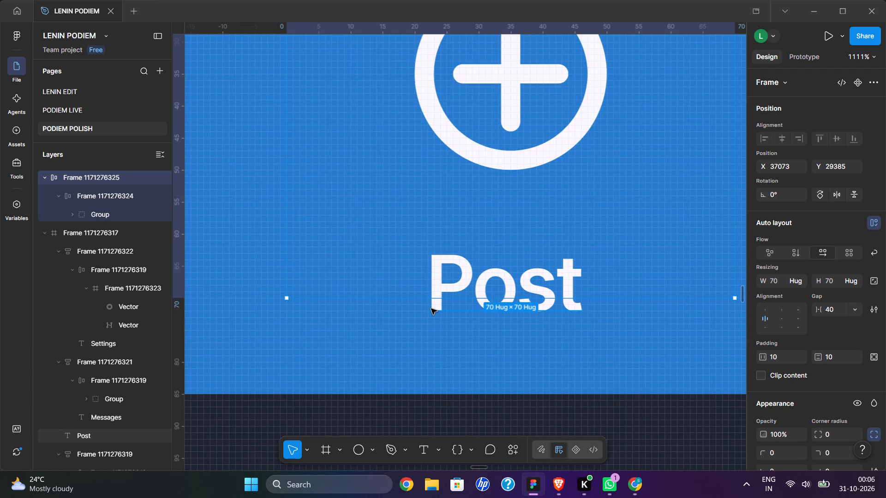
Lower the Post label to Y 39, level with the other navigation labels.
left_click(431, 308)
key("Down")
key("Down")
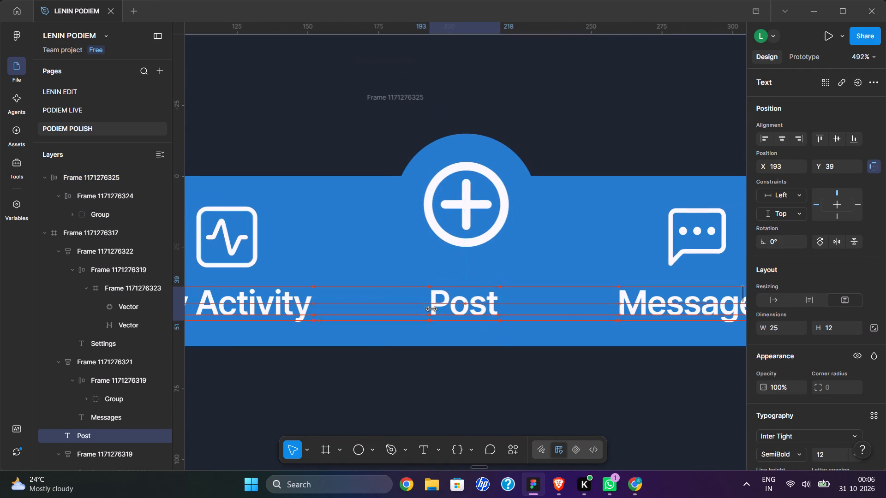
key("Down")
key("Up")
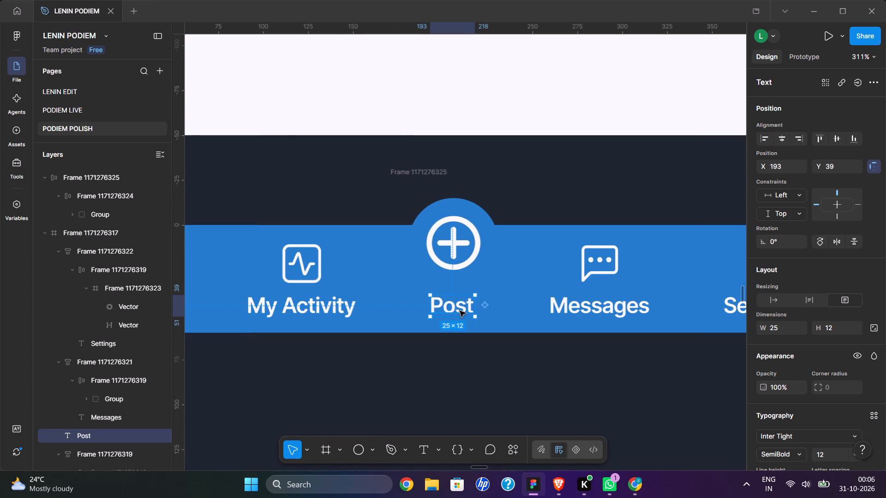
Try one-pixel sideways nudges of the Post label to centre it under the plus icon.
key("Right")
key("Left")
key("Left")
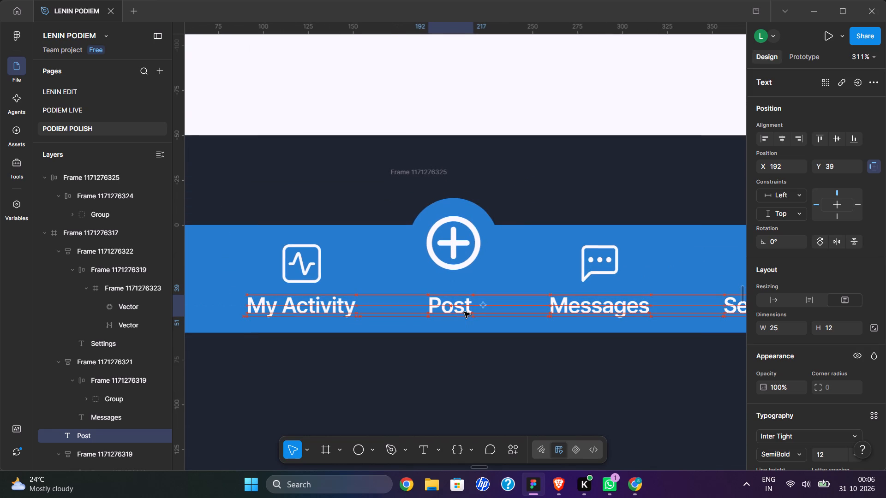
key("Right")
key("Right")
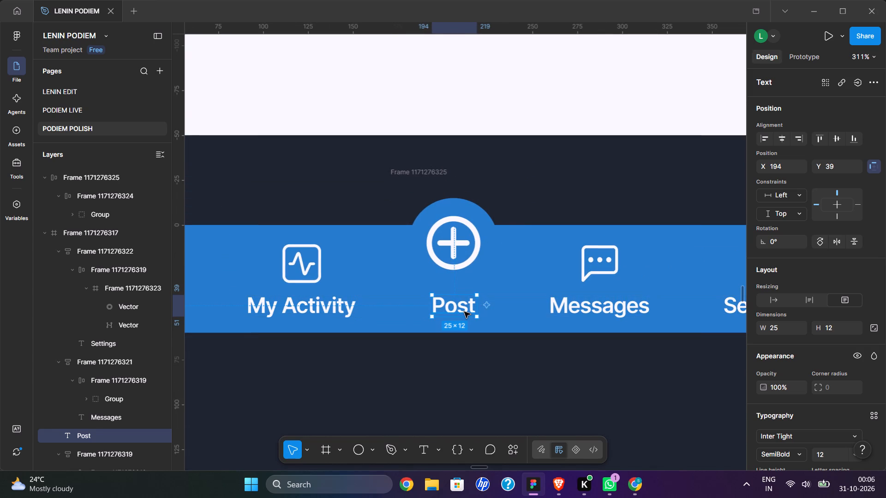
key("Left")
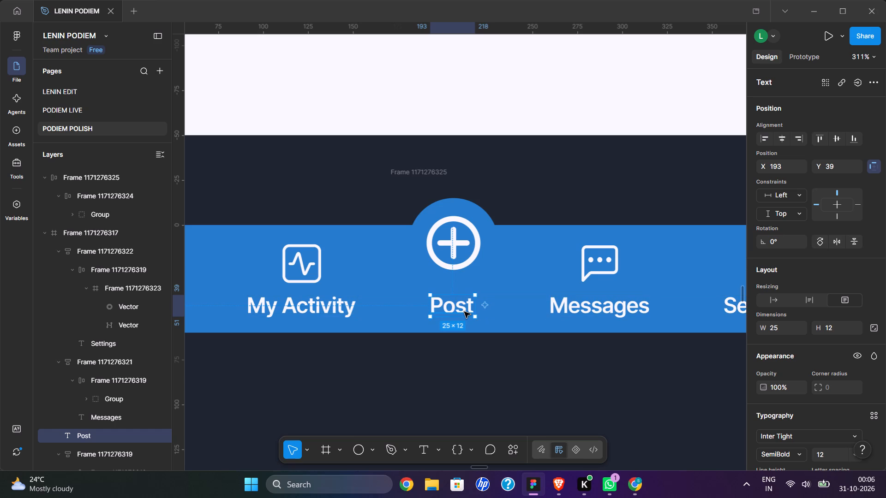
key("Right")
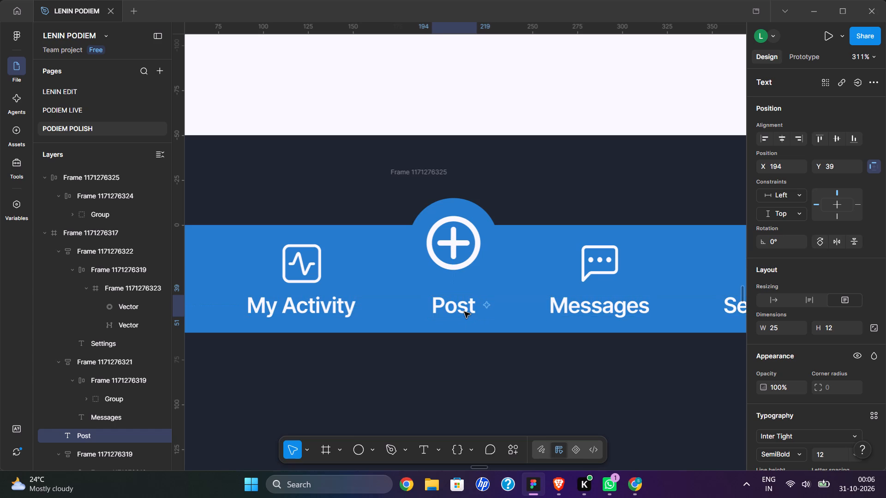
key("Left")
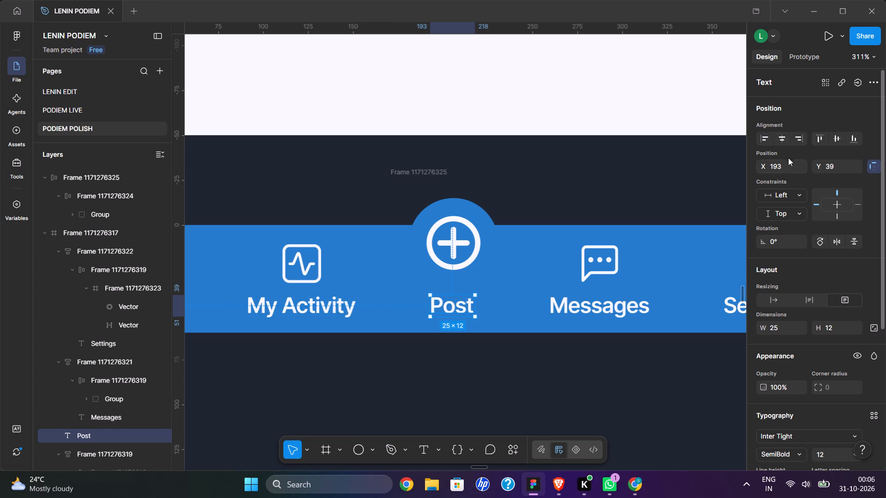
Set the Post label's X position to 193.5 to centre it under the plus icon.
left_click(783, 165)
left_click(783, 165)
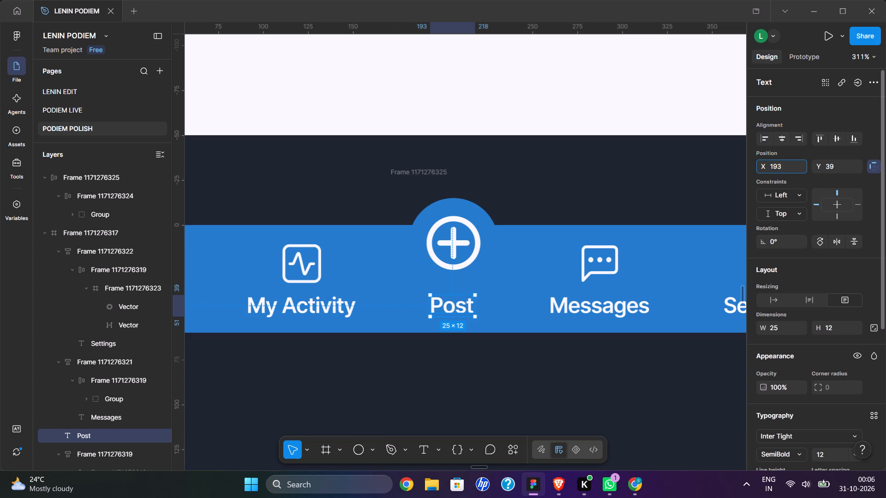
type(".3")
left_click(622, 159)
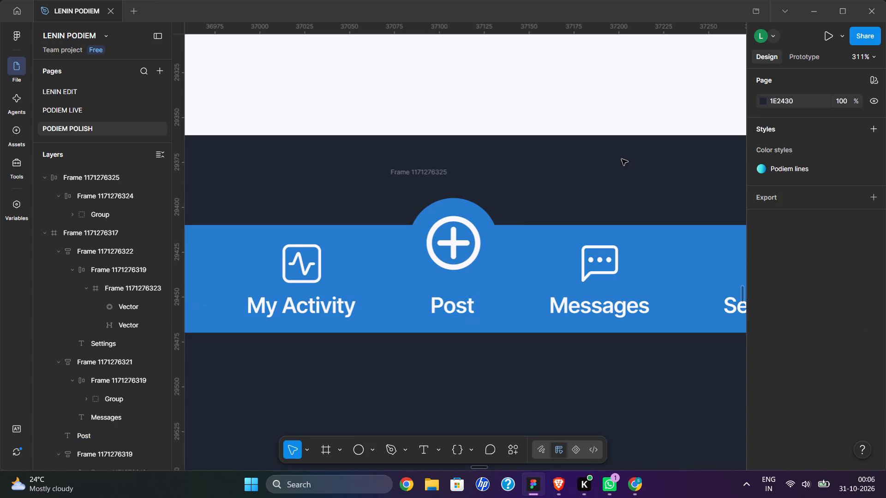
left_click(456, 312)
left_click(789, 168)
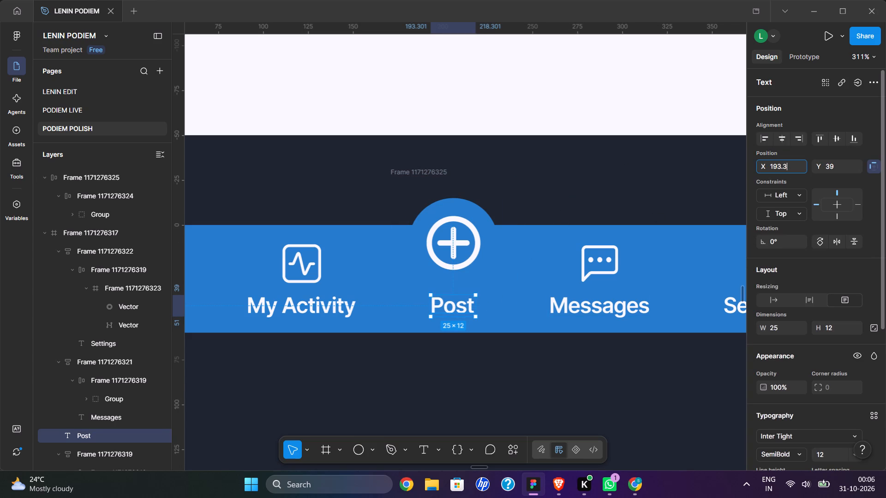
left_click(789, 168)
left_click(789, 168)
key("BackSpace")
key("5")
left_click(641, 195)
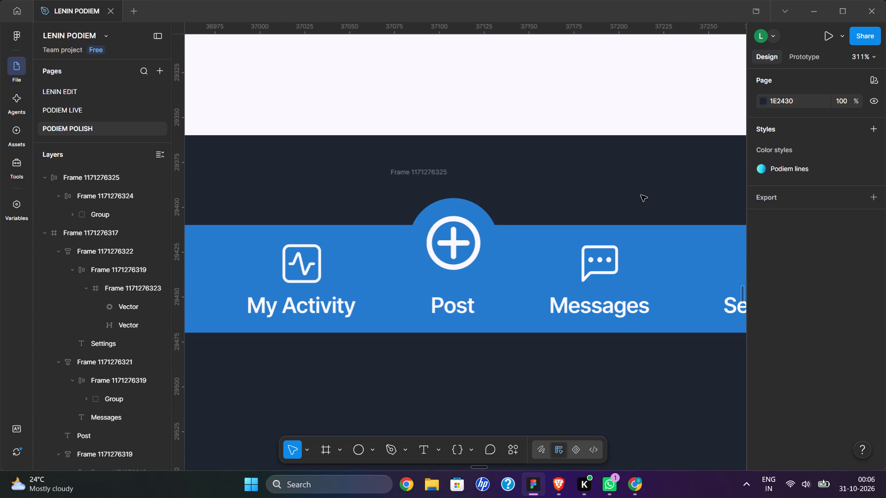
left_click(469, 314)
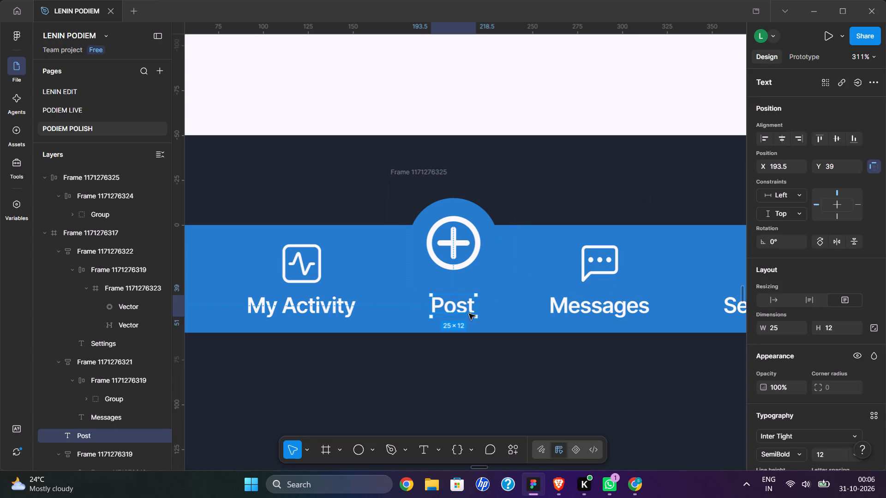
left_click(442, 363)
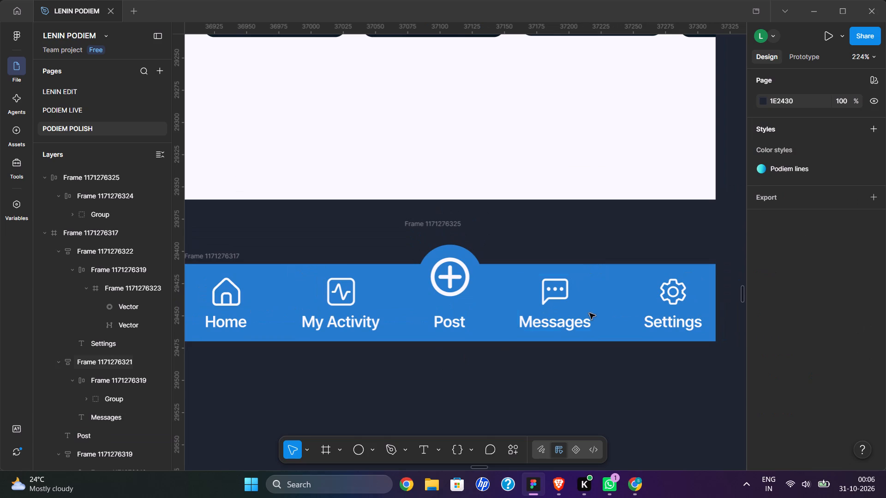
Shift the Home and My Activity items together so Home sits about 13 px in from the navigation bar's left edge.
scroll(635, 298, "right", 1)
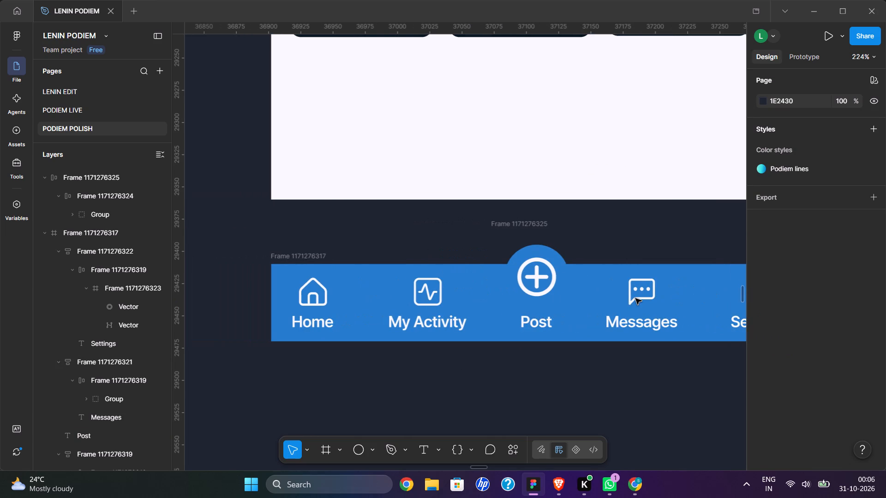
left_click(313, 310)
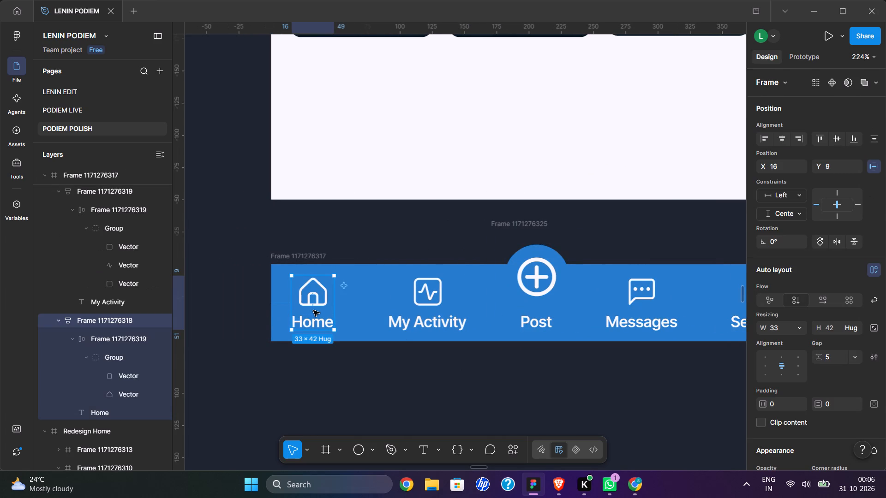
scroll(313, 310, "left", 1)
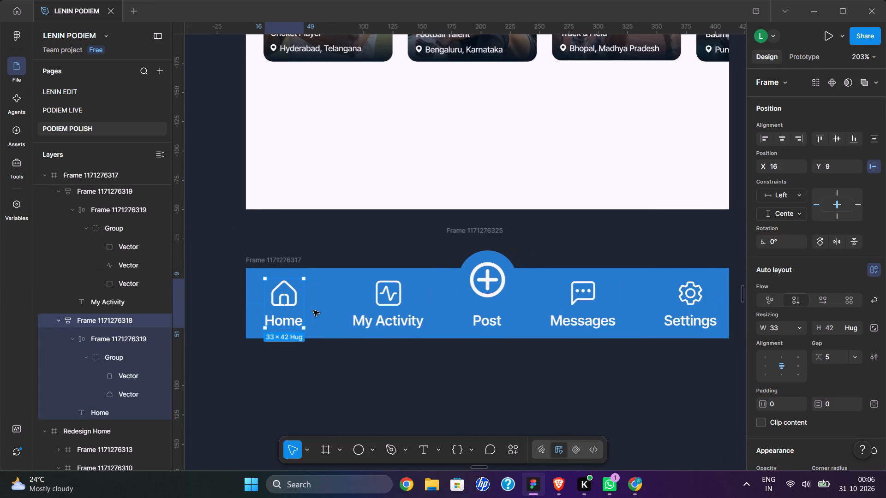
scroll(313, 310, "right", 1)
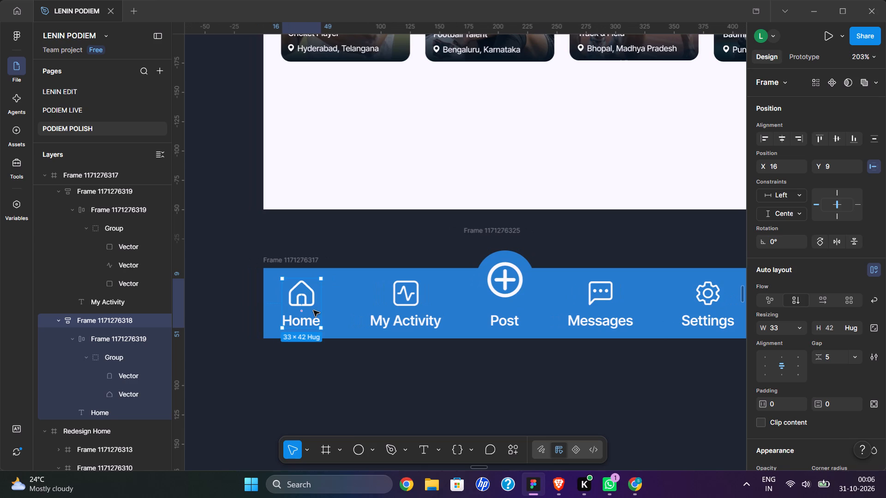
left_click(412, 301, "shift")
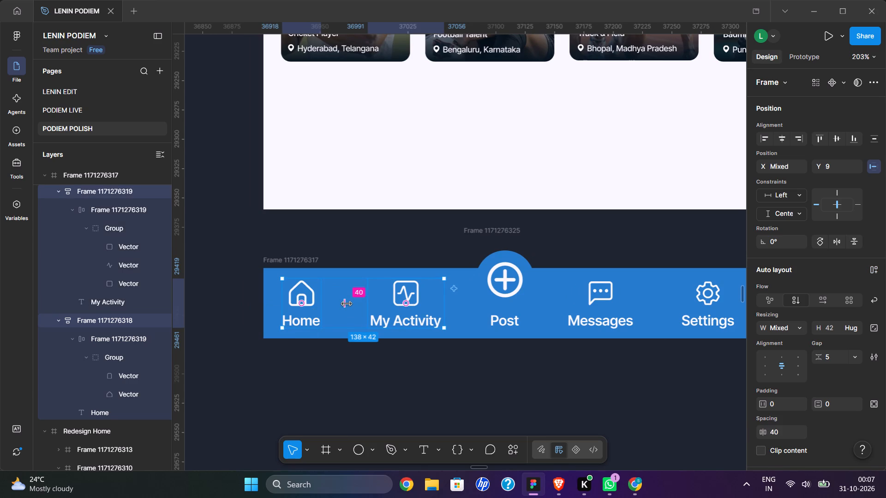
left_click_drag(381, 311, 363, 311)
key("Right")
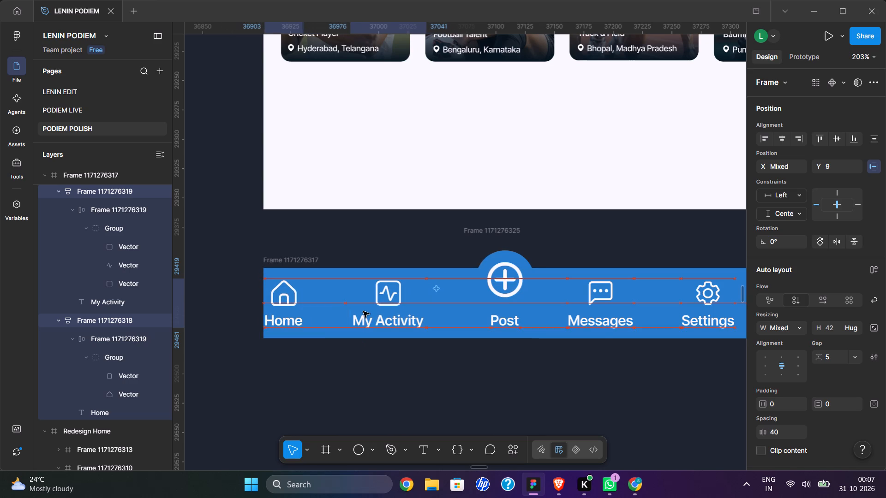
key("Right")
key("Right")
key("Right")
key("Right")
key("Right")
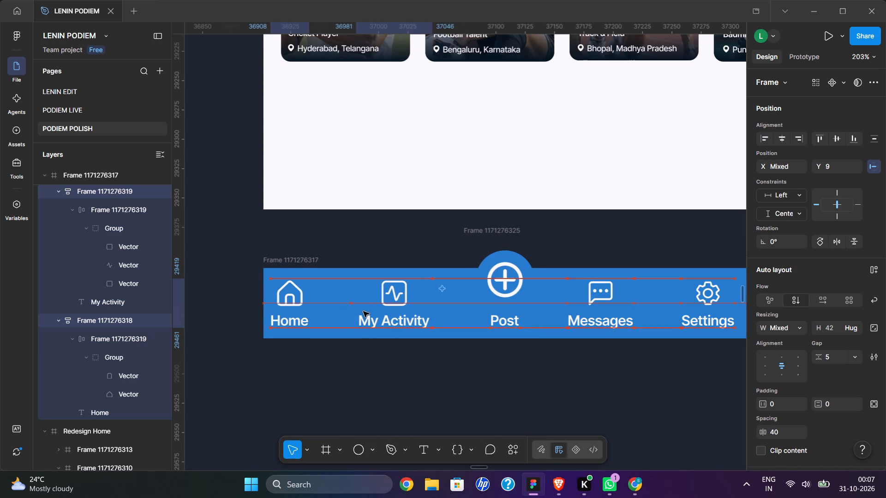
key("Right")
key("Right")
key("Right")
key("Right")
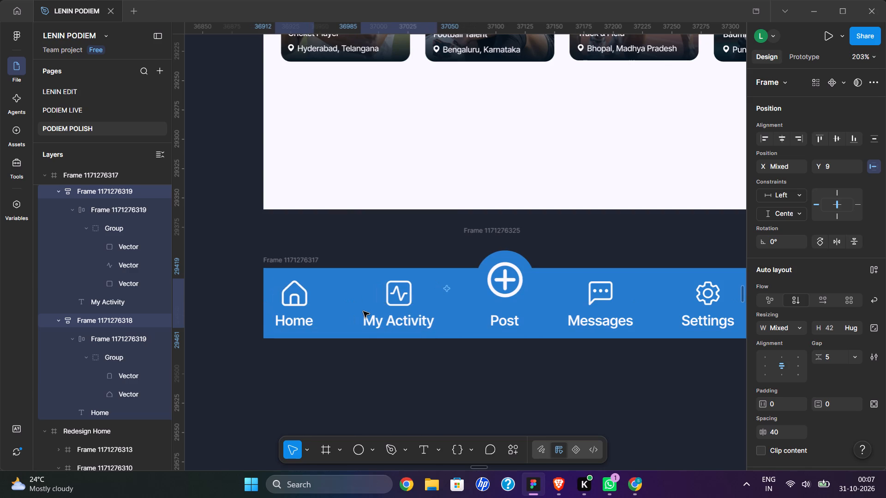
key("Right")
key("Right")
key("Right")
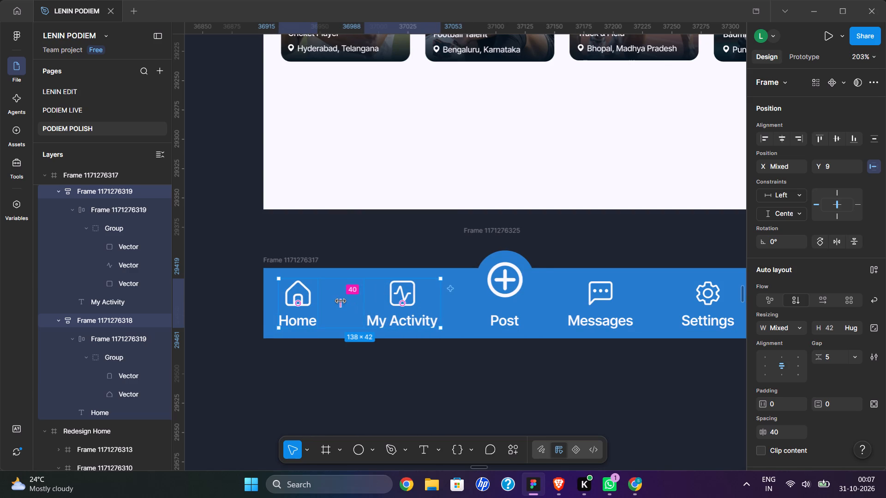
left_click(407, 379)
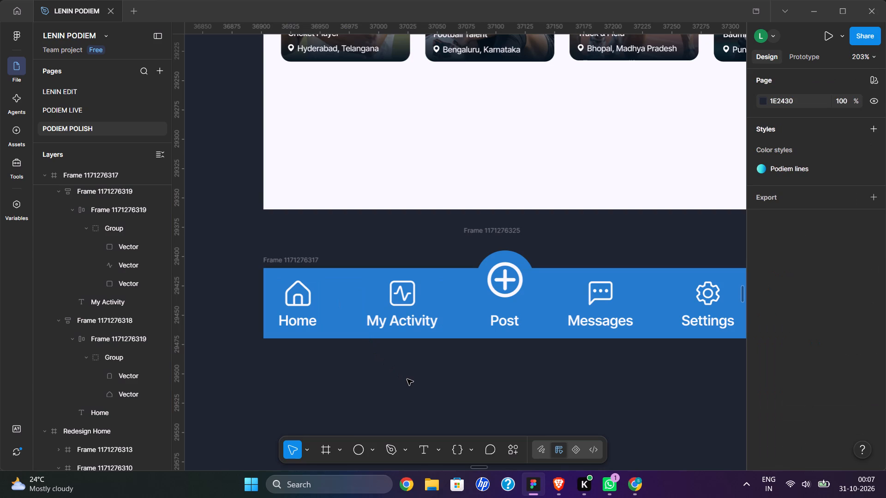
Shift the Messages and Settings items together so Settings ends about 13 px before the navigation bar's right edge.
scroll(407, 379, "left", 2)
left_click(496, 279)
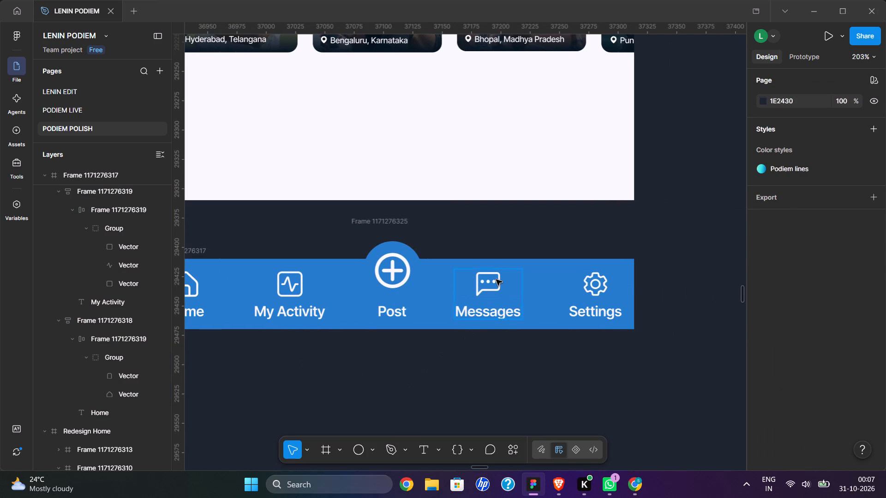
left_click(600, 297, "shift")
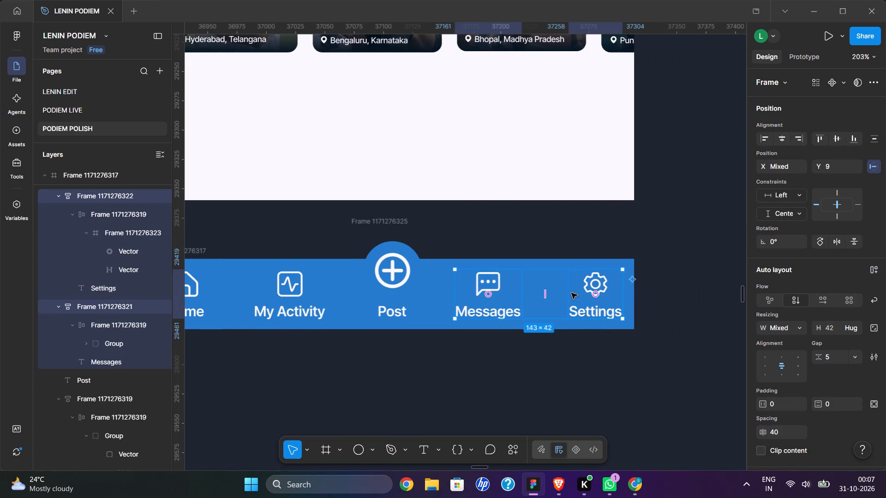
left_click_drag(570, 293, 580, 293)
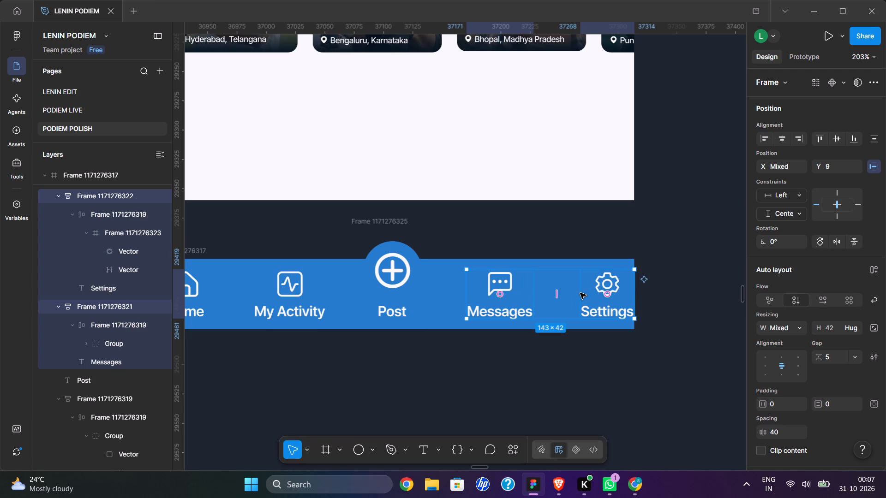
key("Left")
key("Left")
key("Left")
key("Left")
key("Left")
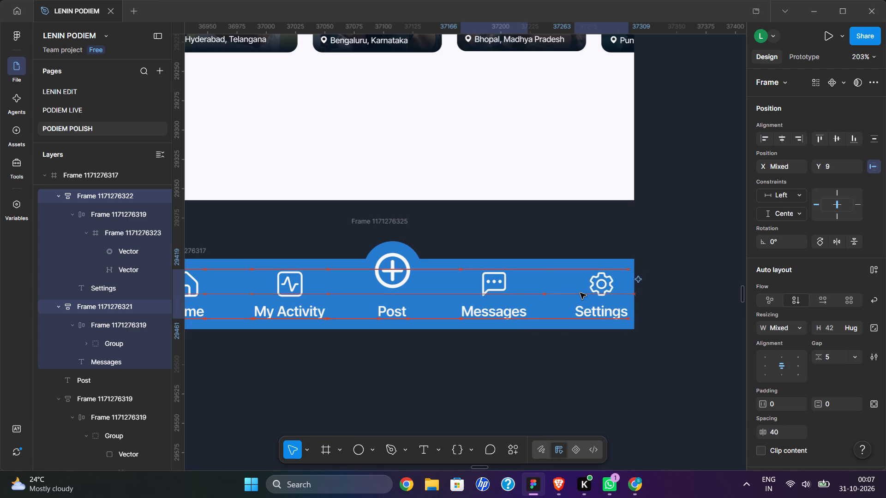
key("Left")
key("Left")
key("Left")
key("Left")
key("Left")
key("Left")
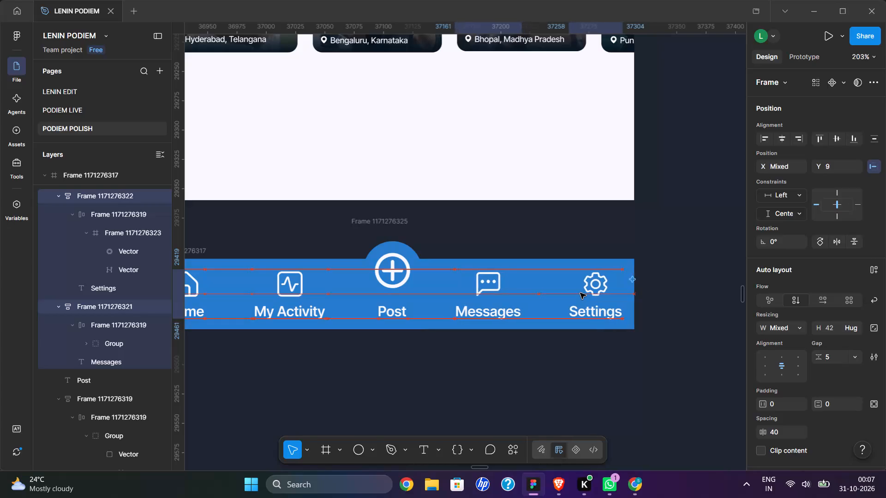
key("Left")
key("Left")
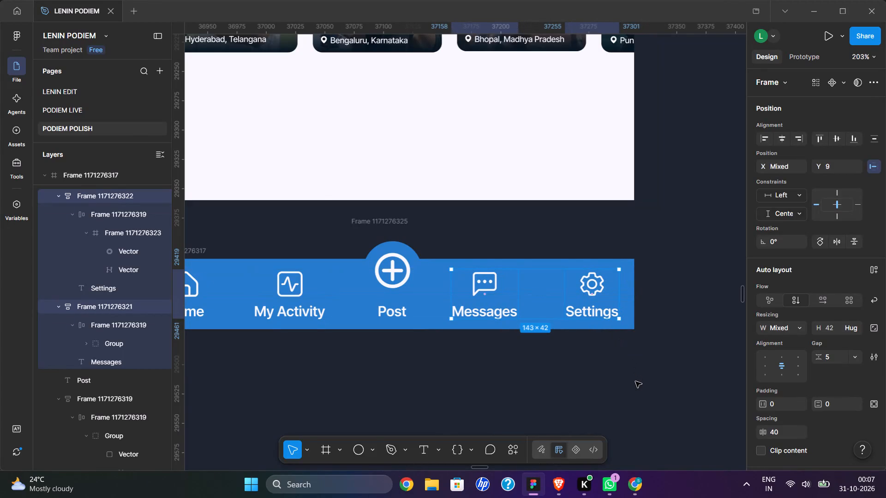
left_click(635, 381)
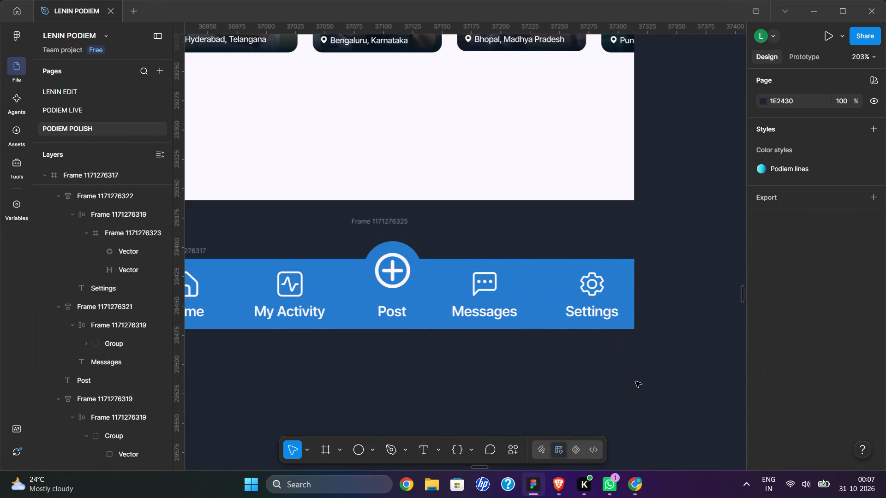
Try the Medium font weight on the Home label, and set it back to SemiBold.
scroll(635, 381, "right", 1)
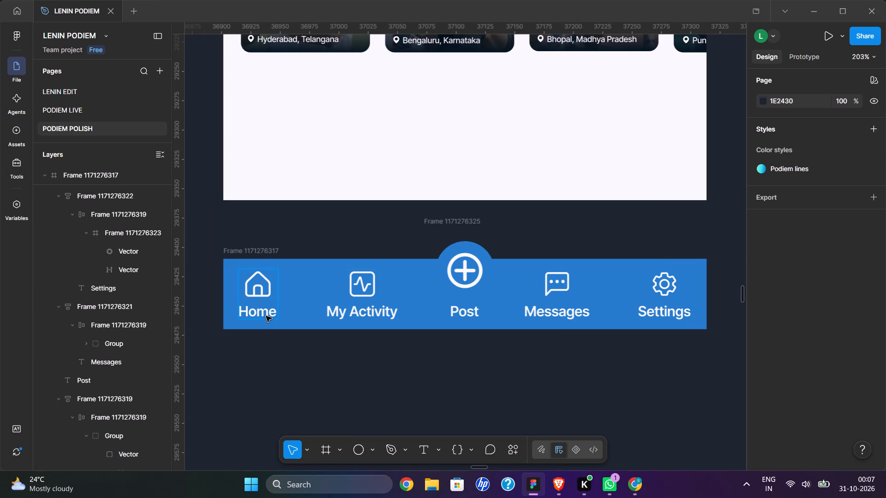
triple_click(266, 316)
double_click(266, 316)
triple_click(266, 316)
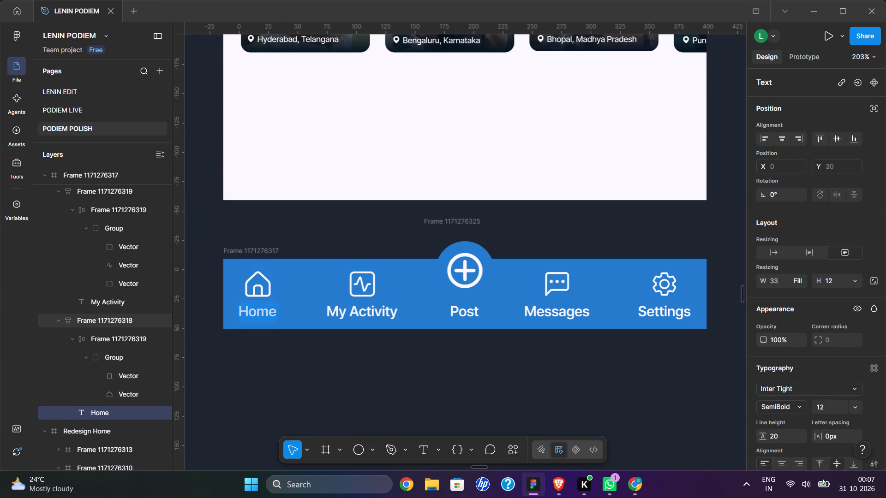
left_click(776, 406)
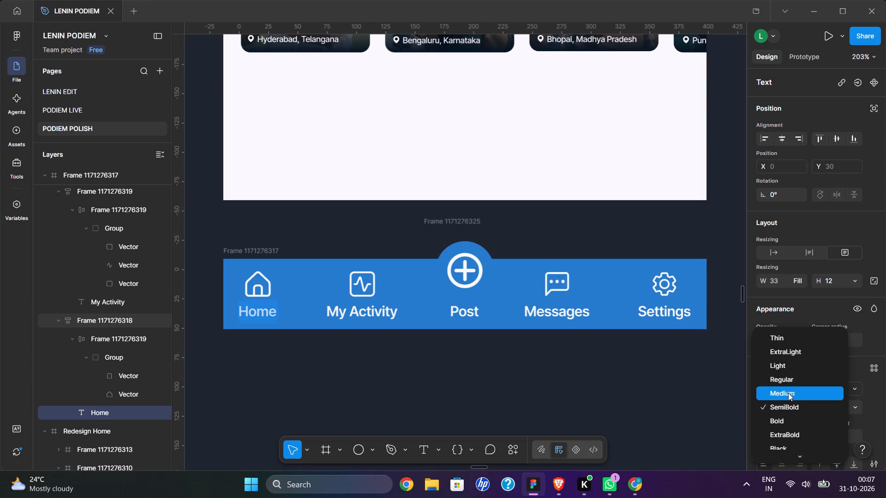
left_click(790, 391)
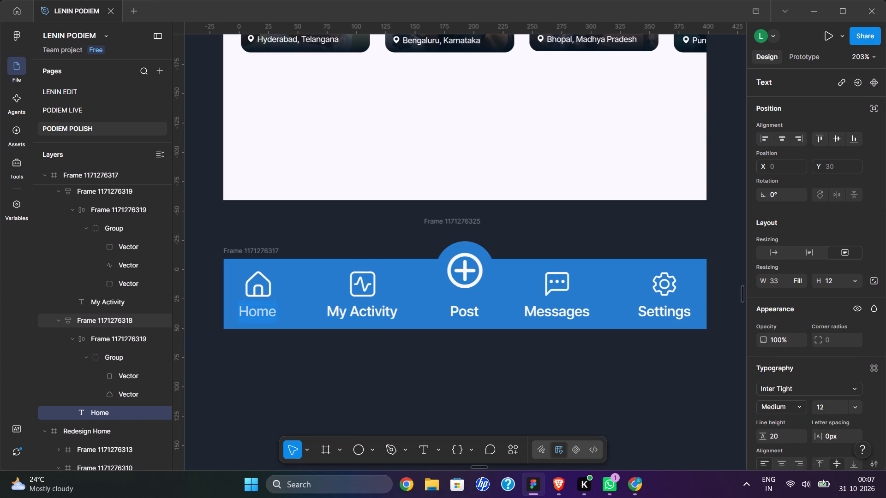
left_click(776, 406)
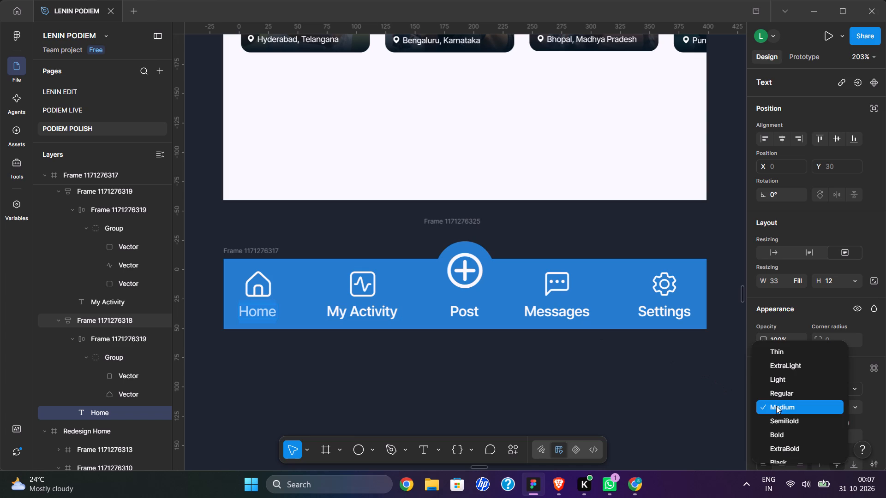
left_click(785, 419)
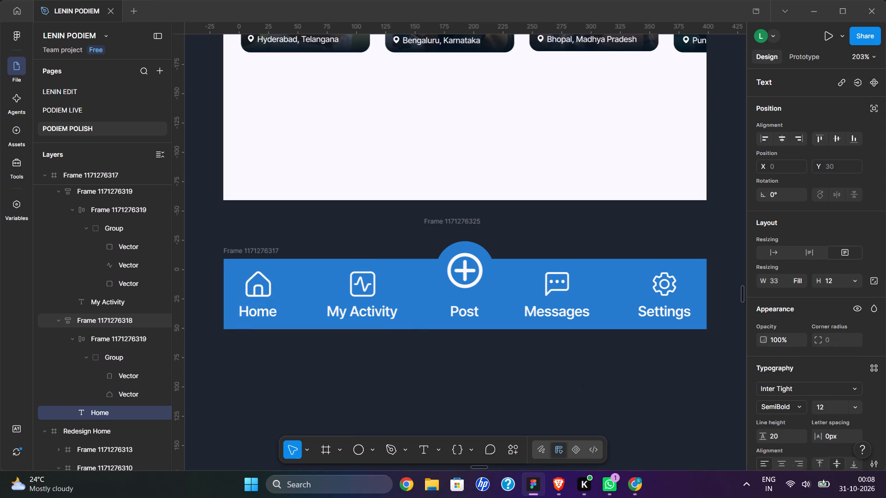
Set the My Activity and Post labels in the navigation bar to Medium font weight.
triple_click(374, 310)
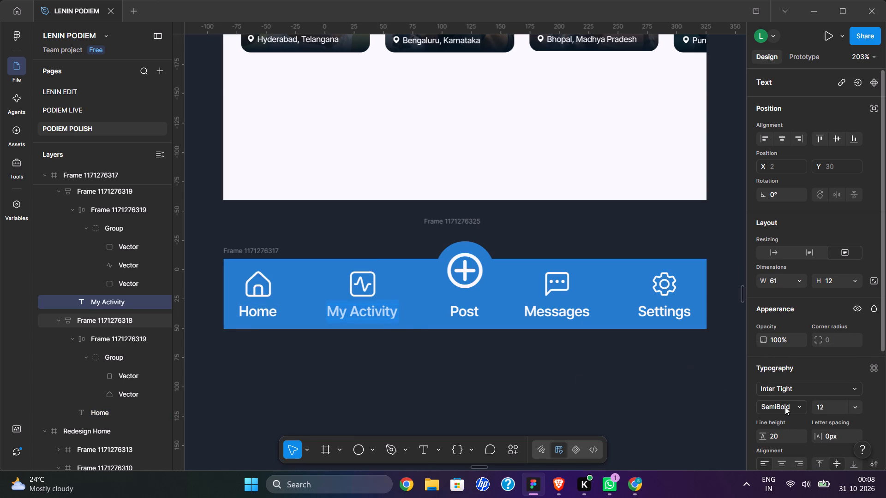
left_click(785, 407)
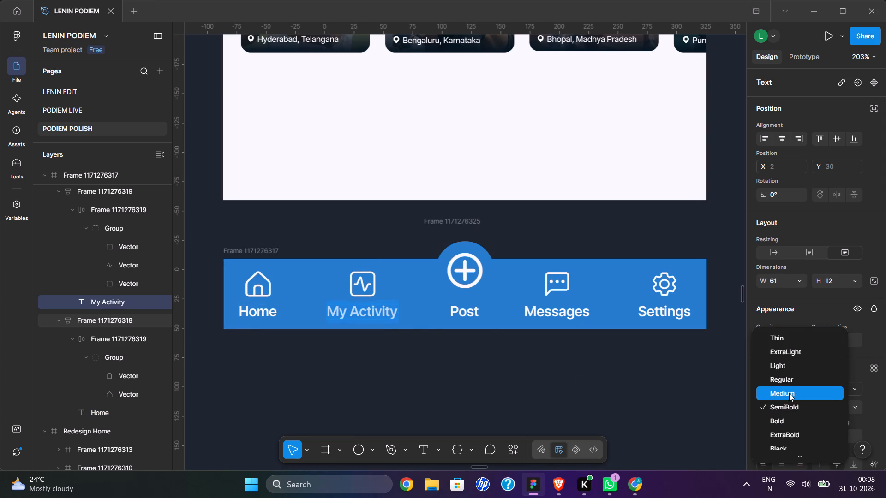
left_click(789, 391)
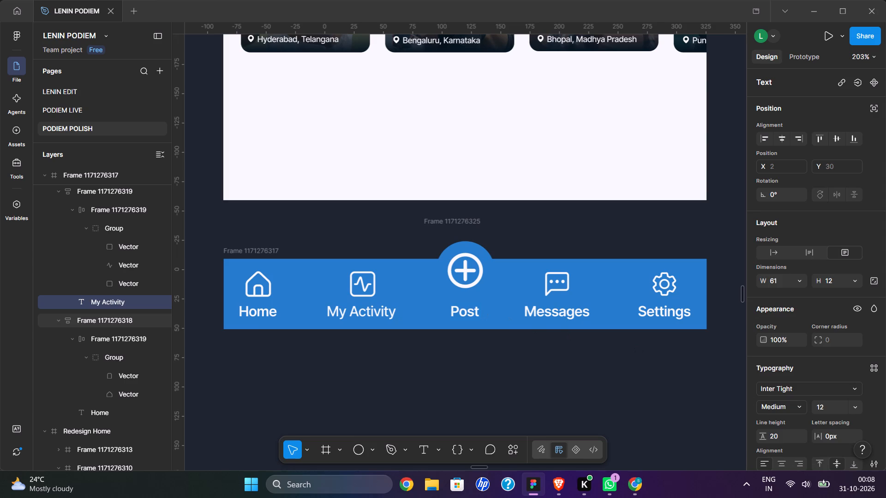
triple_click(454, 305)
left_click(791, 453)
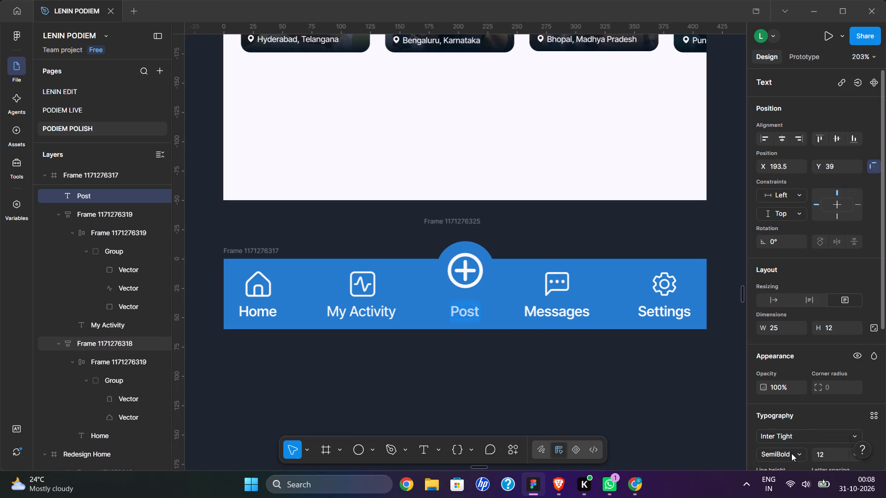
left_click(795, 345)
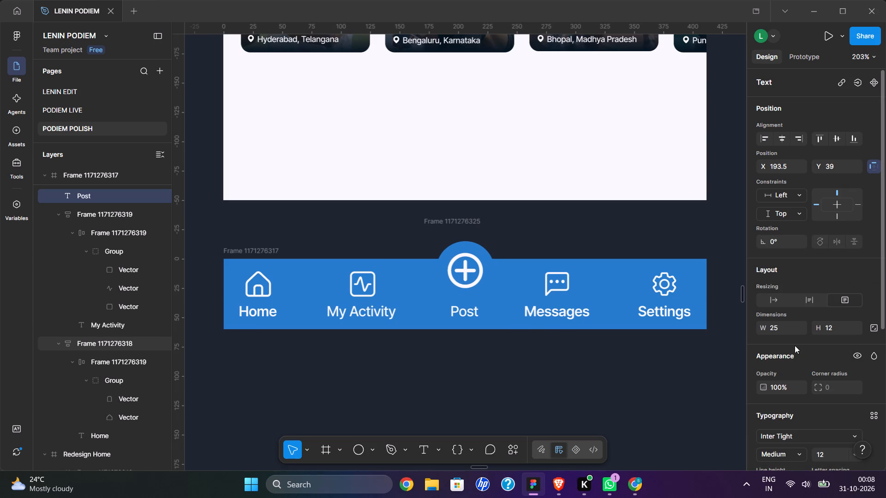
Set the Messages and Settings labels in the navigation bar to Medium font weight.
triple_click(563, 309)
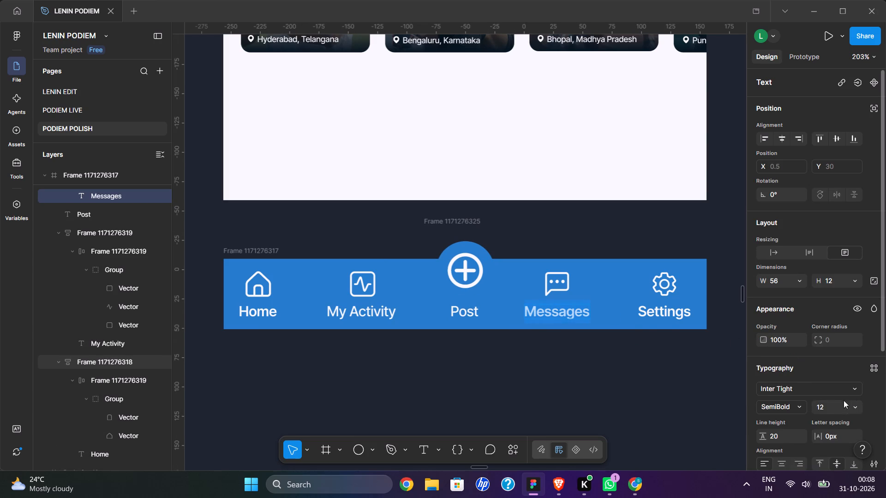
left_click(796, 403)
left_click(798, 394)
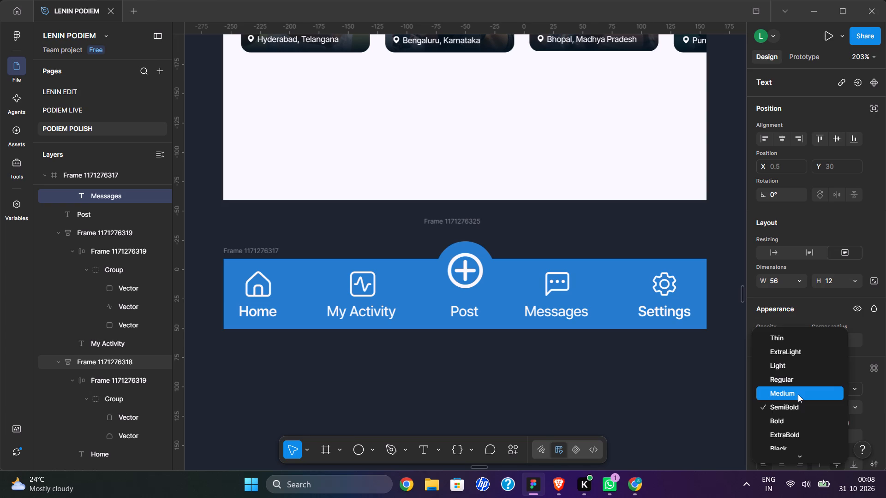
scroll(798, 394, "down", 1)
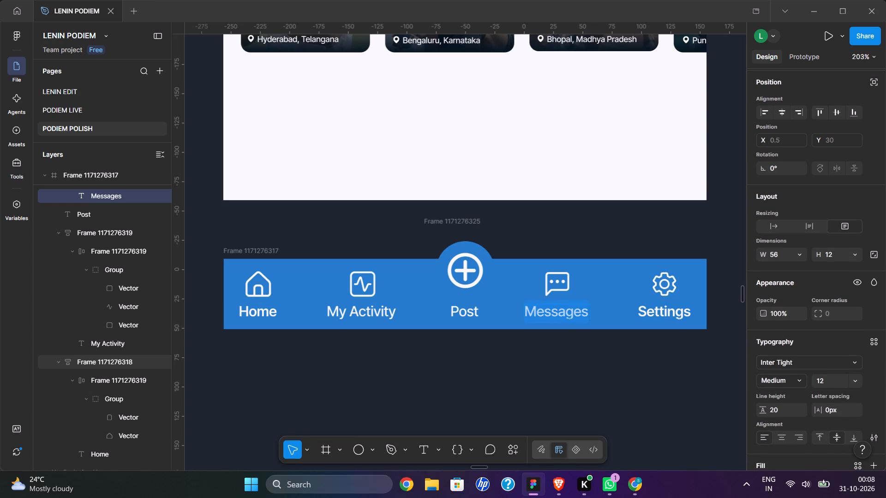
triple_click(647, 312)
left_click(779, 379)
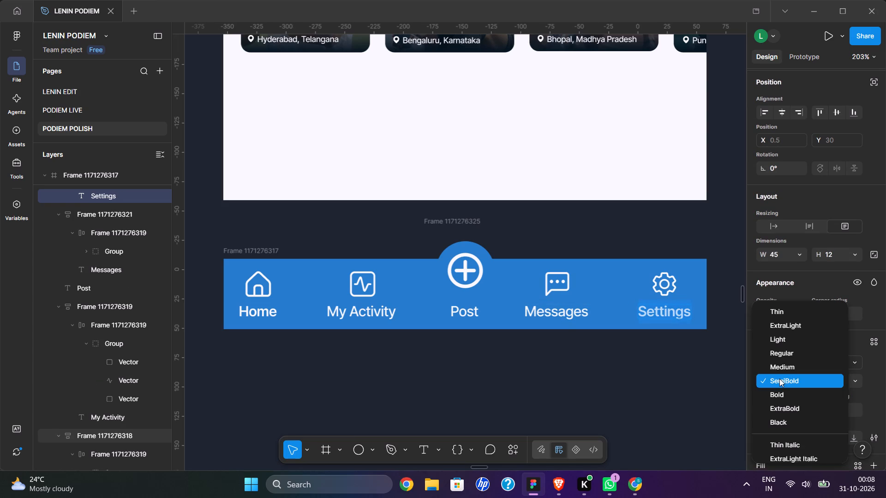
left_click(787, 368)
left_click(649, 378)
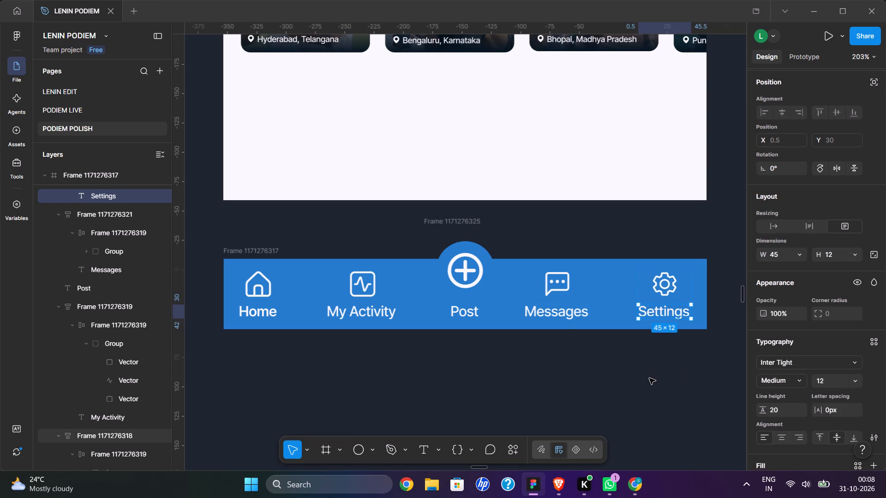
left_click(649, 378)
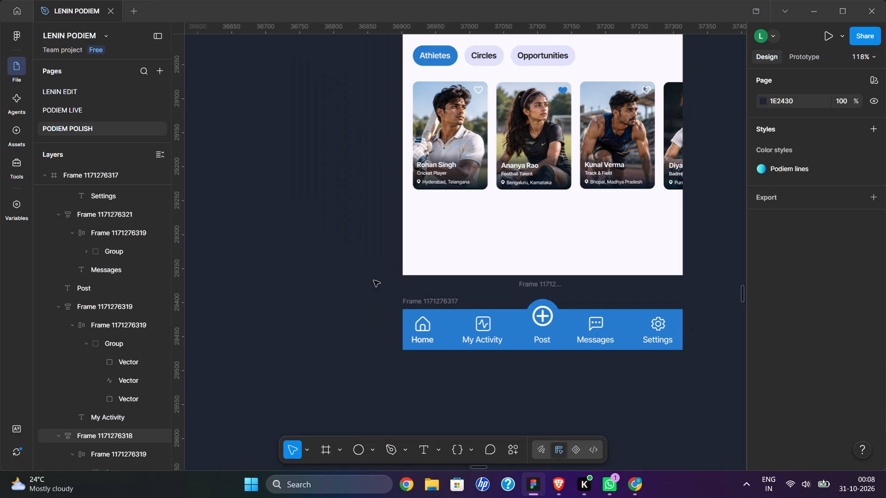
Move the navigation bar and its plus button together into Redesign Home, flush with the frame's bottom and side edges.
left_click_drag(374, 280, 742, 391)
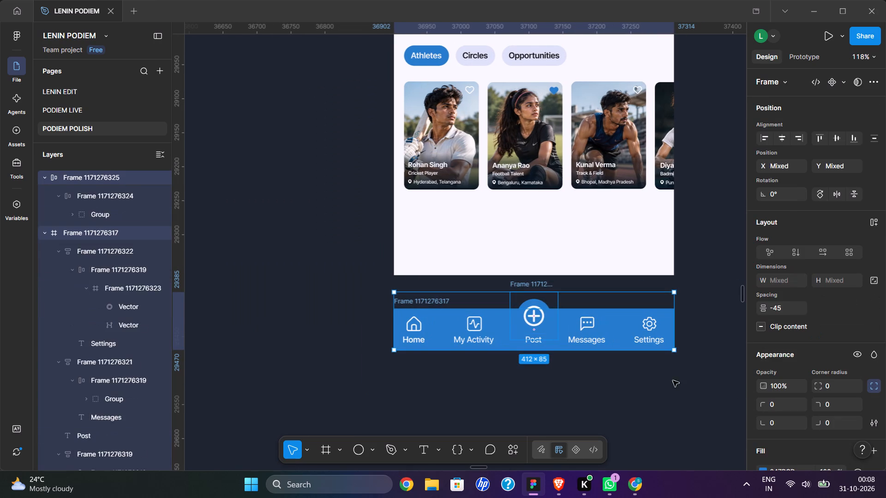
left_click_drag(494, 317, 492, 299)
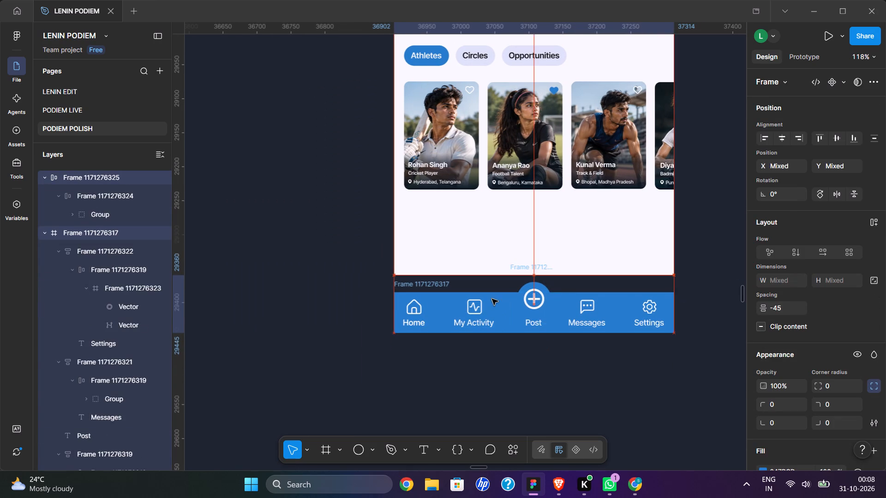
left_click_drag(492, 299, 495, 238)
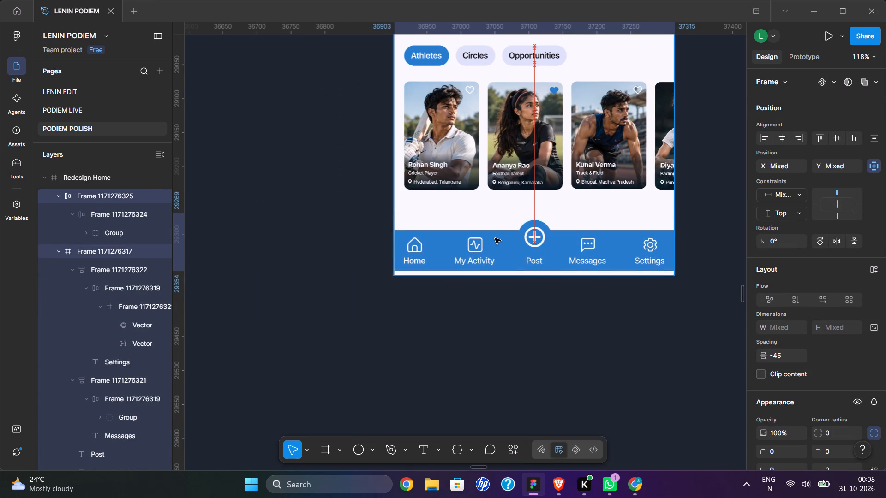
left_click_drag(495, 238, 494, 240)
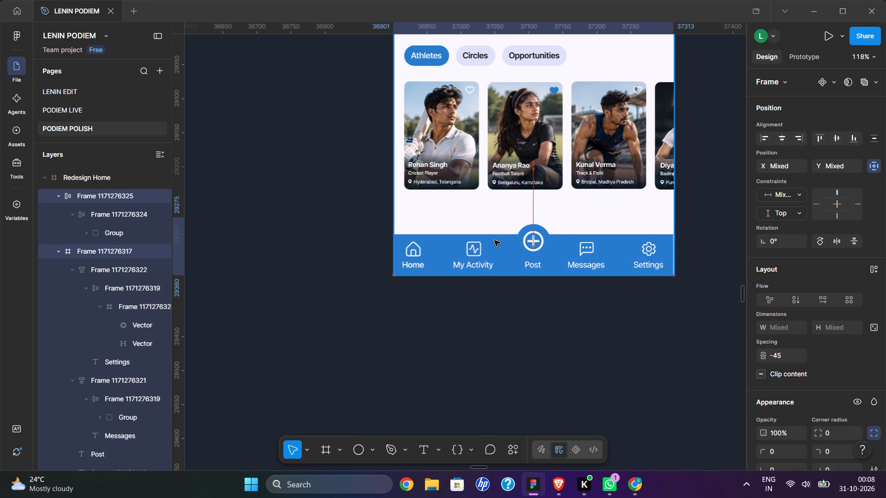
left_click_drag(494, 240, 494, 240)
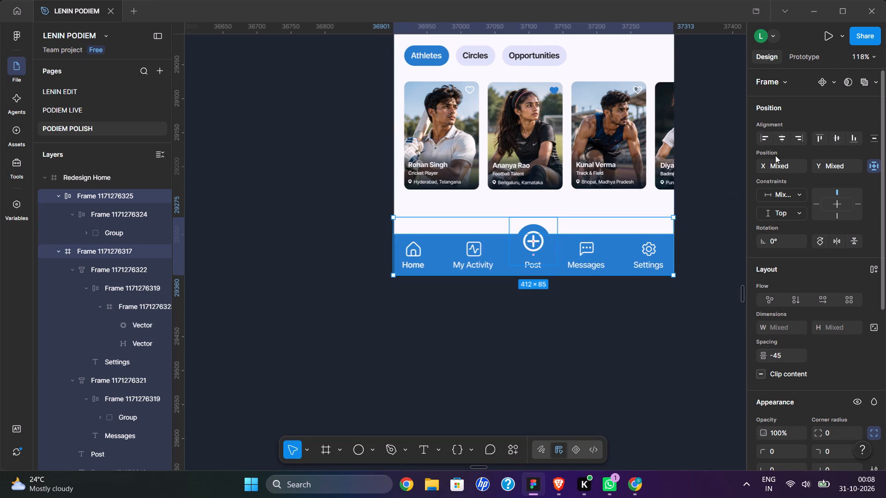
left_click(783, 140)
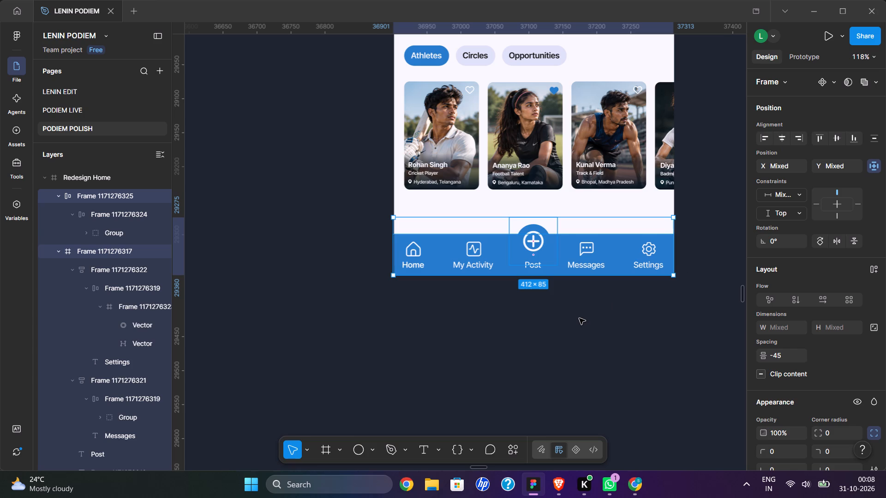
key("Right")
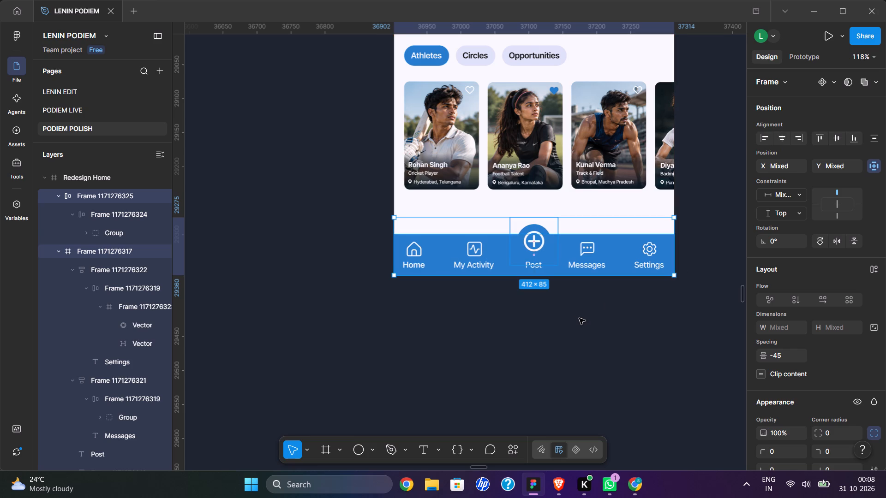
left_click(579, 318)
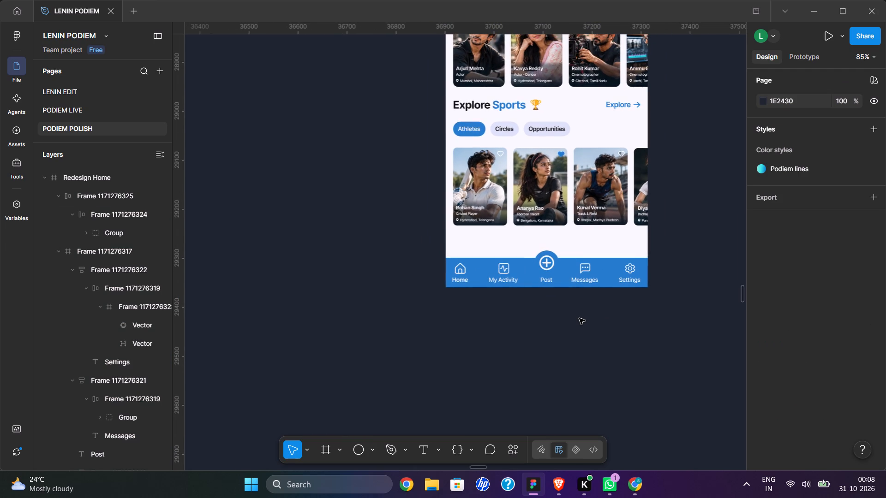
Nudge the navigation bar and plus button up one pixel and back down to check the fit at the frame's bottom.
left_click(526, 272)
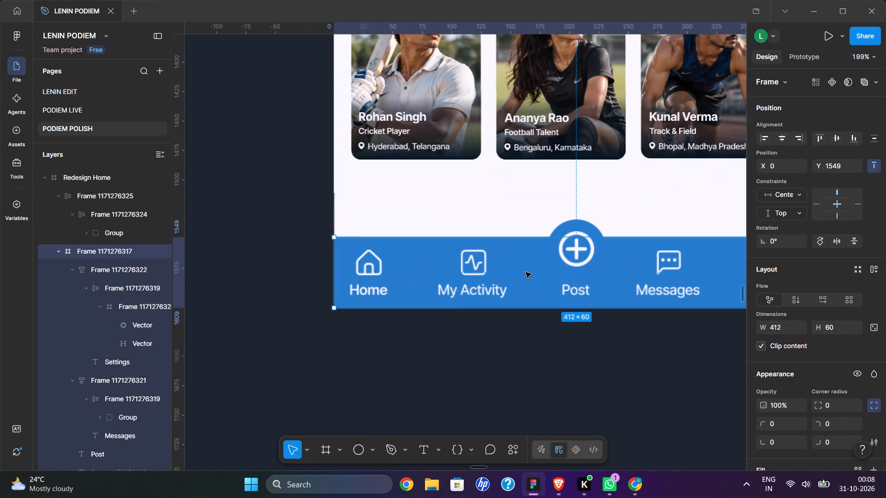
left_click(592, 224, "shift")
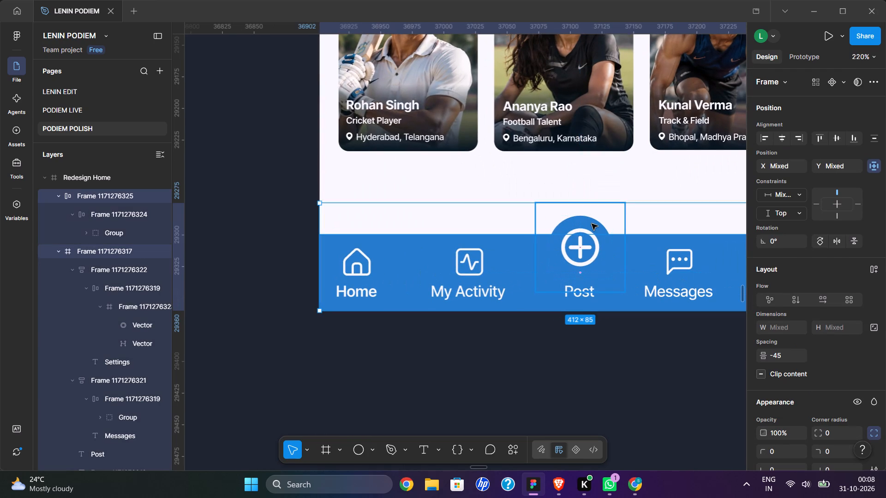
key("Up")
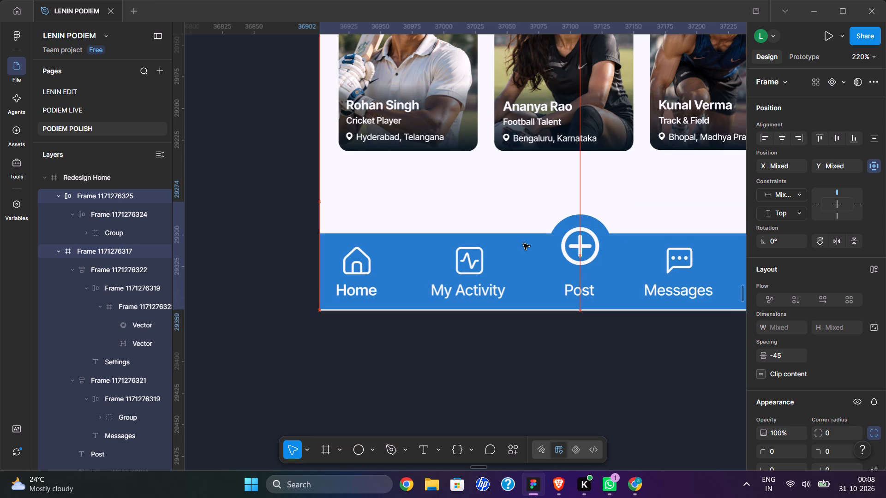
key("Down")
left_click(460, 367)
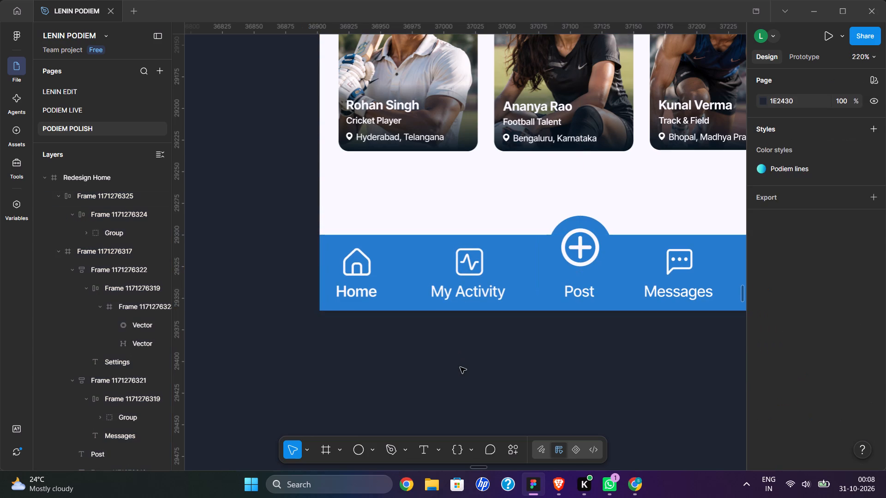
scroll(460, 367, "left", 1)
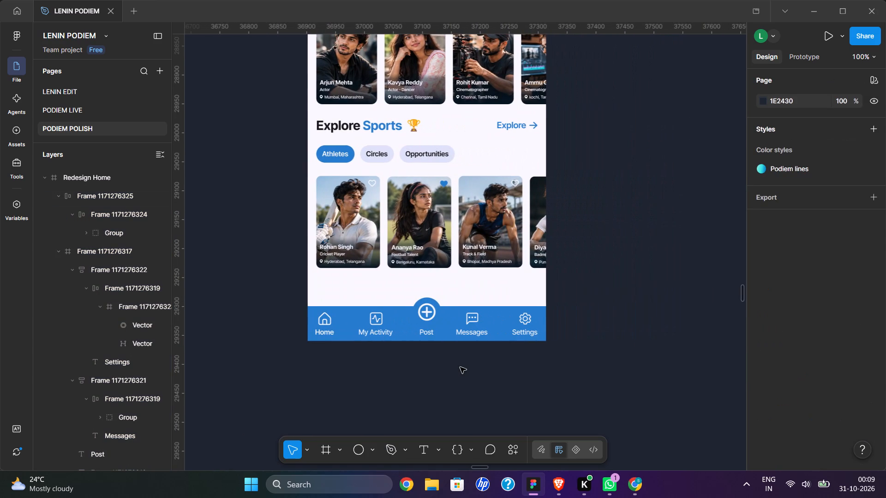
key("Delete")
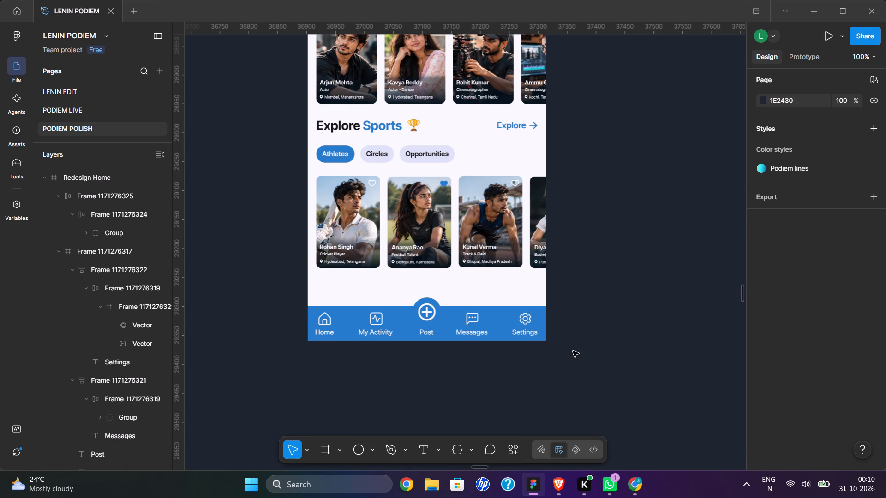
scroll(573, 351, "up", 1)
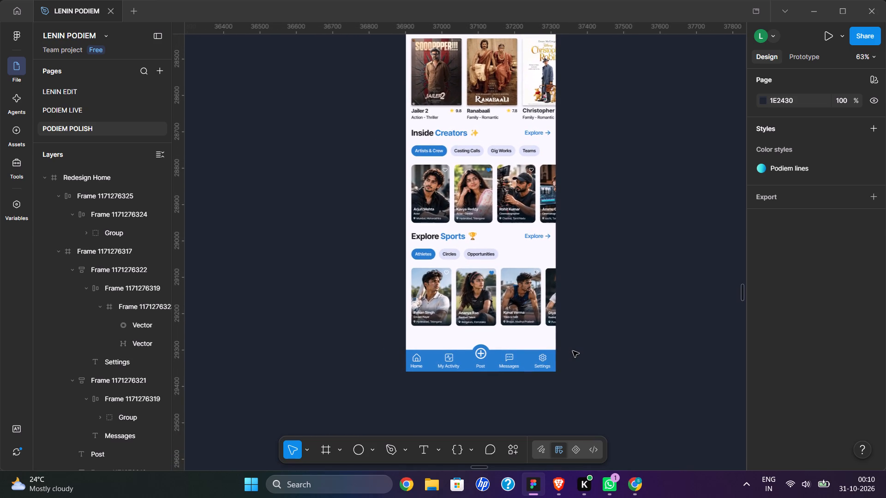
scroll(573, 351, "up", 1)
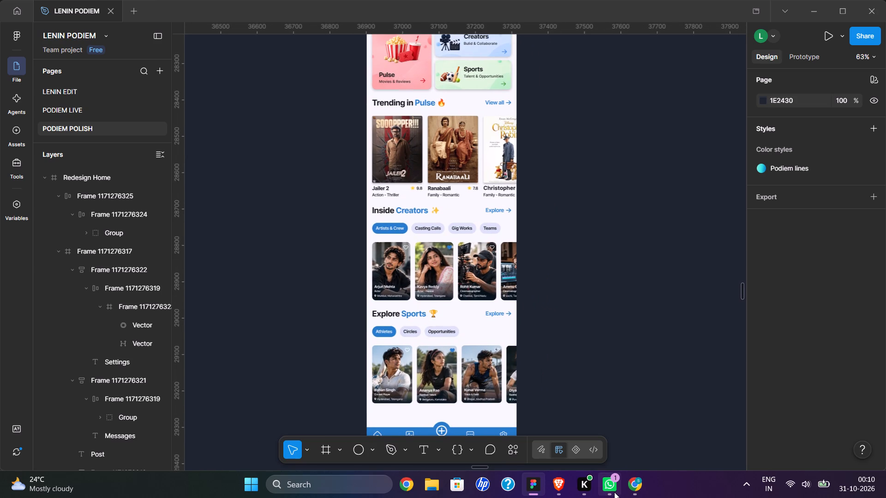